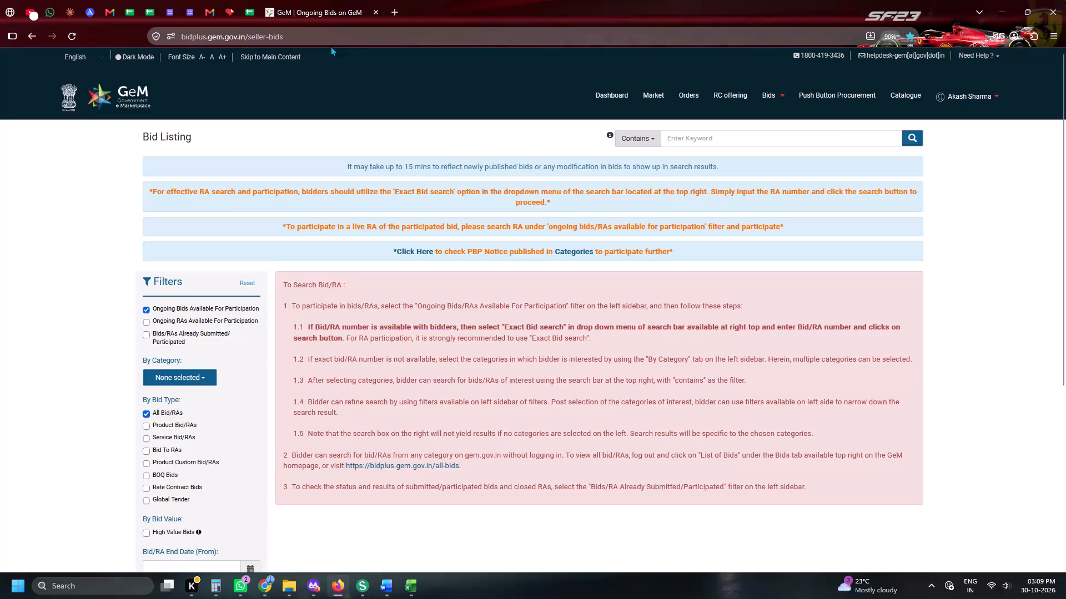
In the Daily Tender Sheet, open the Drive folder GEM2026B8214724 linked in row 775's Other Comment cell, and return to the sheet.
left_click(247, 0)
left_click(437, 340)
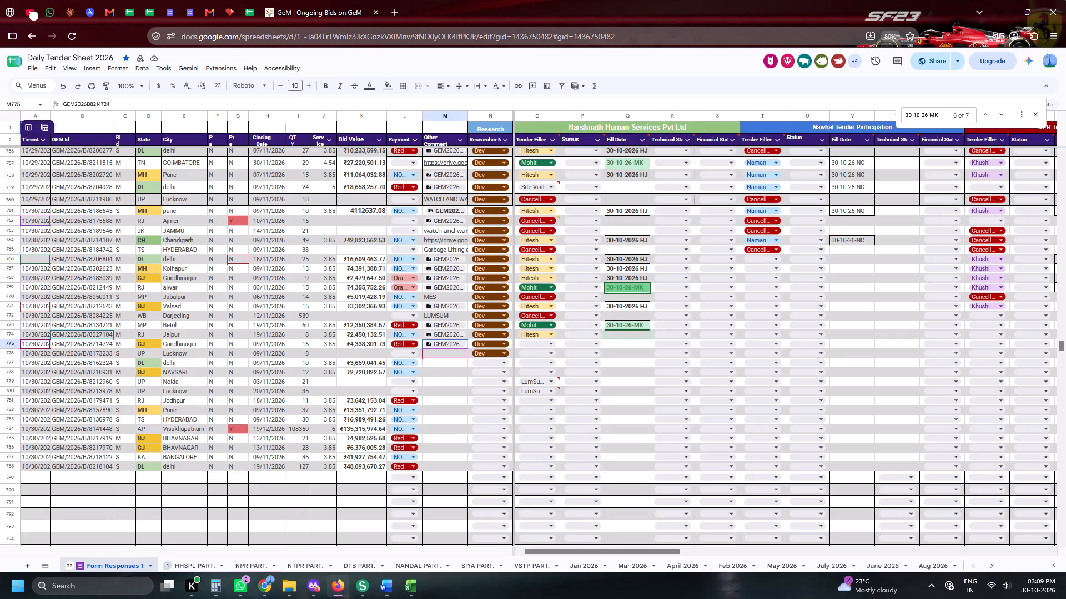
left_click(454, 342)
left_click(474, 384)
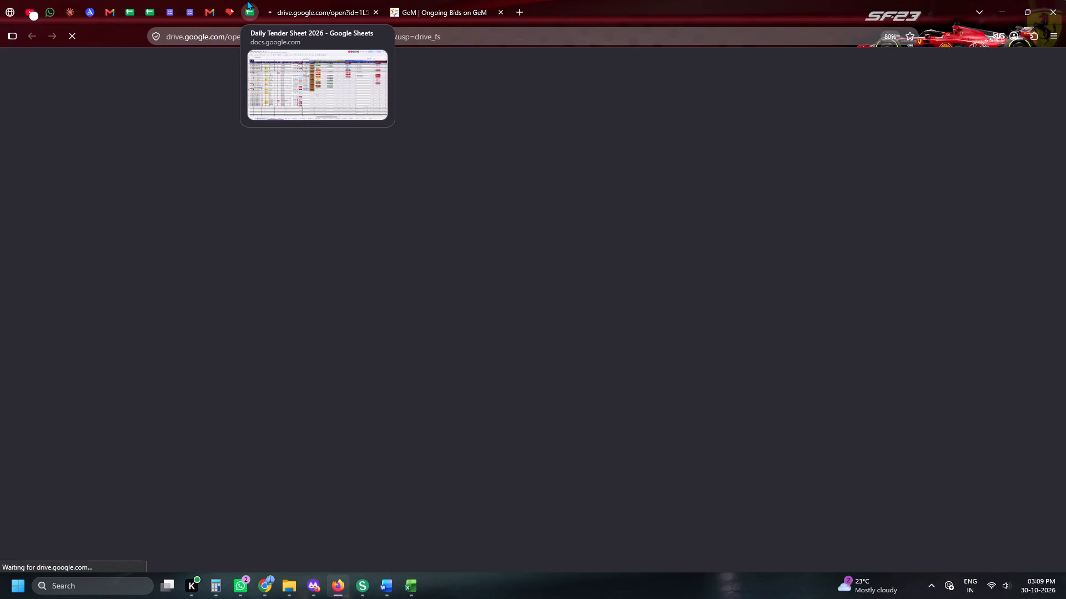
left_click(247, 0)
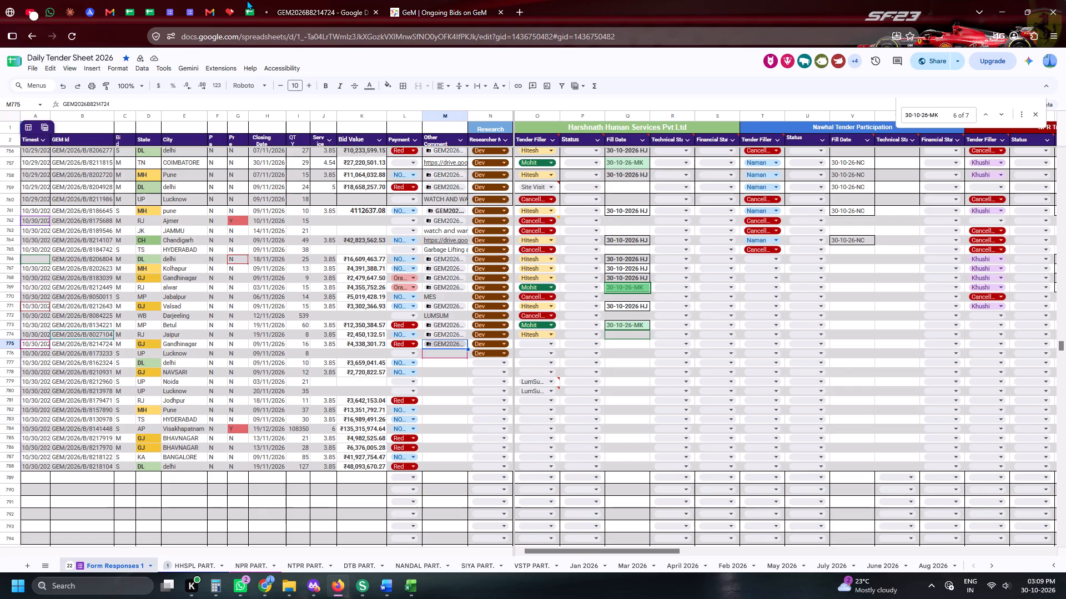
left_click(314, 0)
left_click(250, 0)
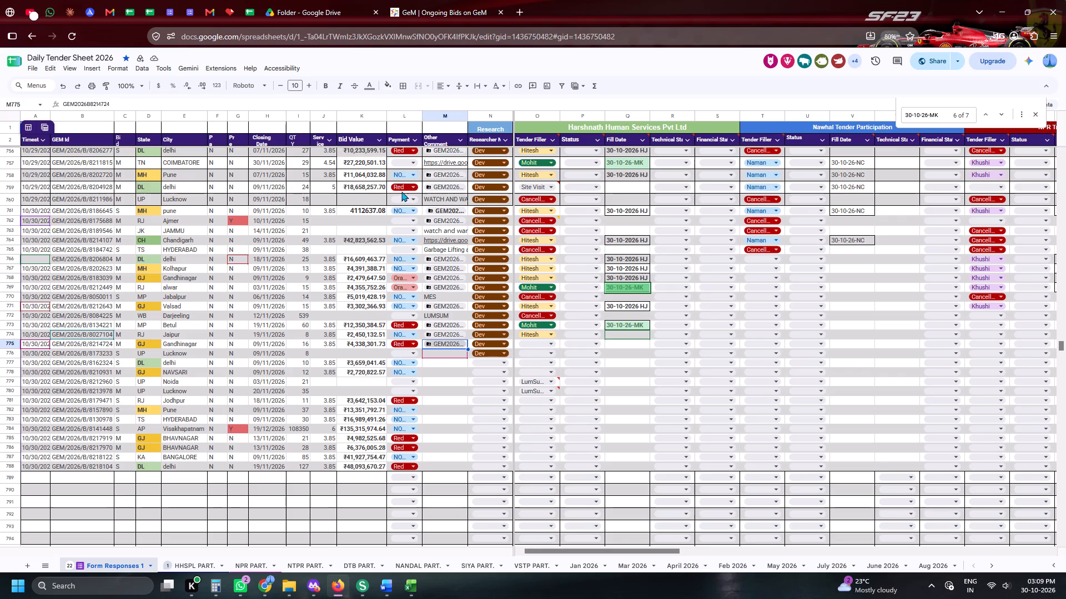
Enter mk as the Harshnath Tender Filler for row 775.
left_click(525, 344)
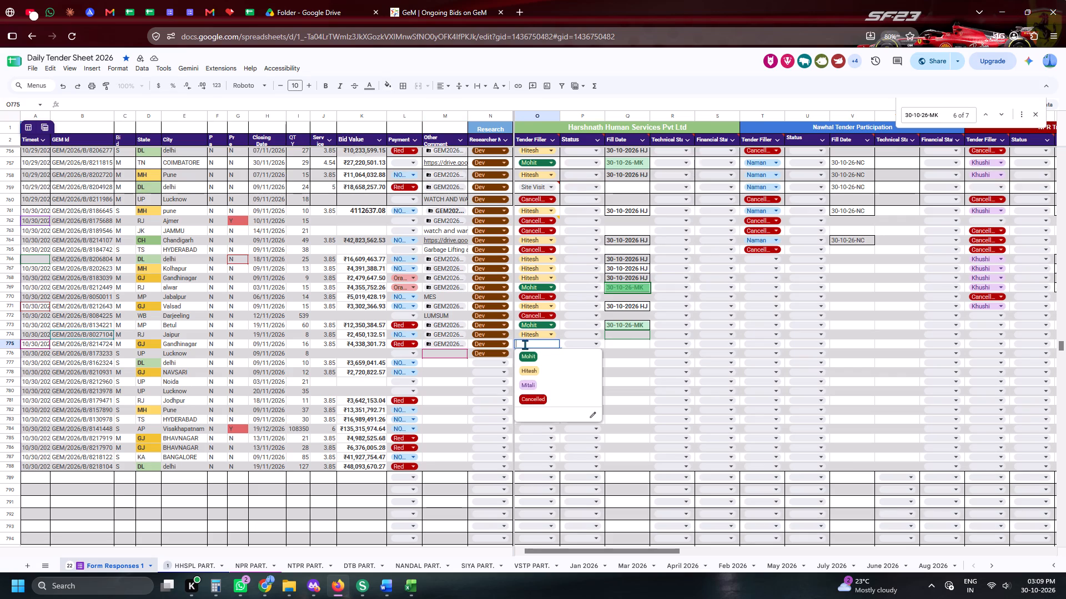
type("mk")
key("Tab")
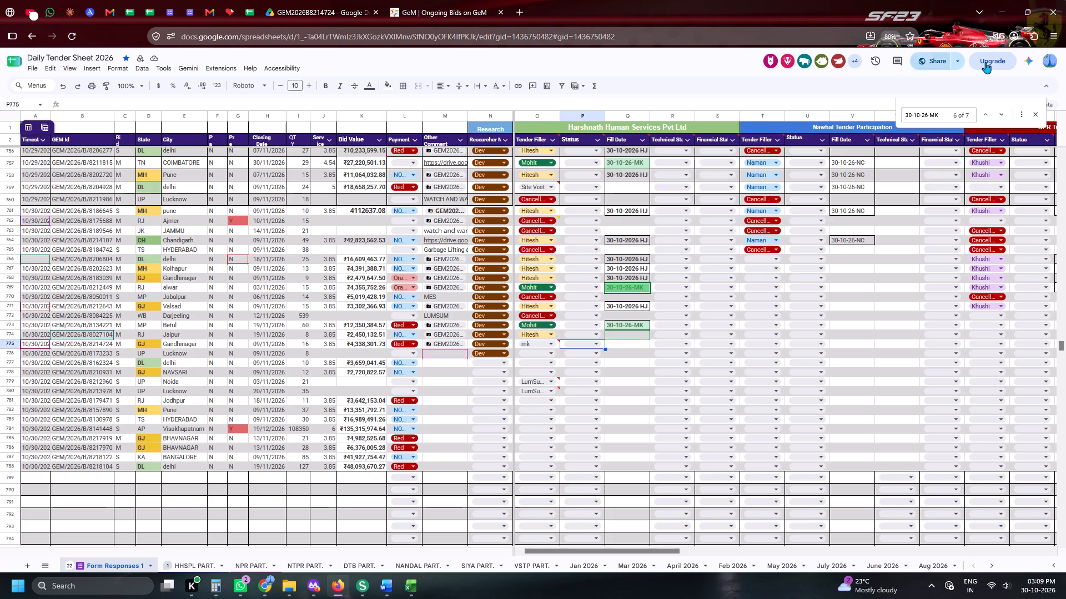
Collapse the spreadsheet's header area to enlarge the visible grid.
left_click(1047, 86)
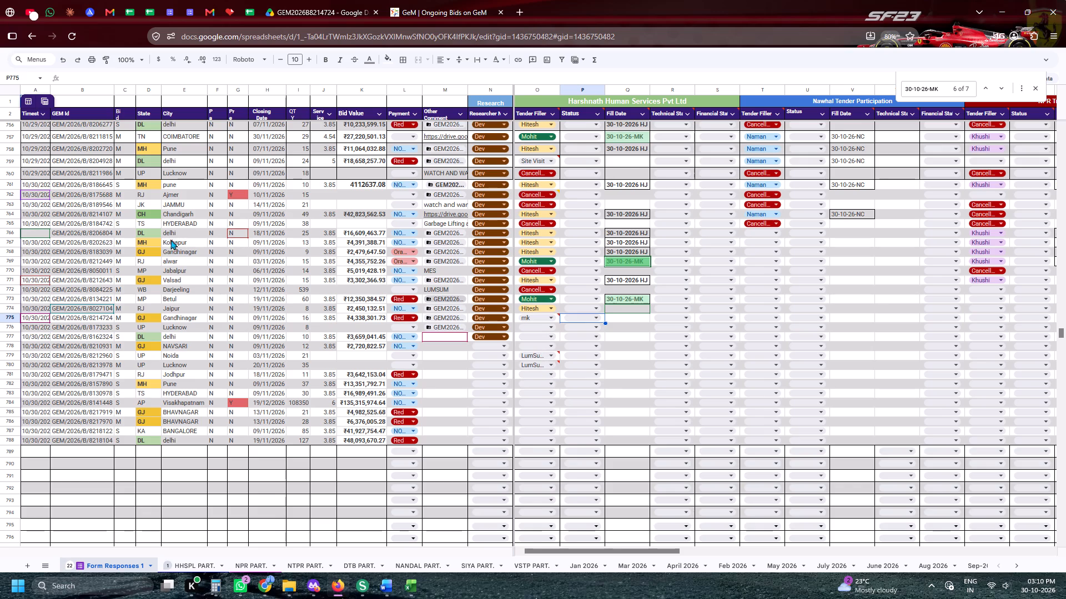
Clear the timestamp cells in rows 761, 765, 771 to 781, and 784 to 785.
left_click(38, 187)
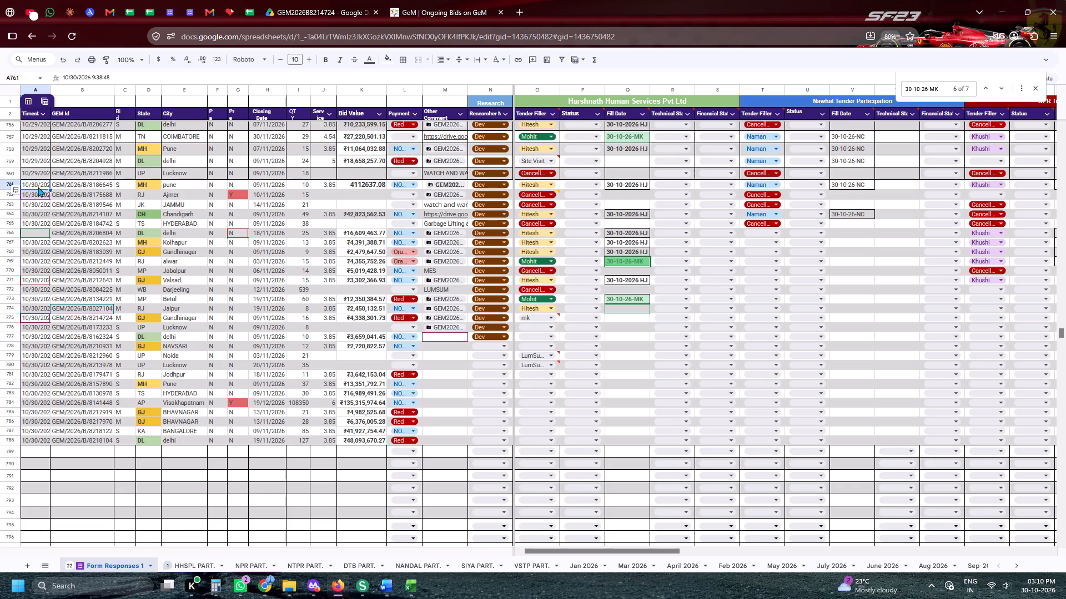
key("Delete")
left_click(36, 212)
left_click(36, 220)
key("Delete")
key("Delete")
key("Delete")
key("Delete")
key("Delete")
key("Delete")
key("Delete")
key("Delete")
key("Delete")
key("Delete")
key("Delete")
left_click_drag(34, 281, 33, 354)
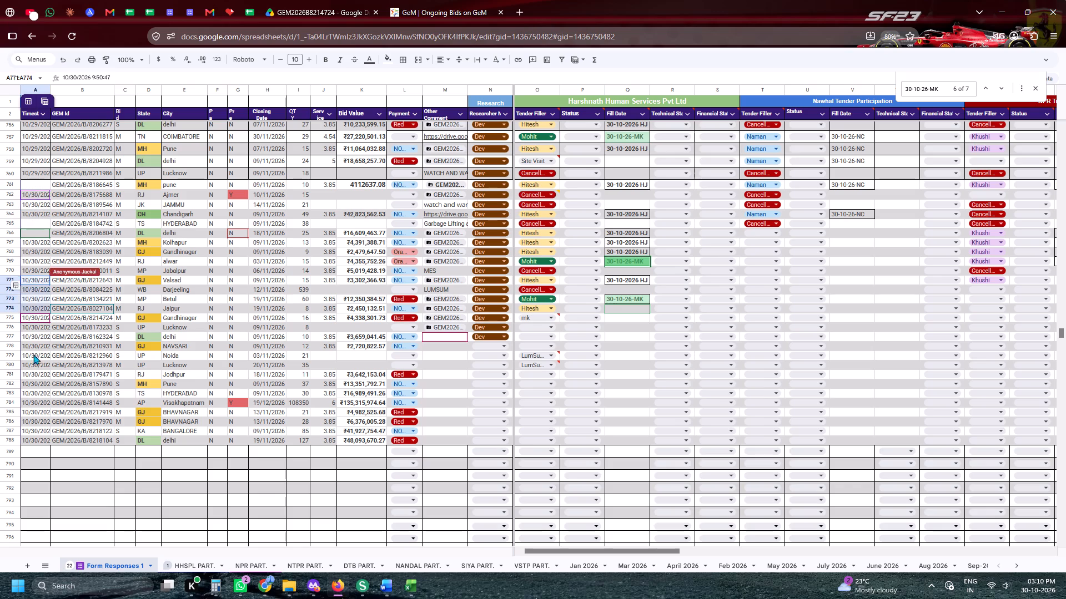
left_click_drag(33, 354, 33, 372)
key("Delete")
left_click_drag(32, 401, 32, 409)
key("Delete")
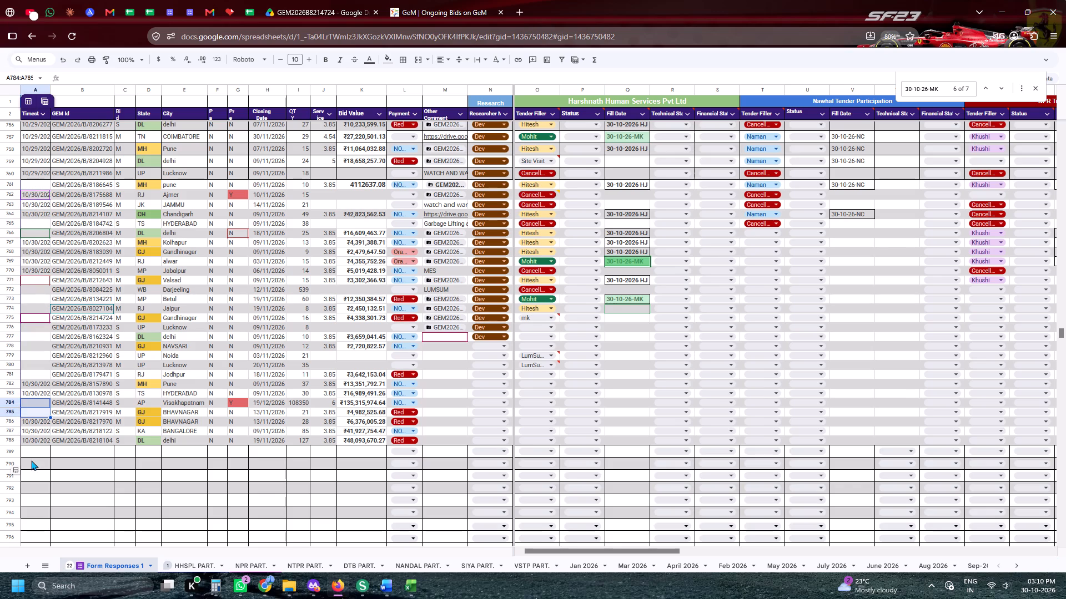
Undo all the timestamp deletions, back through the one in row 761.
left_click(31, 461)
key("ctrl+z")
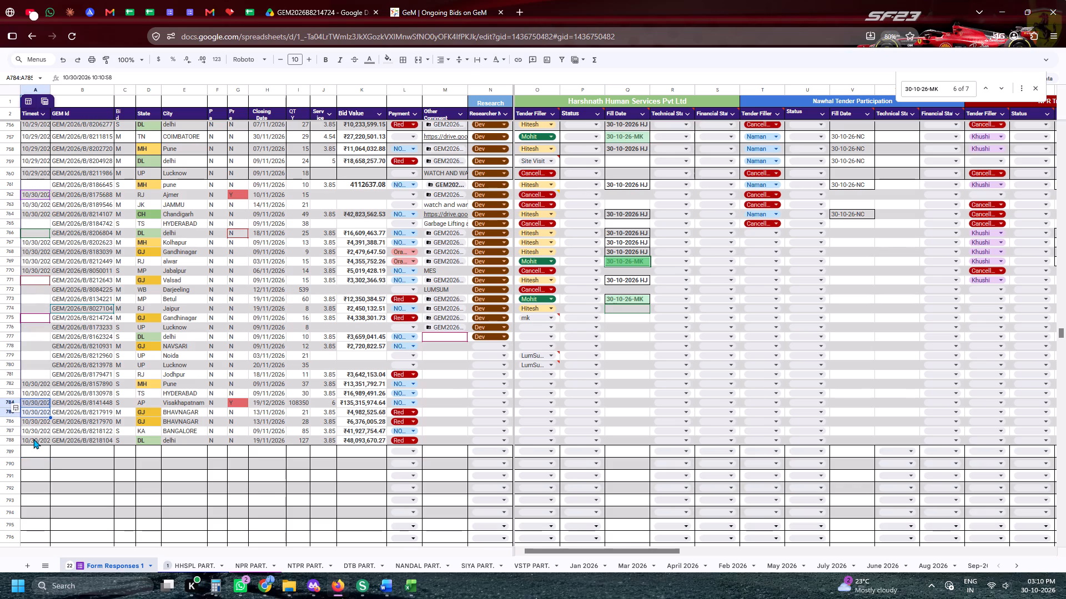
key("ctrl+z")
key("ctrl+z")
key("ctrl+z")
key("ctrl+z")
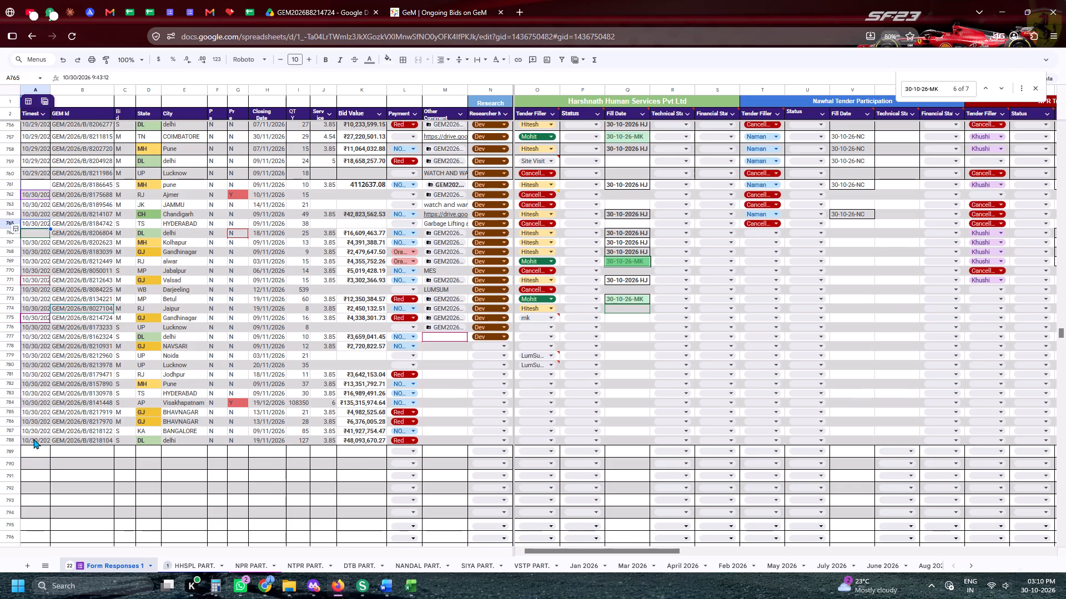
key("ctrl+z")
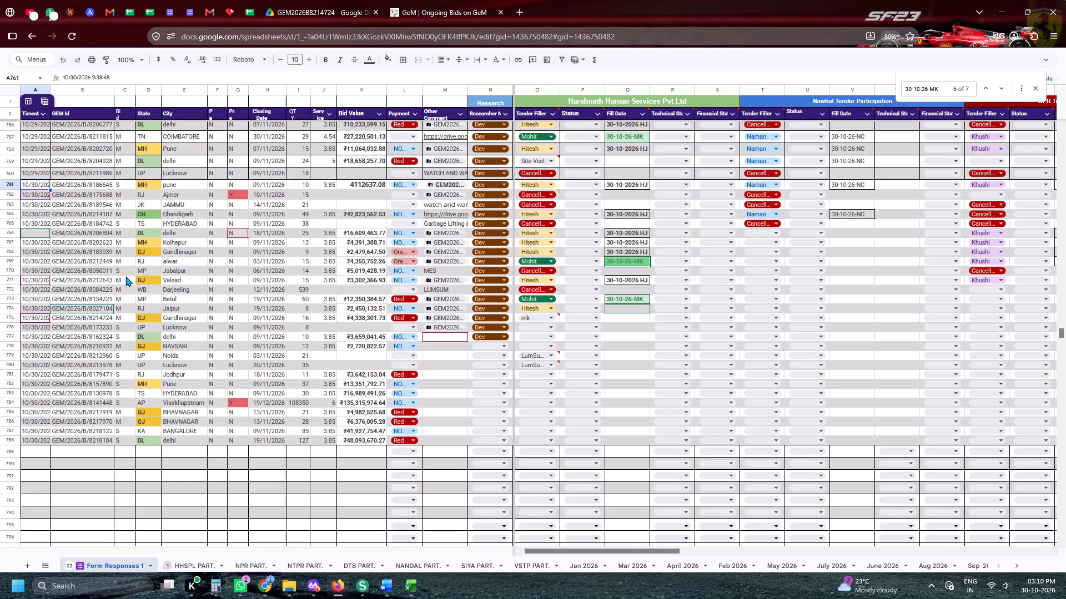
Copy the GEM Id GEM/2026/B/8214724 from row 775 of the Daily Tender Sheet.
left_click(483, 0)
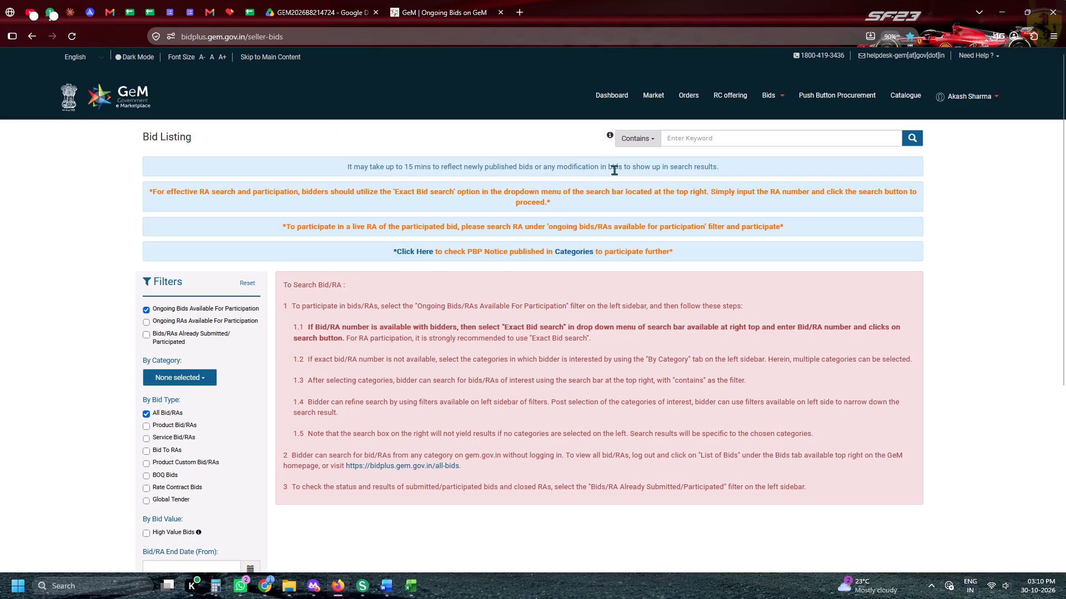
left_click(239, 8)
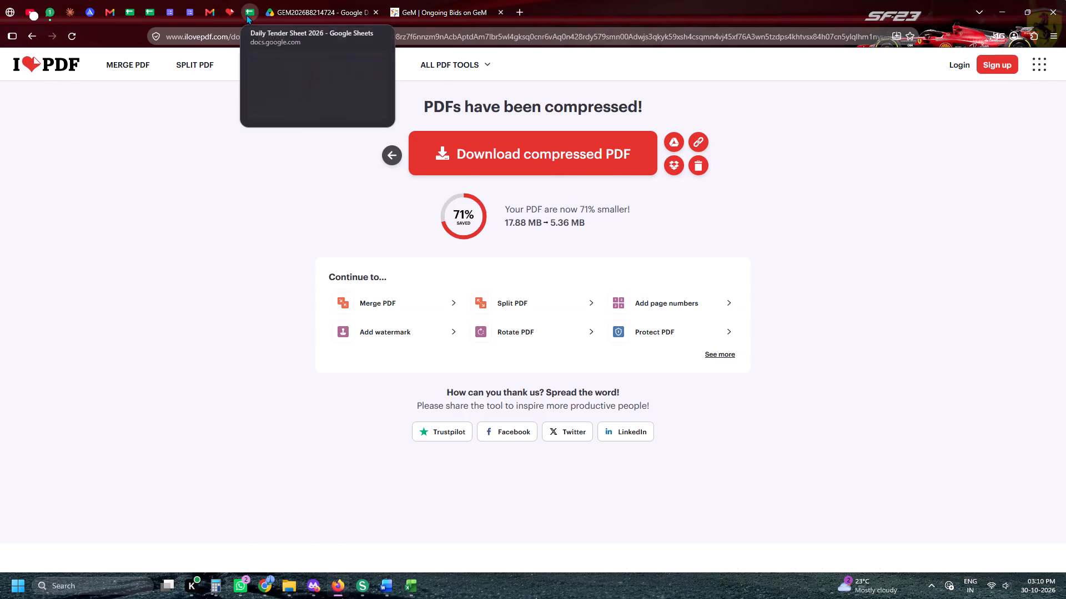
left_click(246, 14)
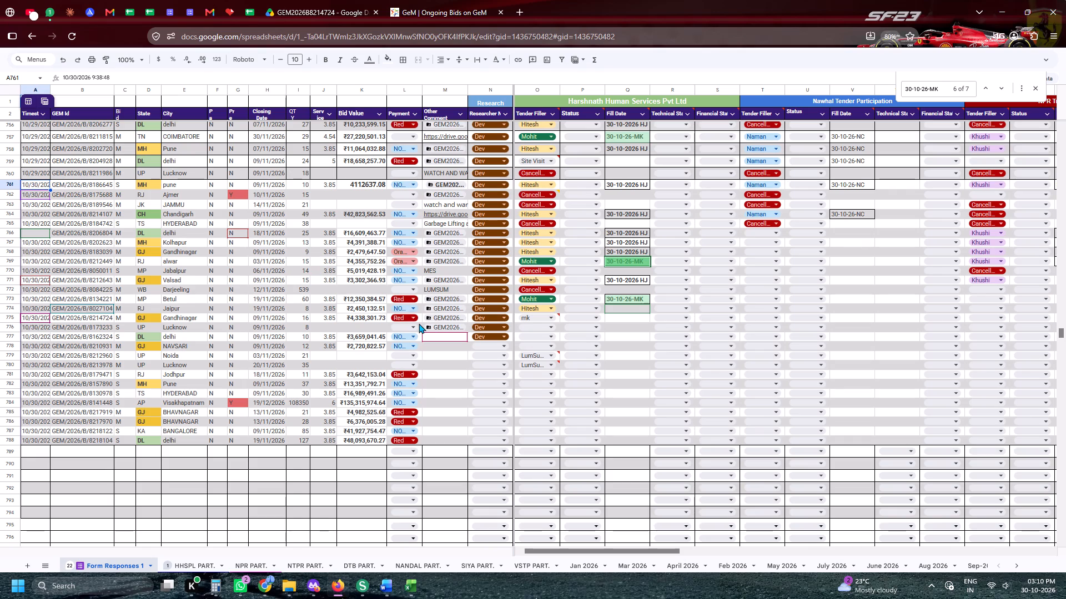
left_click(0, 327)
left_click(0, 313)
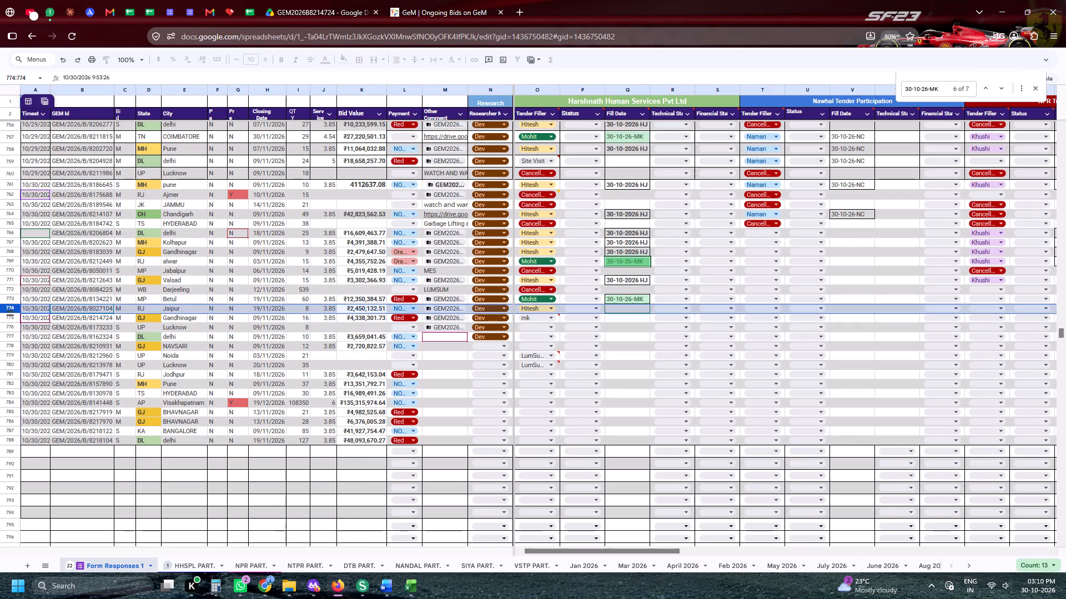
left_click(0, 321)
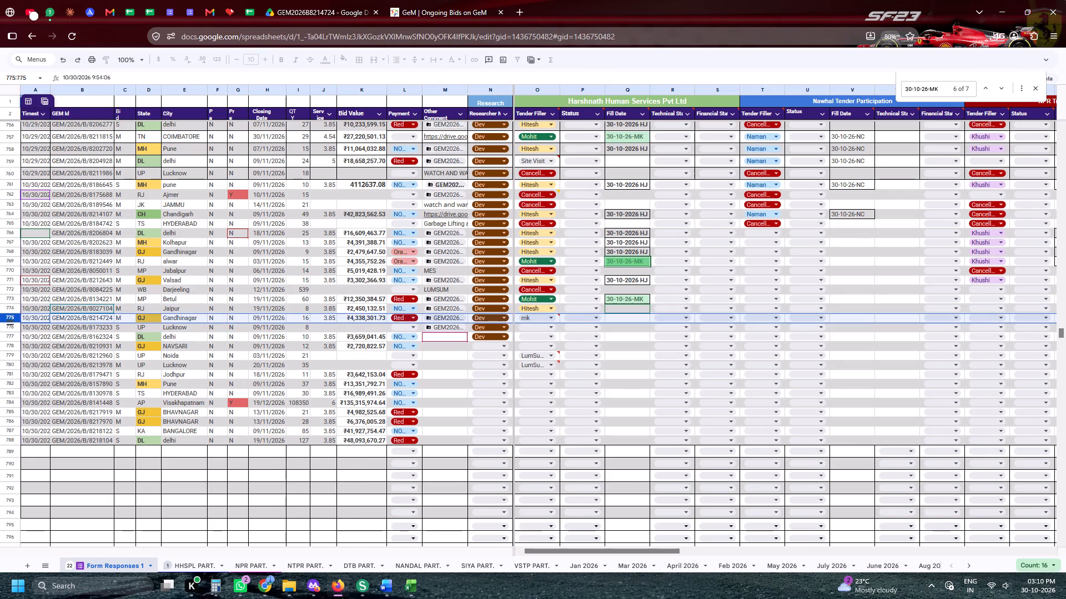
left_click(89, 319)
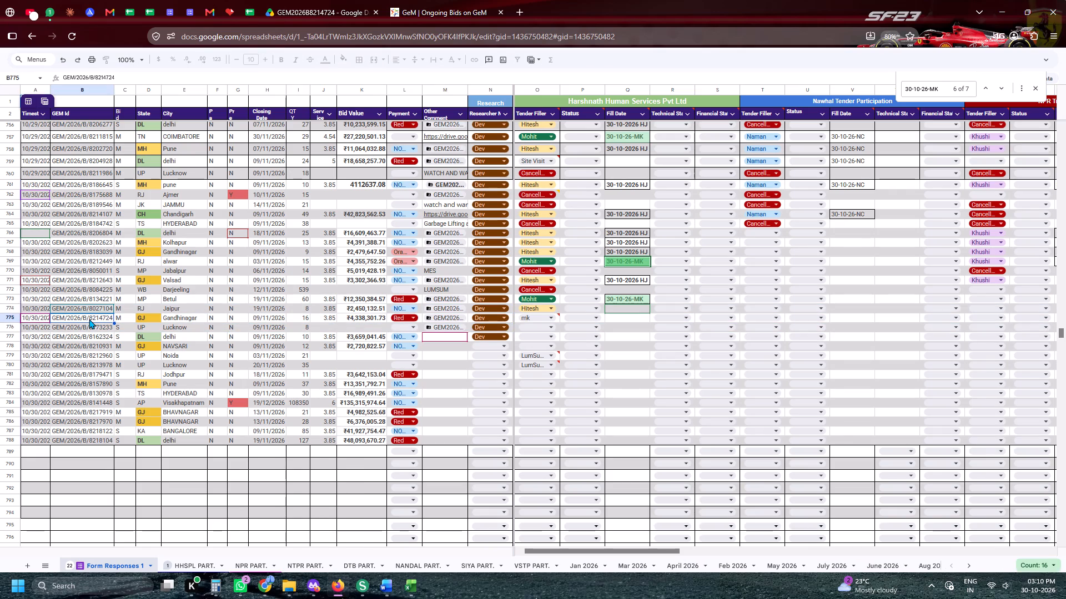
key("ctrl+c")
key("ctrl+c")
key("ctrl+c")
key("ctrl+c")
key("ctrl+c")
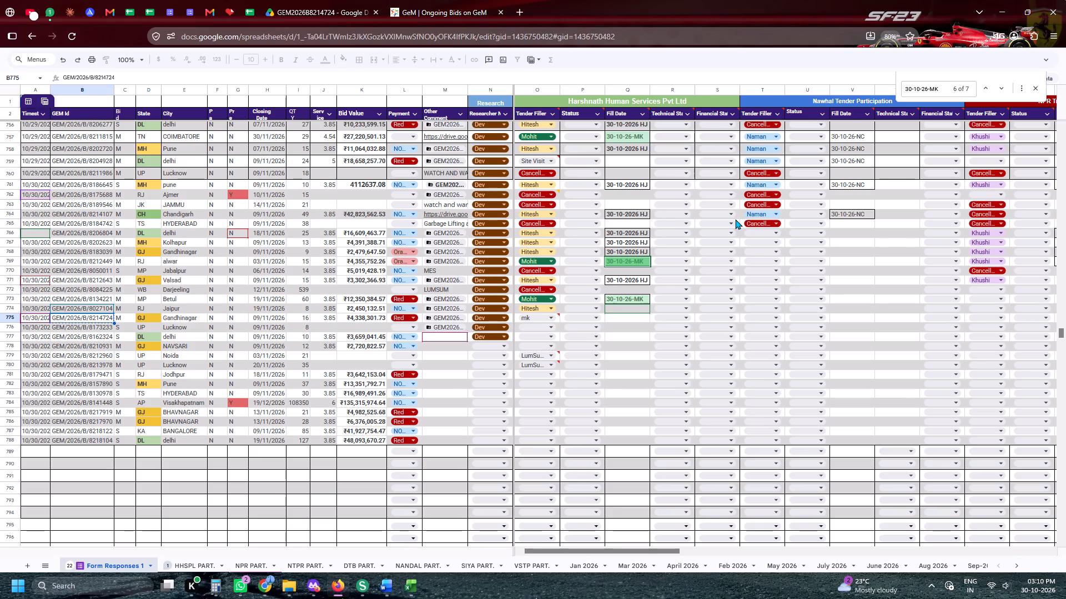
key("ctrl+c")
key("ctrl+c")
key("ctrl+c")
key("ctrl+c")
key("ctrl+c")
key("ctrl+c")
key("ctrl+c")
Search the GeM bid listing for GEM/2026/B/8214724 using Exact Bid Search.
left_click(433, 0)
left_click(736, 138)
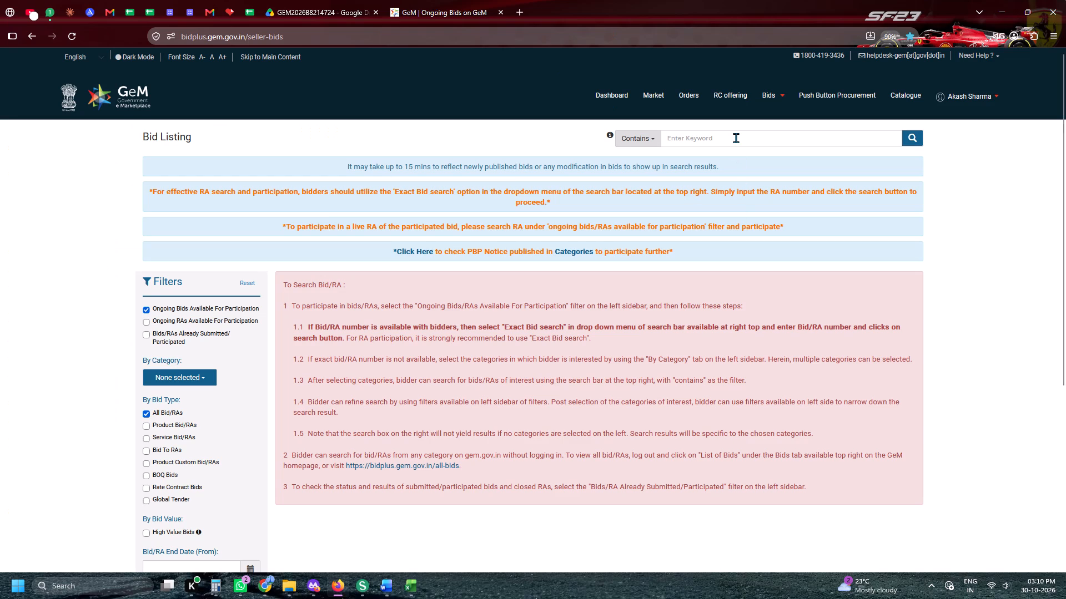
key("ctrl+v")
left_click(653, 137)
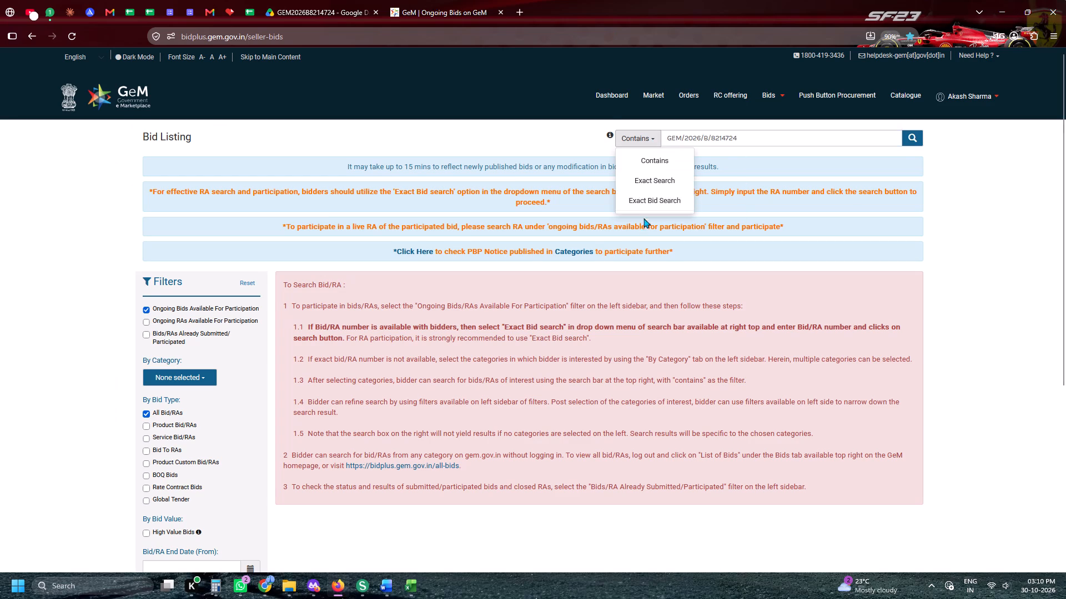
left_click(643, 209)
left_click(910, 141)
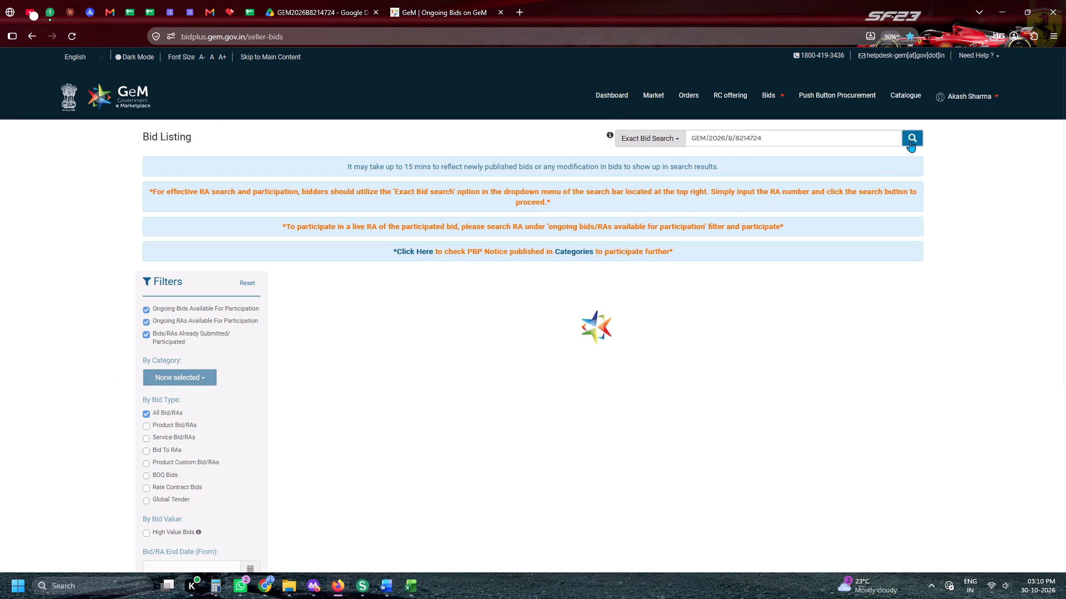
Switch to the other browser window and go back from the BLS Polymers page to examine InvestorGain's live IPO GMP list.
left_click(309, 582)
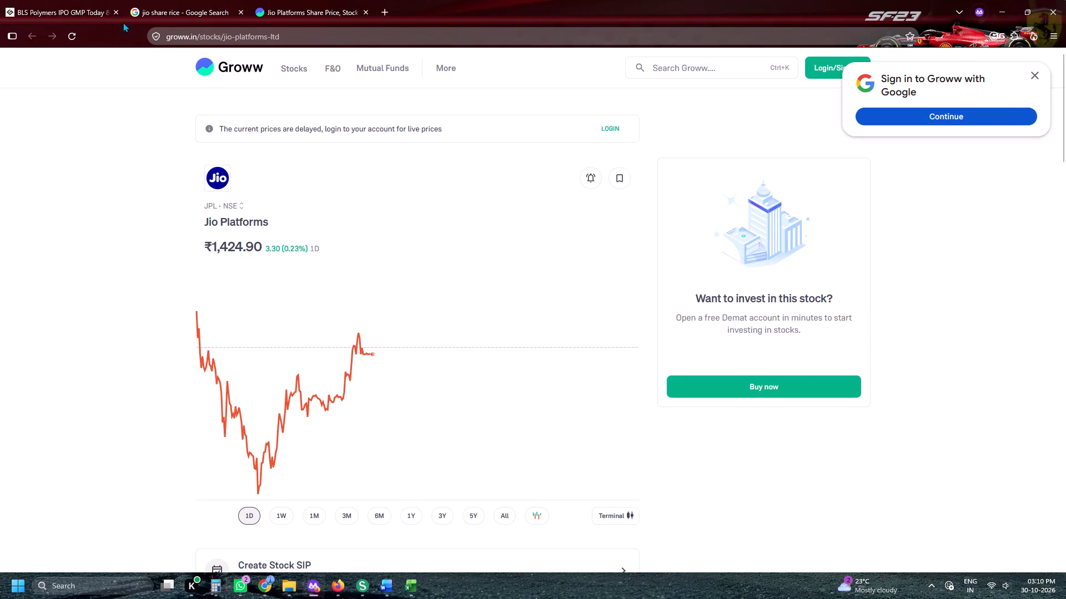
left_click(92, 12)
left_click(74, 34)
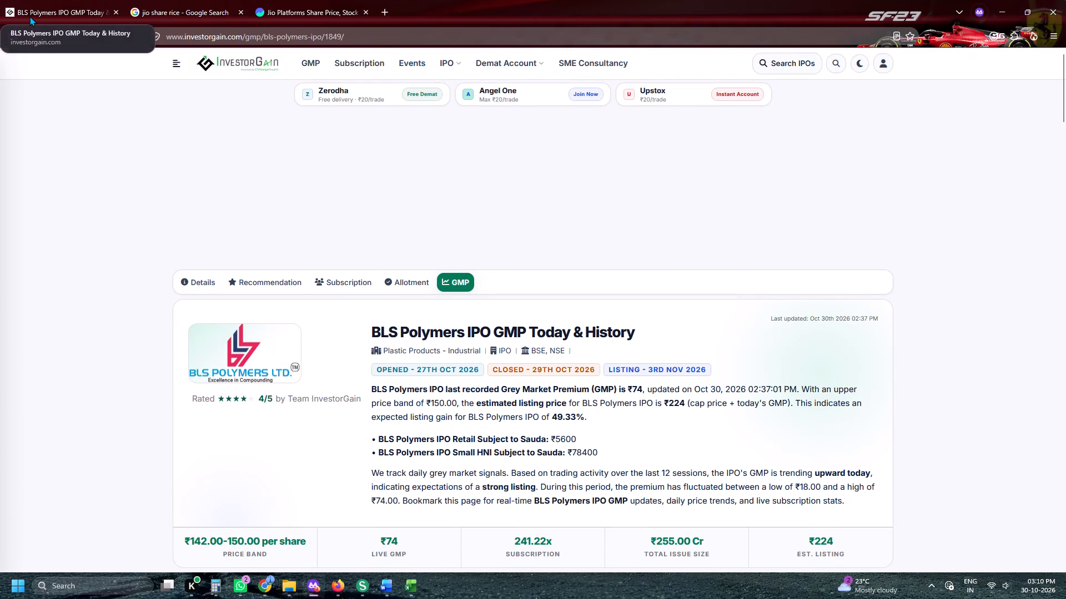
left_click(36, 43)
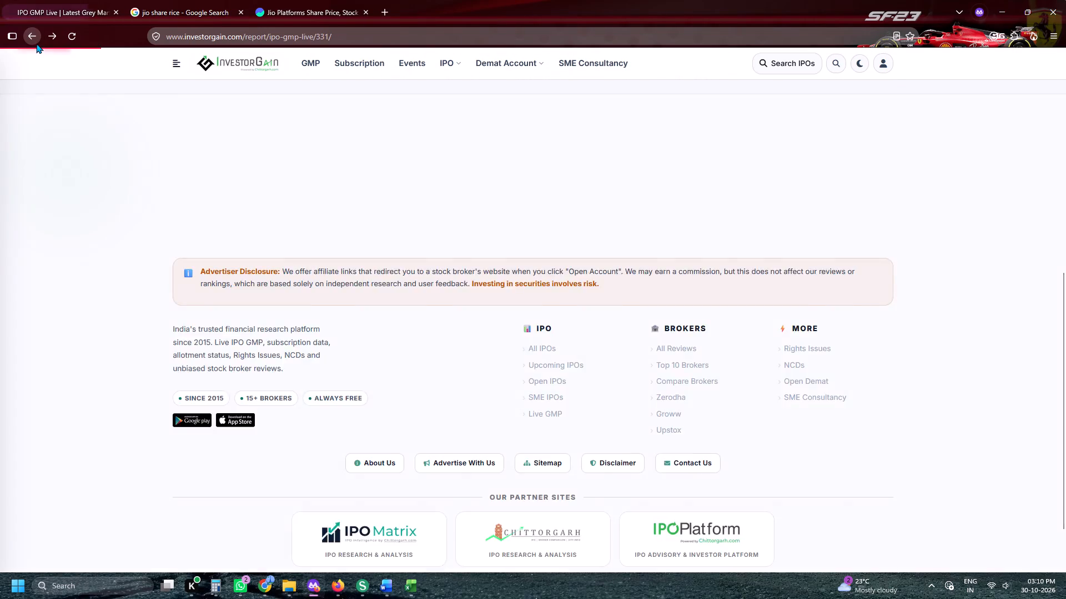
scroll(284, 290, "down", 5)
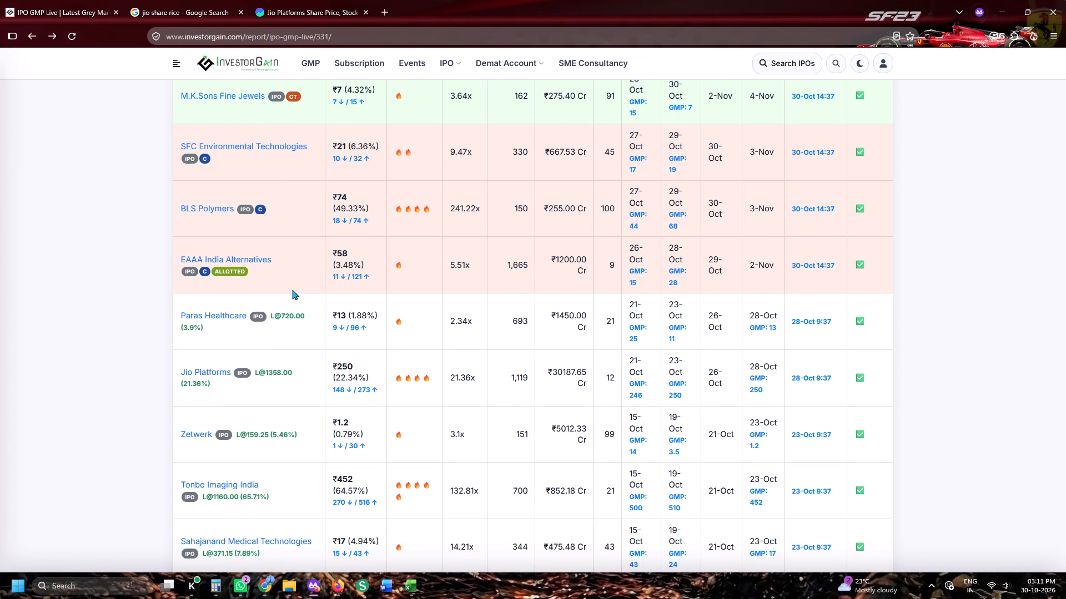
scroll(292, 290, "up", 3)
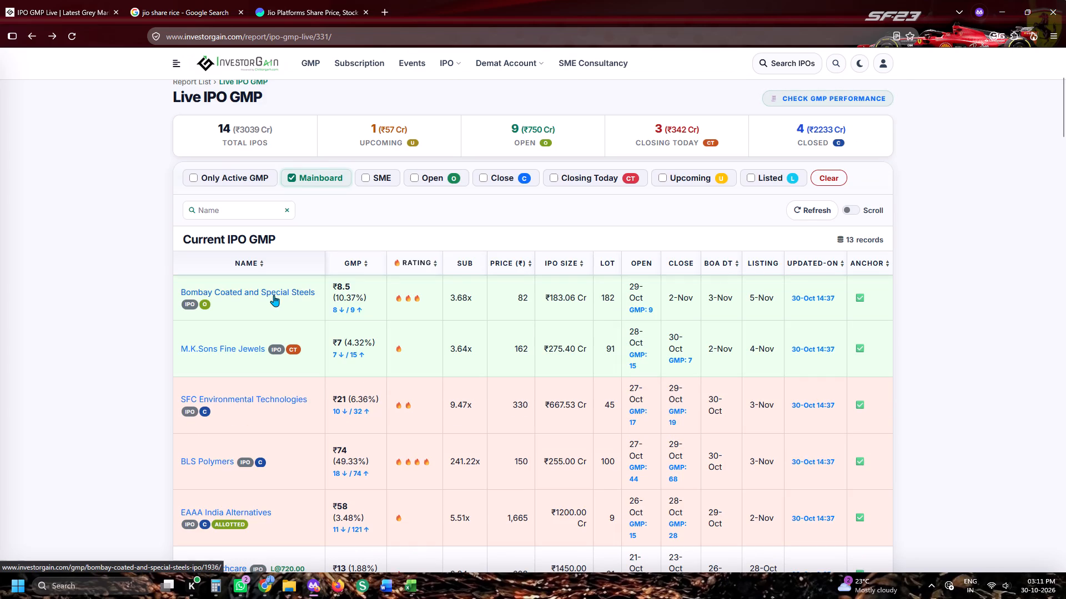
Open the Bombay Coated and Special Steels IPO and examine its daily GMP trend.
left_click(274, 295)
scroll(666, 334, "down", 6)
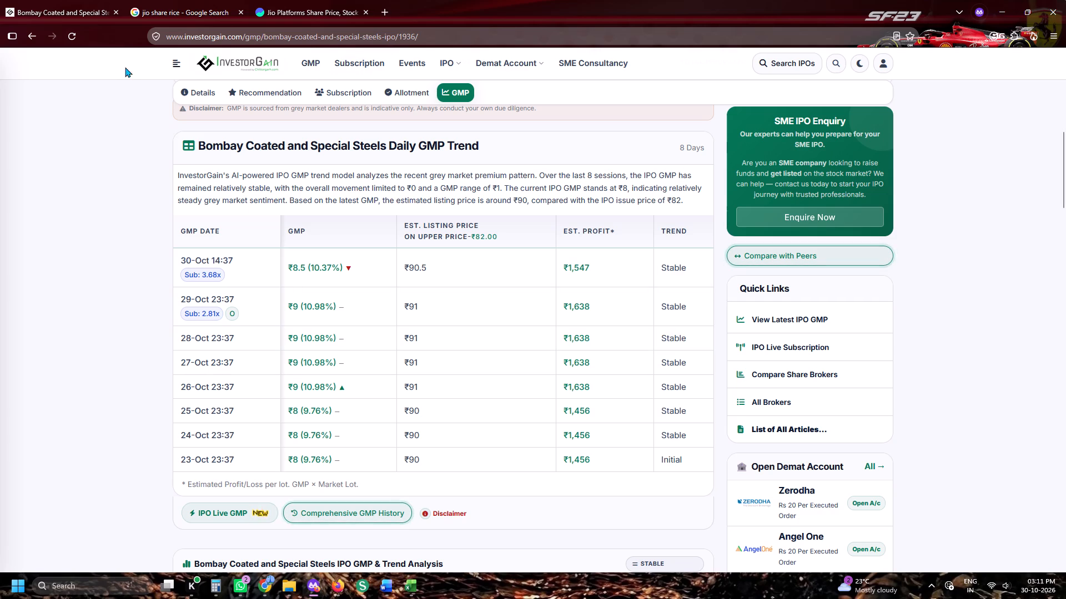
Return to the live IPO GMP list and remove its Mainboard filter.
left_click_drag(30, 40, 30, 50)
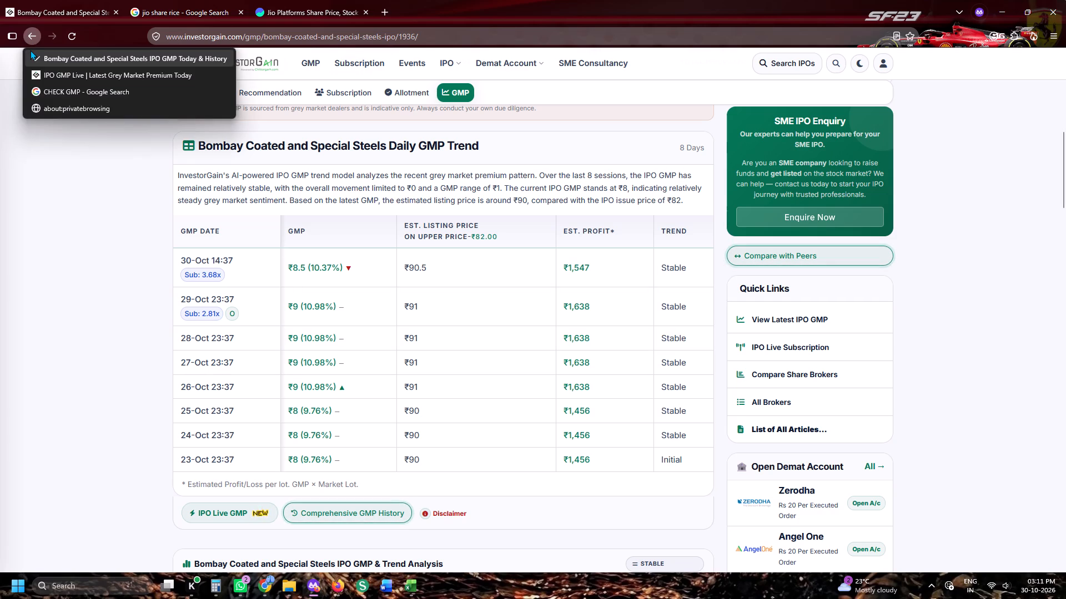
left_click(29, 49)
left_click(32, 33)
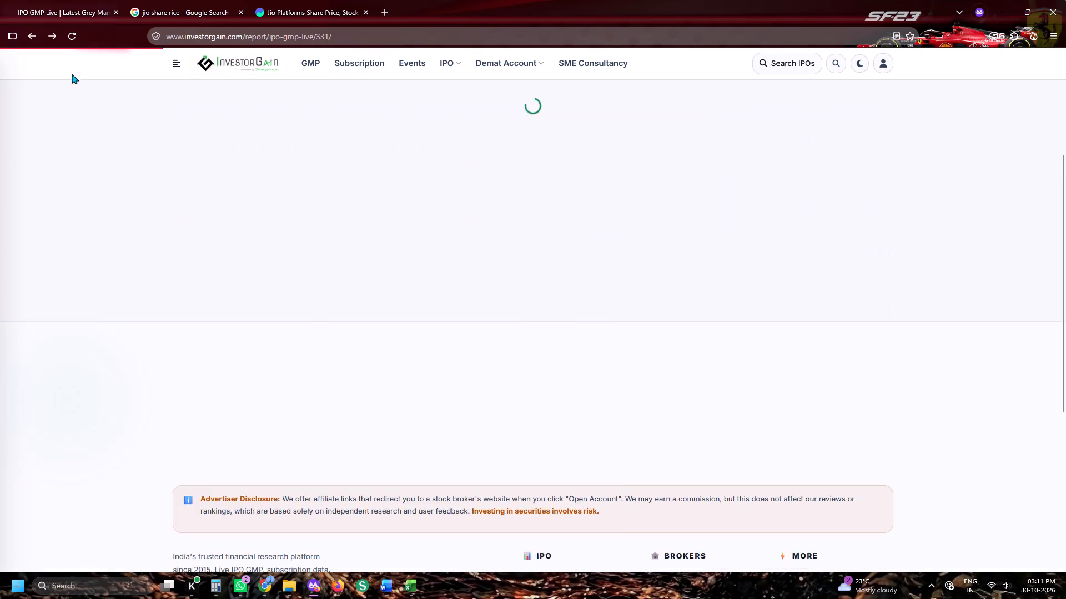
scroll(527, 252, "down", 4)
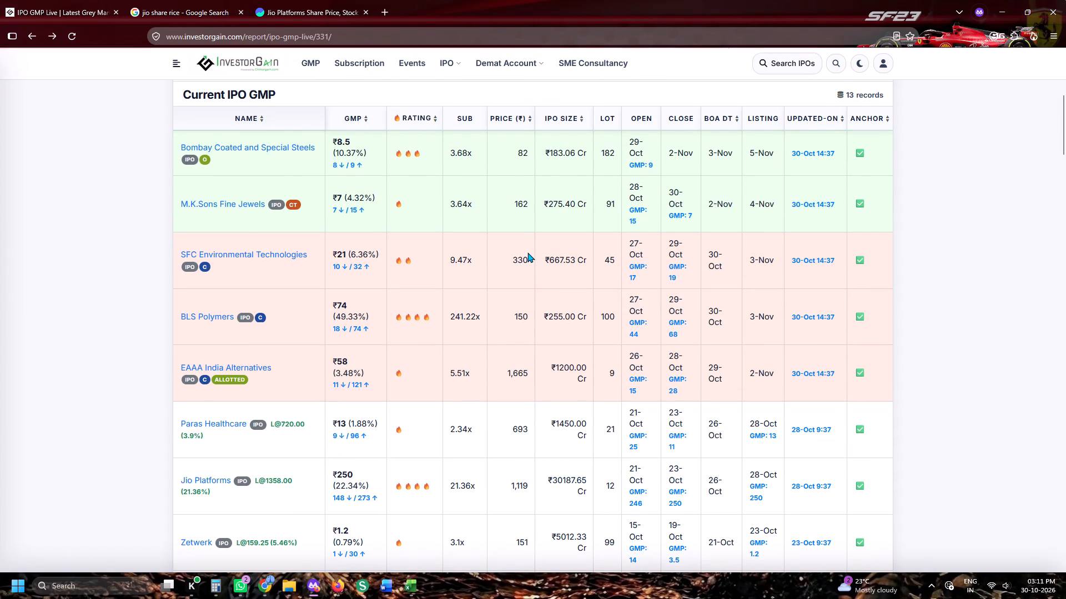
scroll(527, 252, "up", 1)
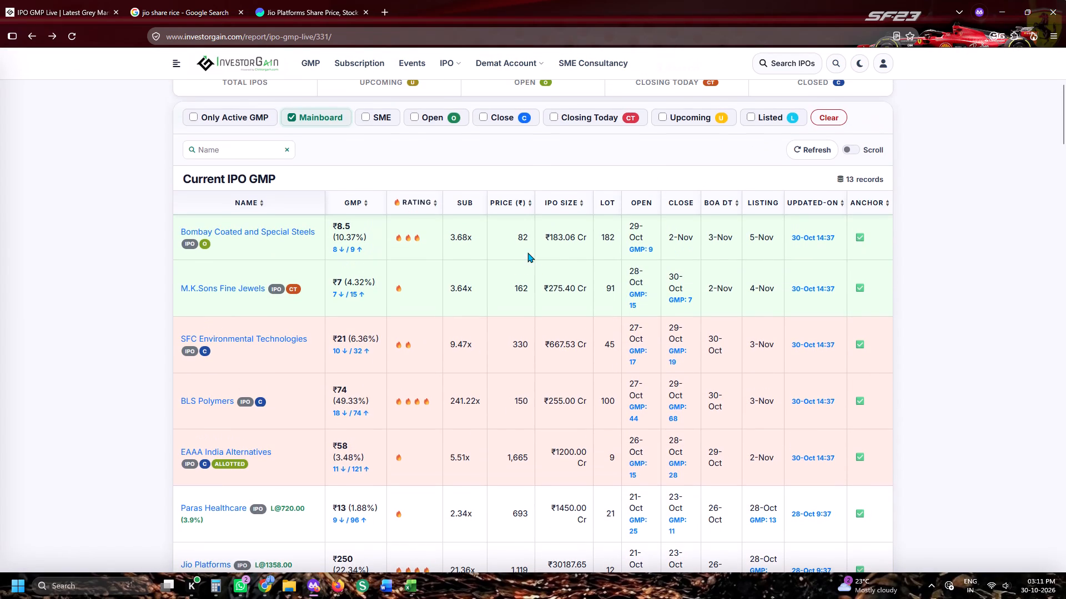
left_click(295, 109)
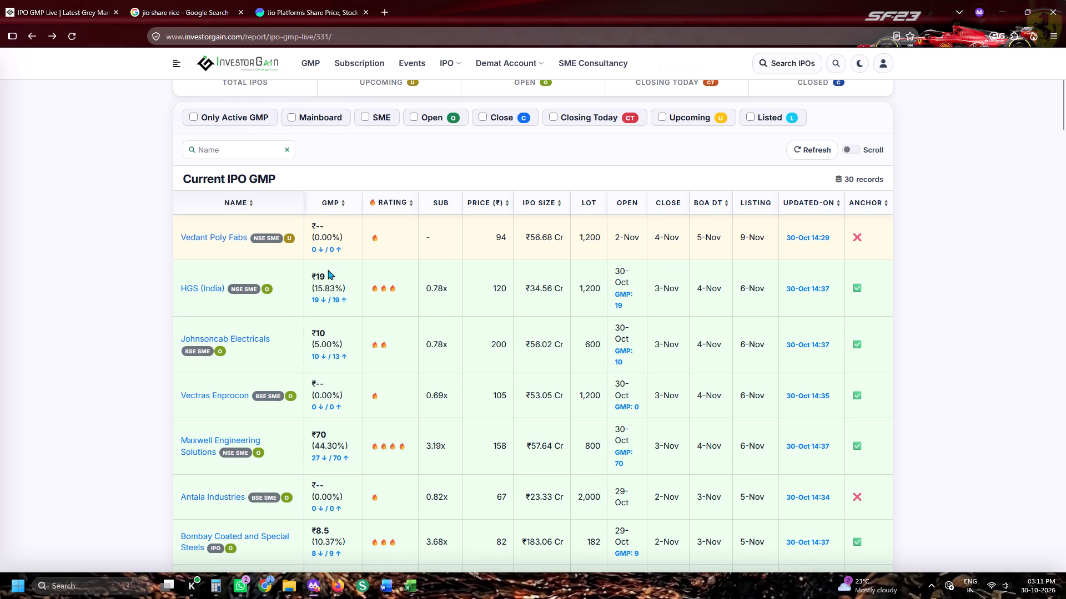
Open the Maxwell Engineering Solutions IPO from the live IPO GMP list and examine its daily GMP trend.
scroll(328, 270, "down", 1)
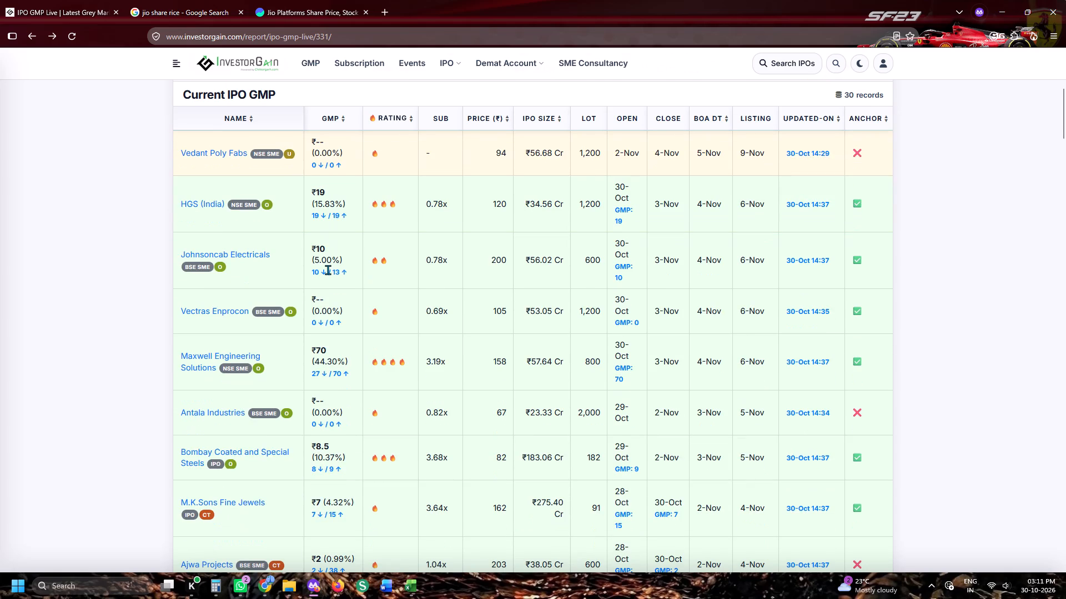
scroll(328, 270, "down", 2)
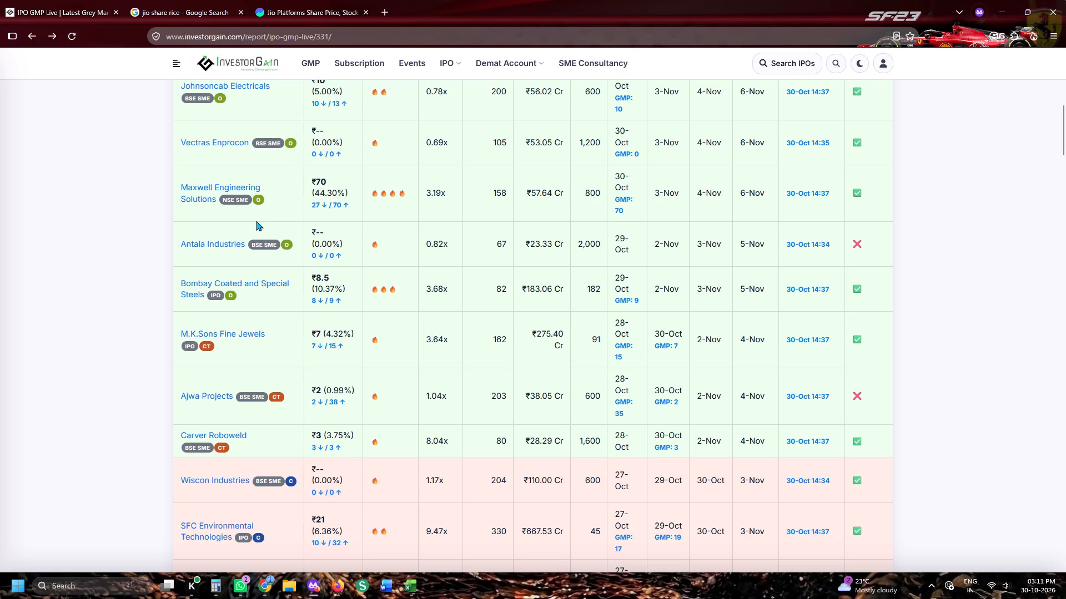
left_click(199, 196)
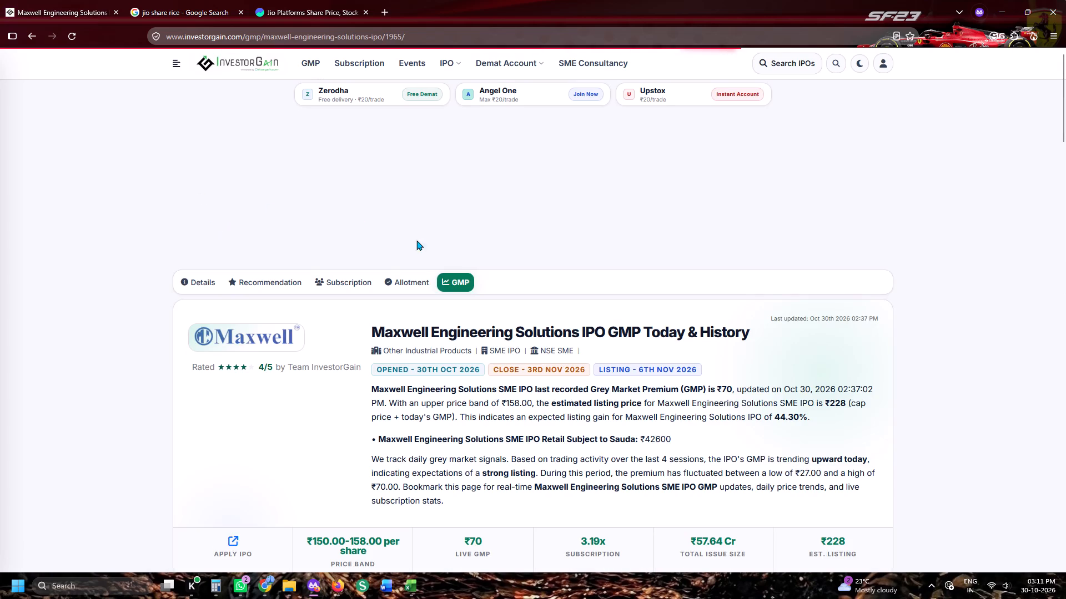
scroll(430, 238, "down", 5)
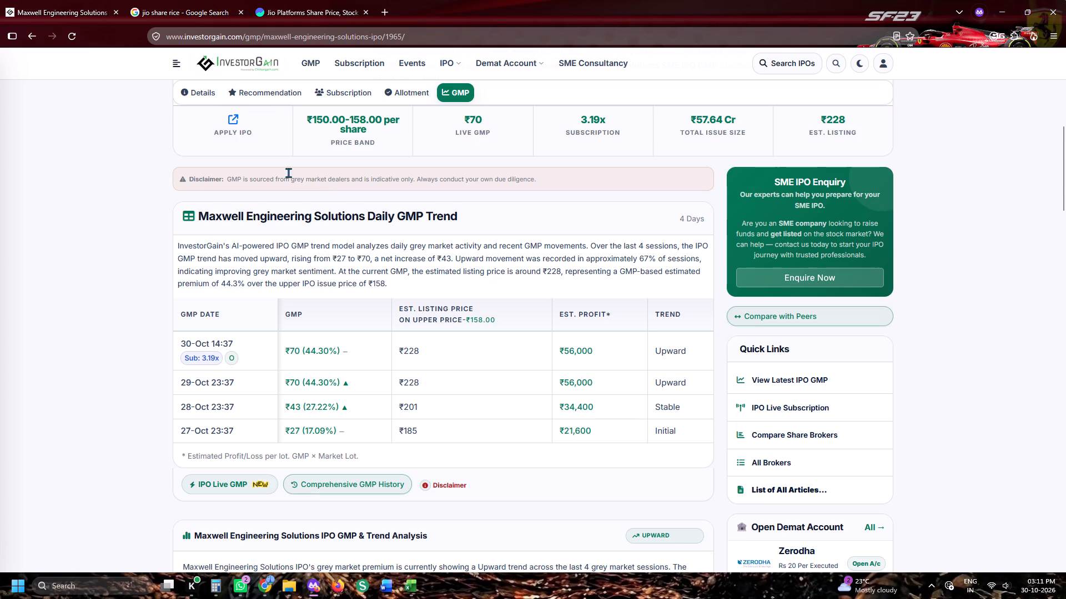
Go back to the live IPO GMP list and toggle the page's dark theme.
left_click(32, 37)
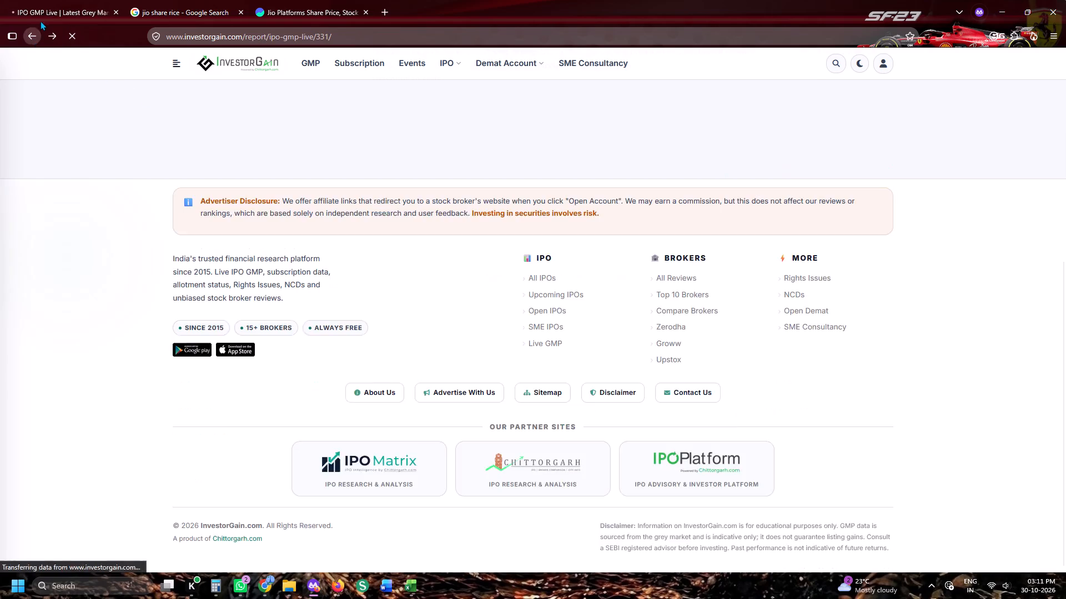
left_click(41, 18)
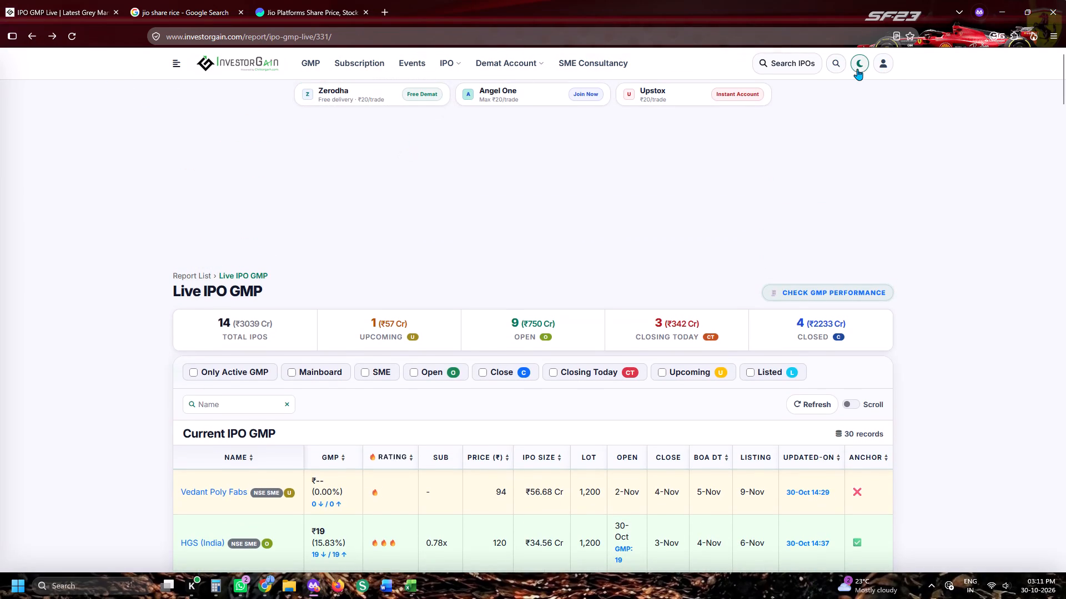
left_click(857, 68)
scroll(500, 324, "down", 6)
Open a new private tab, and bring the Jio Platforms page back to the Groww home page.
left_click(378, 0)
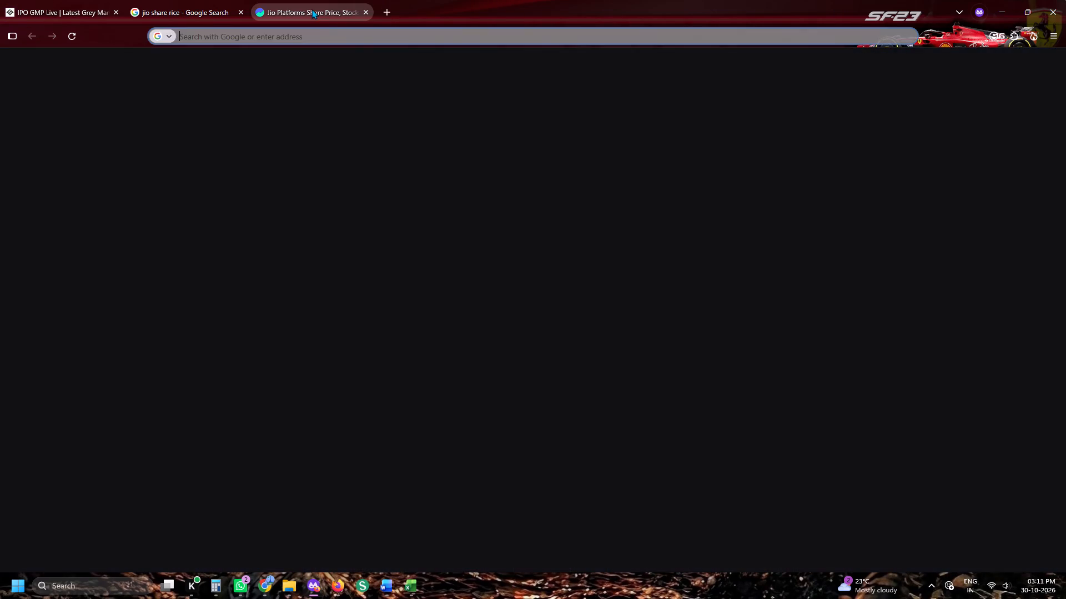
left_click(252, 12)
left_click(225, 69)
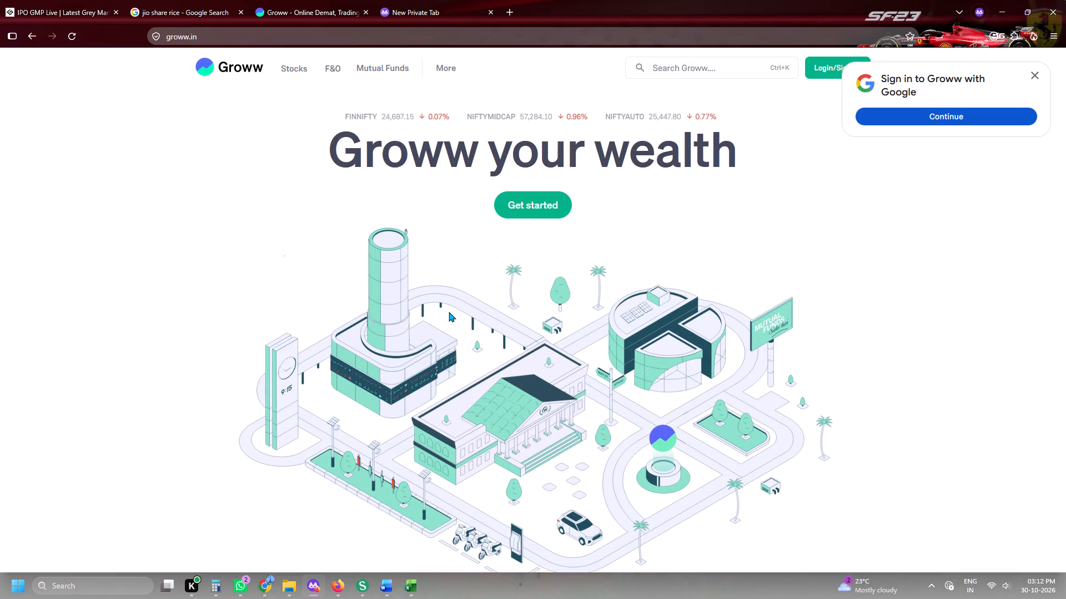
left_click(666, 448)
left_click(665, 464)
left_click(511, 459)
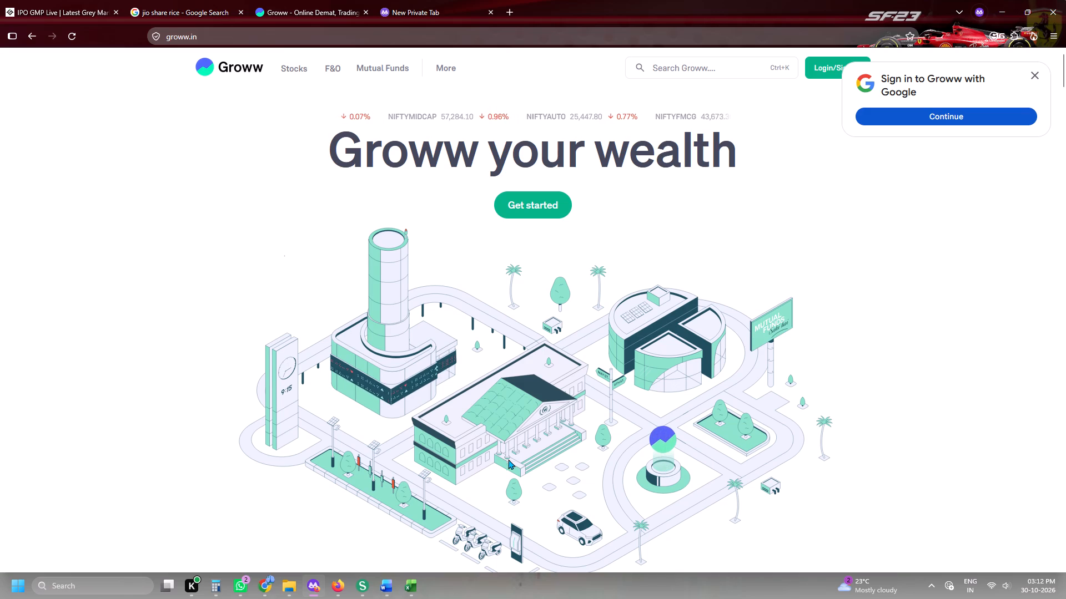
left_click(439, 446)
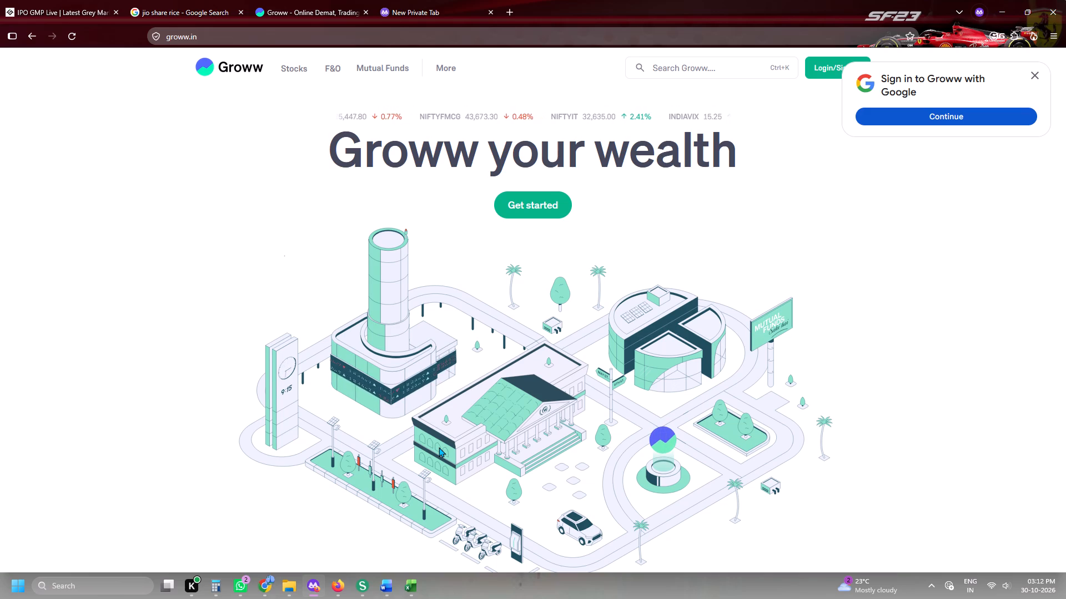
Open Jio Platforms Ltd. from Groww's trending searches and examine its one-day price chart.
left_click(681, 62)
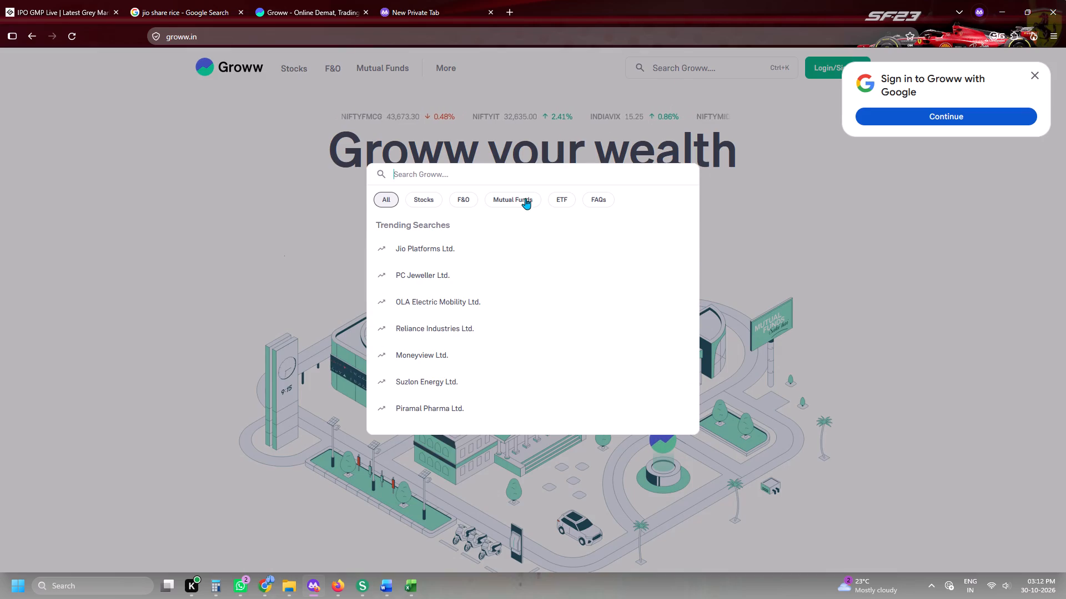
left_click(463, 246)
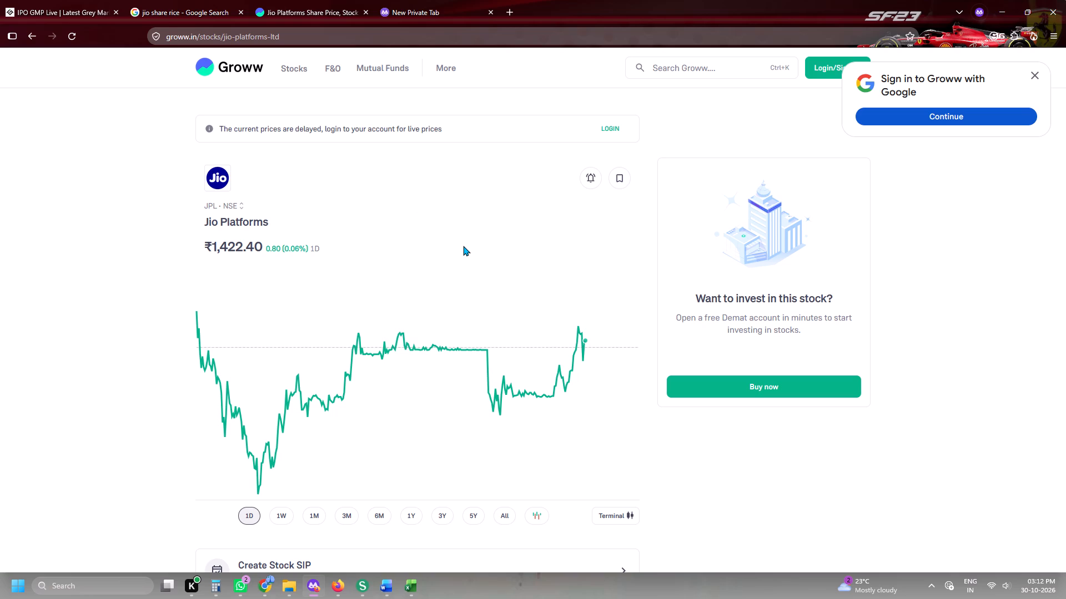
Return to Groww's home page and examine its mutual fund NFO list, dismissing the Google sign-in prompt.
left_click(259, 69)
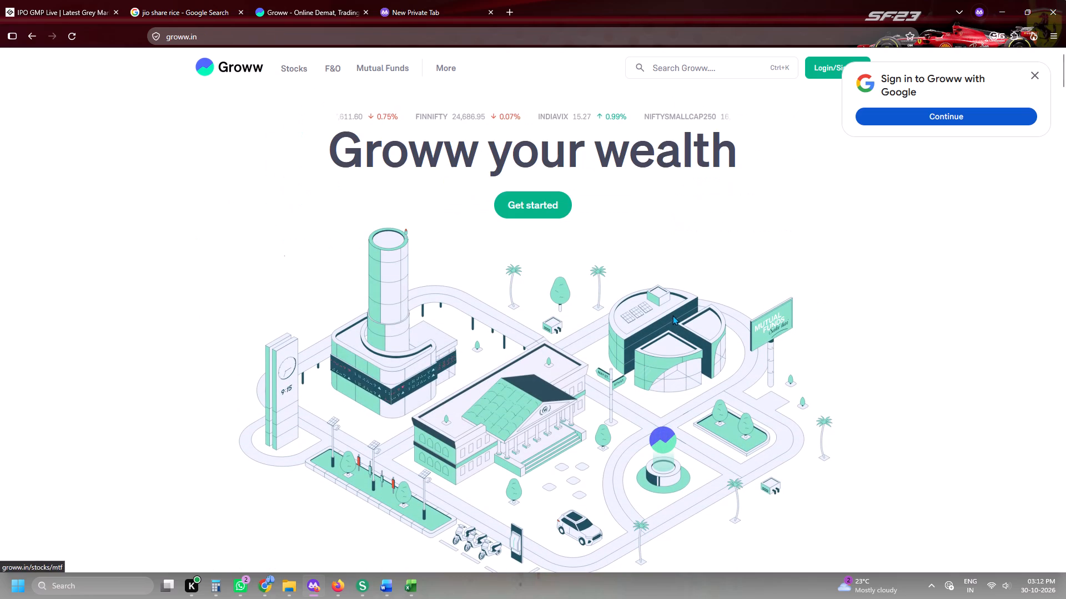
left_click(381, 68)
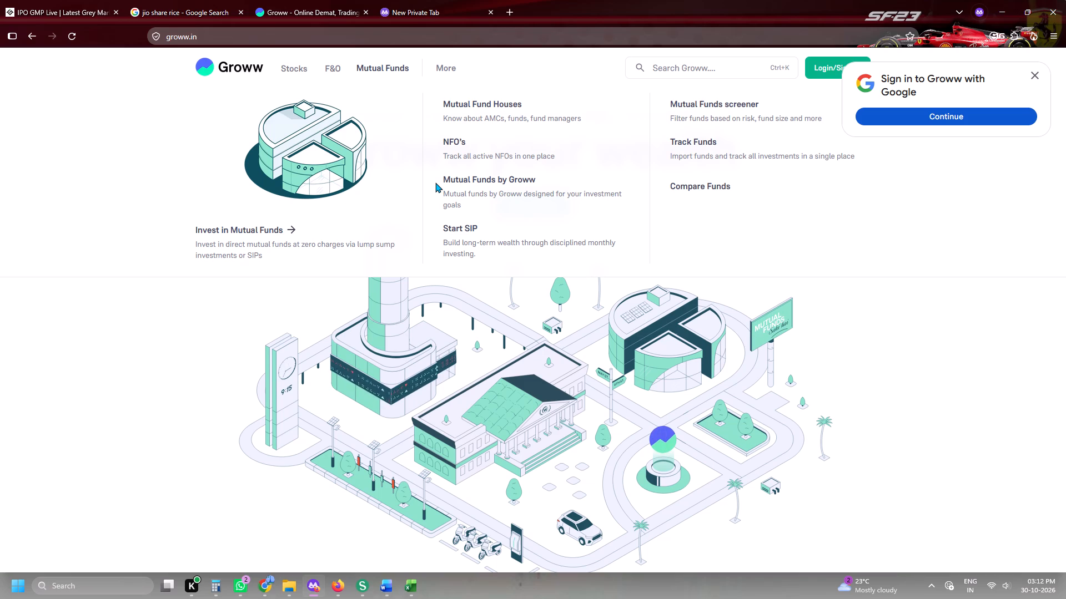
left_click(464, 153)
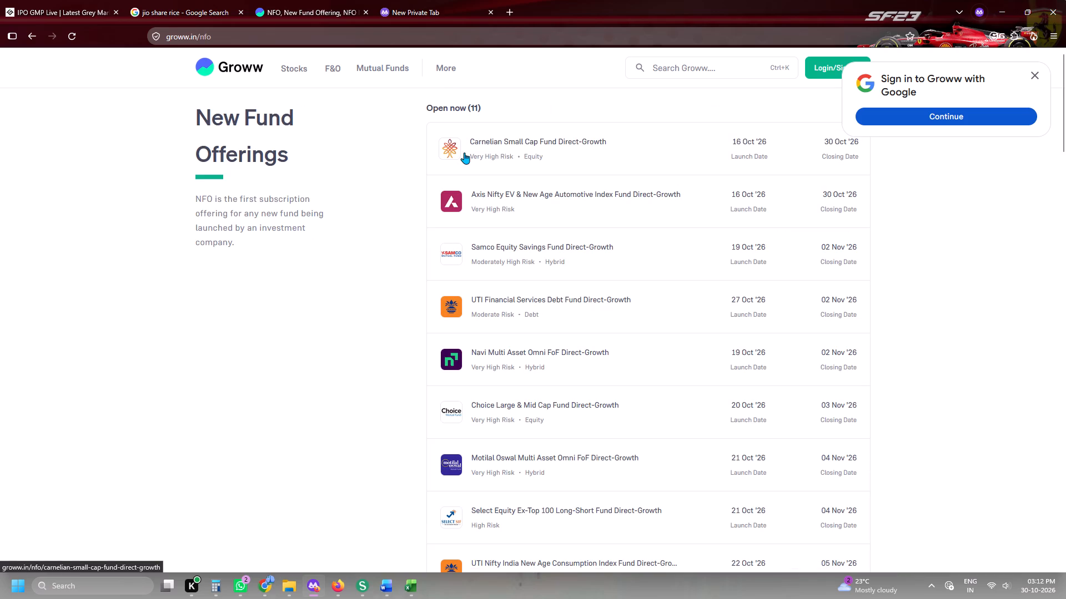
left_click(1034, 73)
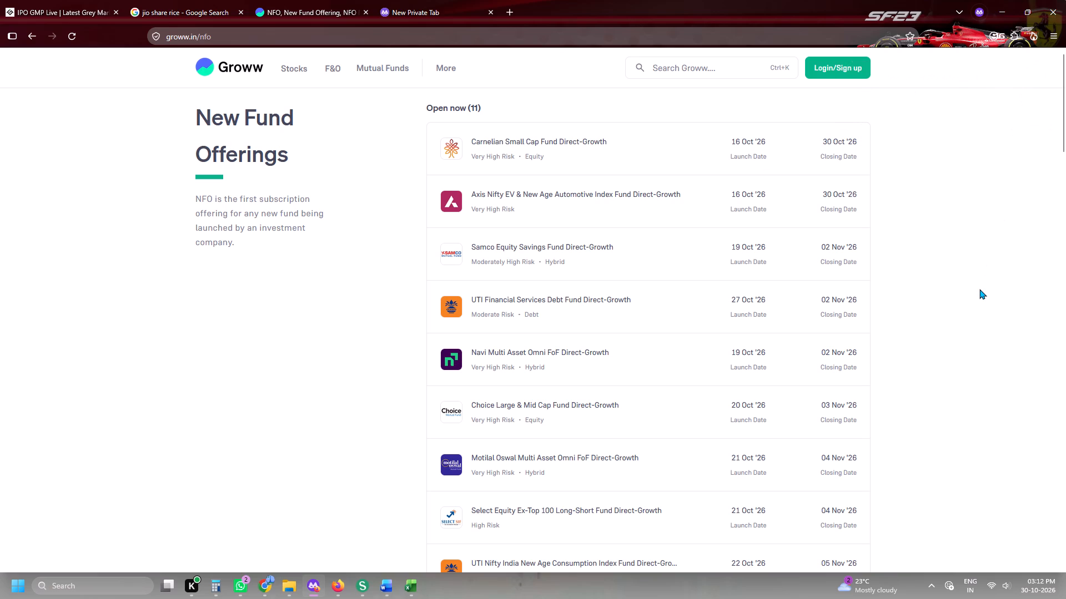
scroll(504, 285, "down", 9)
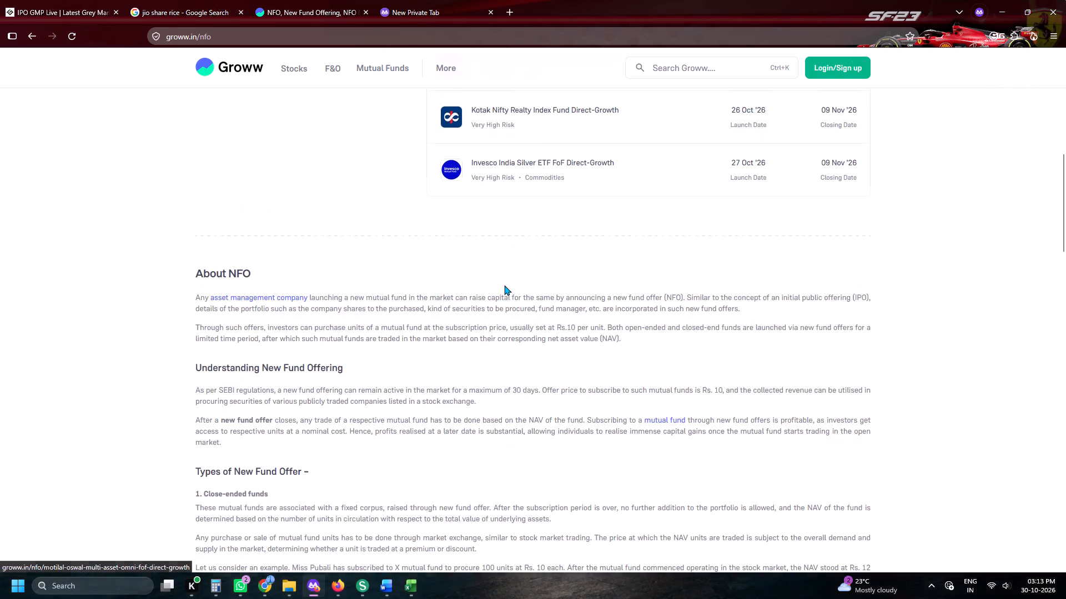
scroll(504, 285, "down", 7)
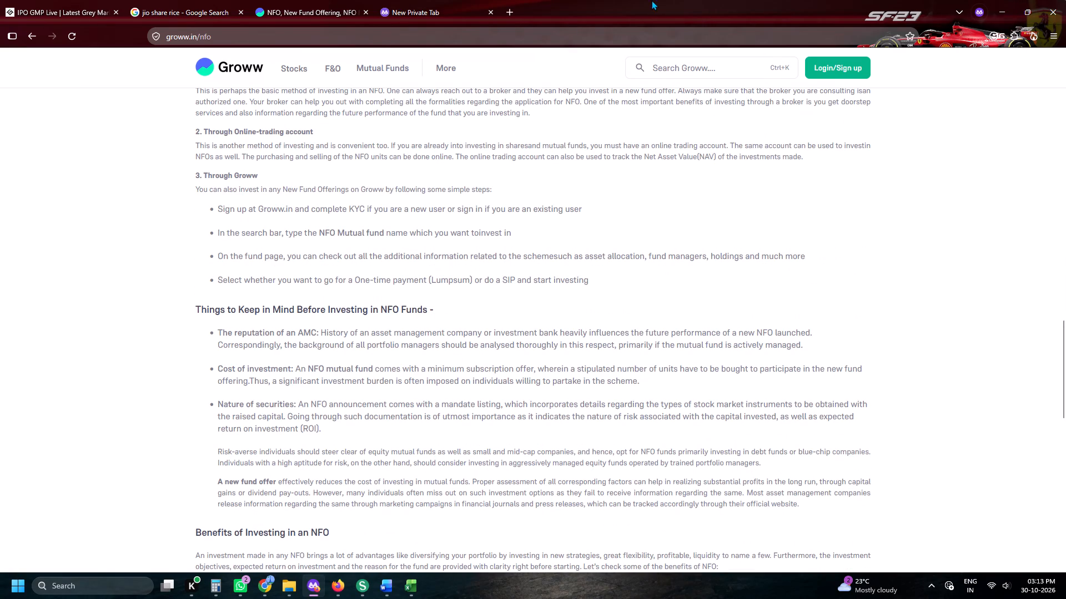
View the Google results for "jio share rice" and return to Groww's NFO page.
left_click(339, 0)
left_click(238, 0)
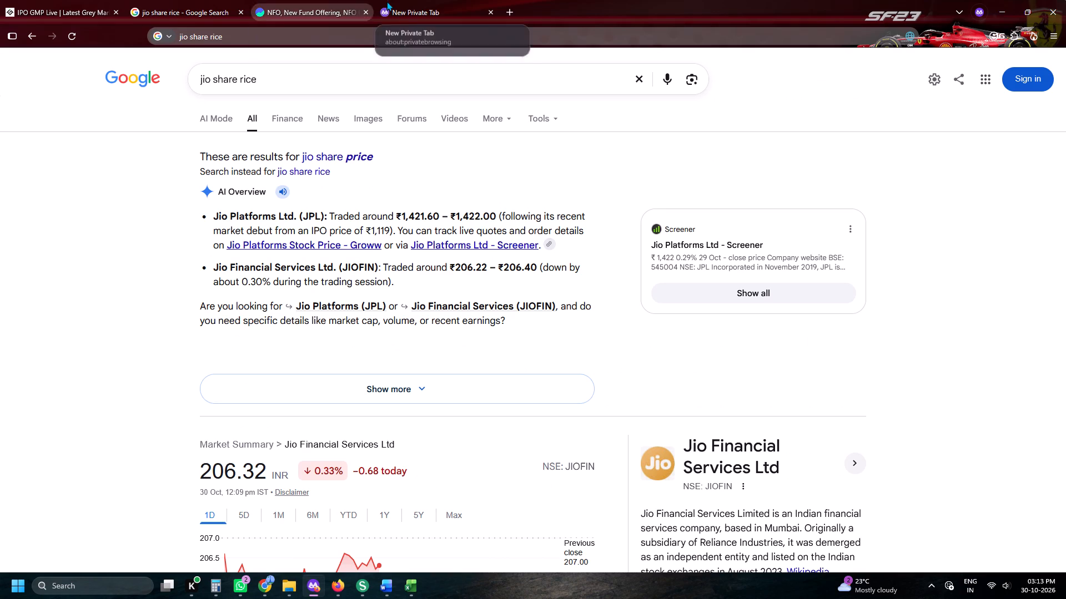
left_click(426, 0)
left_click(295, 24)
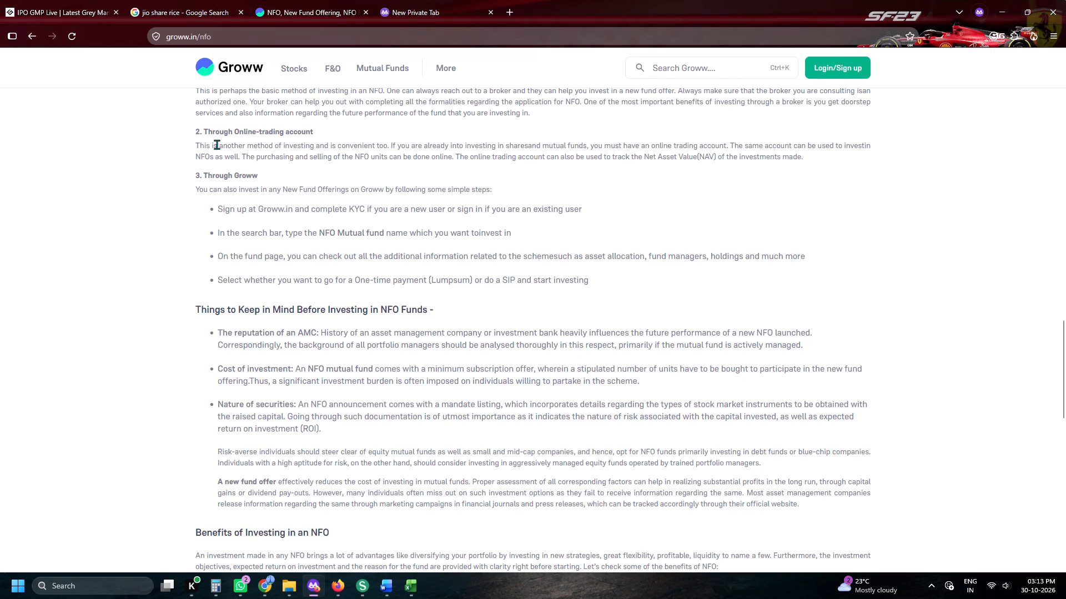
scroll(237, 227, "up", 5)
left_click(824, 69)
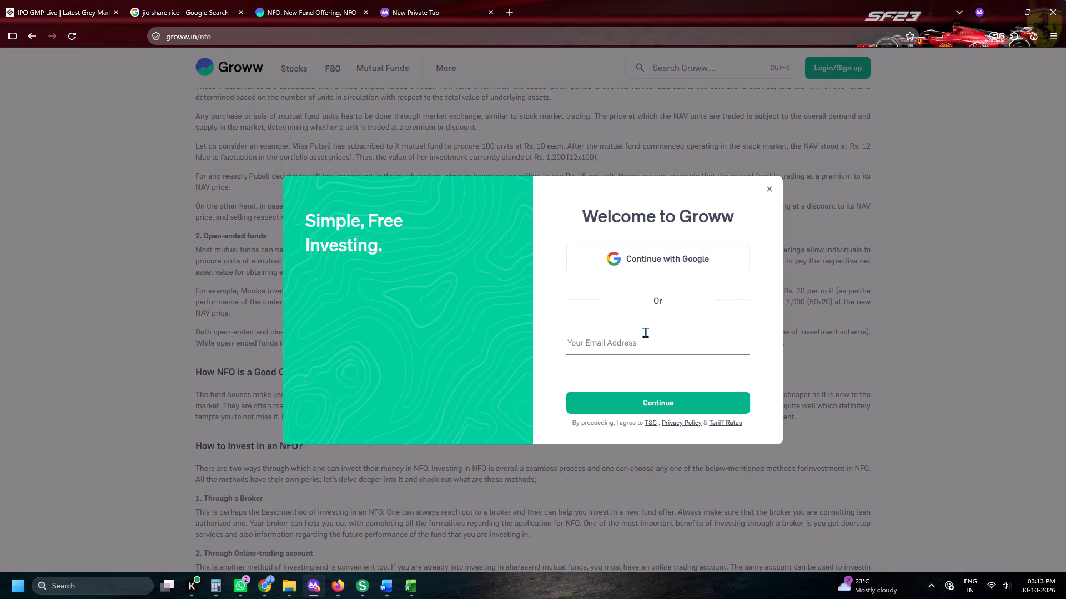
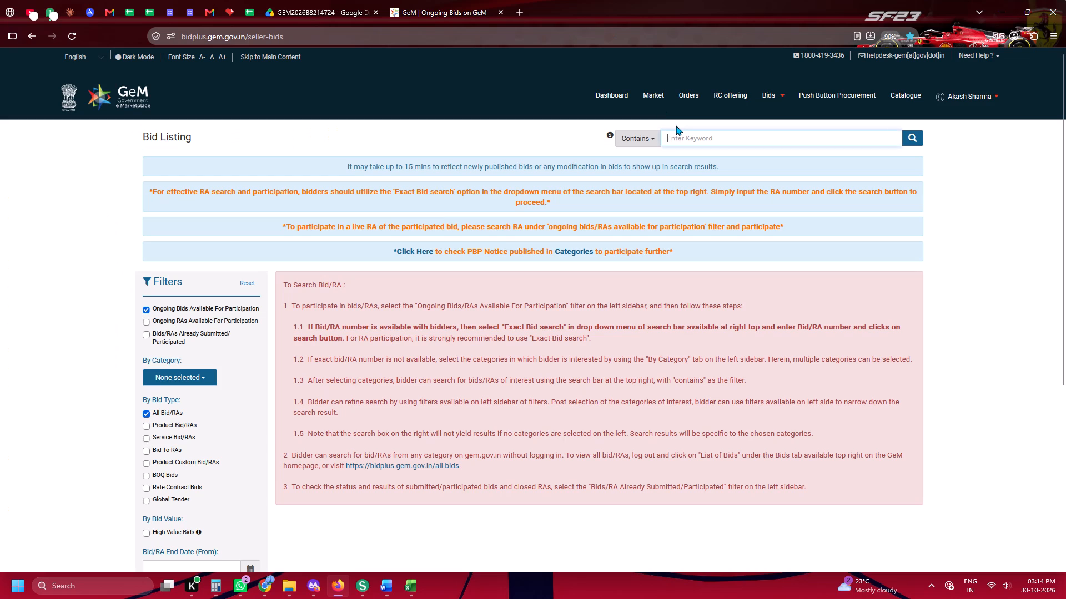
Search the GeM bid listing for GEM/2026/B/8214724 using Exact Bid Search.
key("ctrl+v")
left_click(657, 138)
left_click(654, 200)
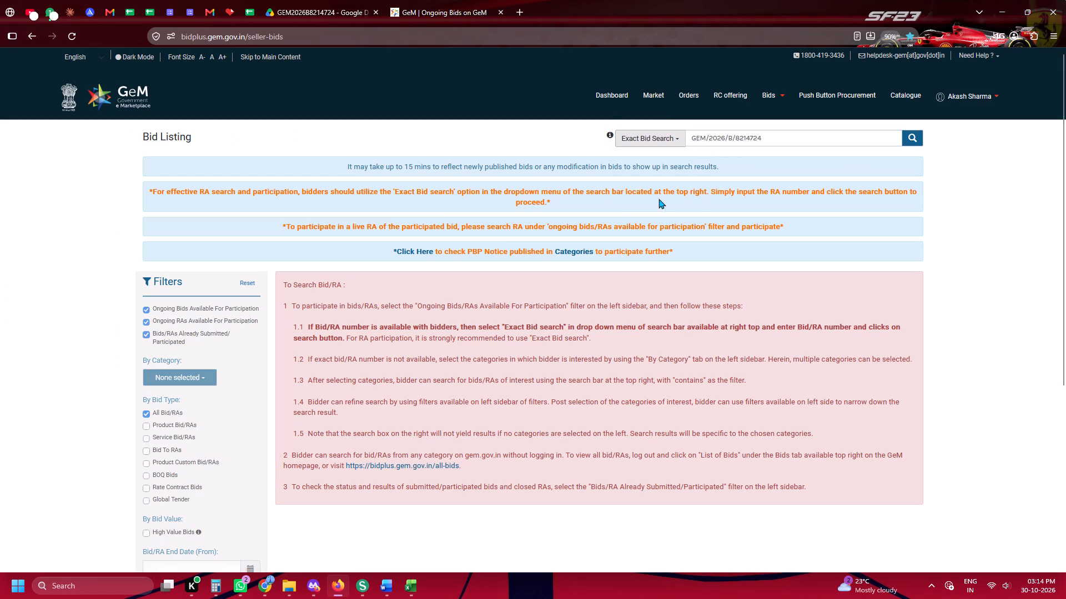
left_click(909, 141)
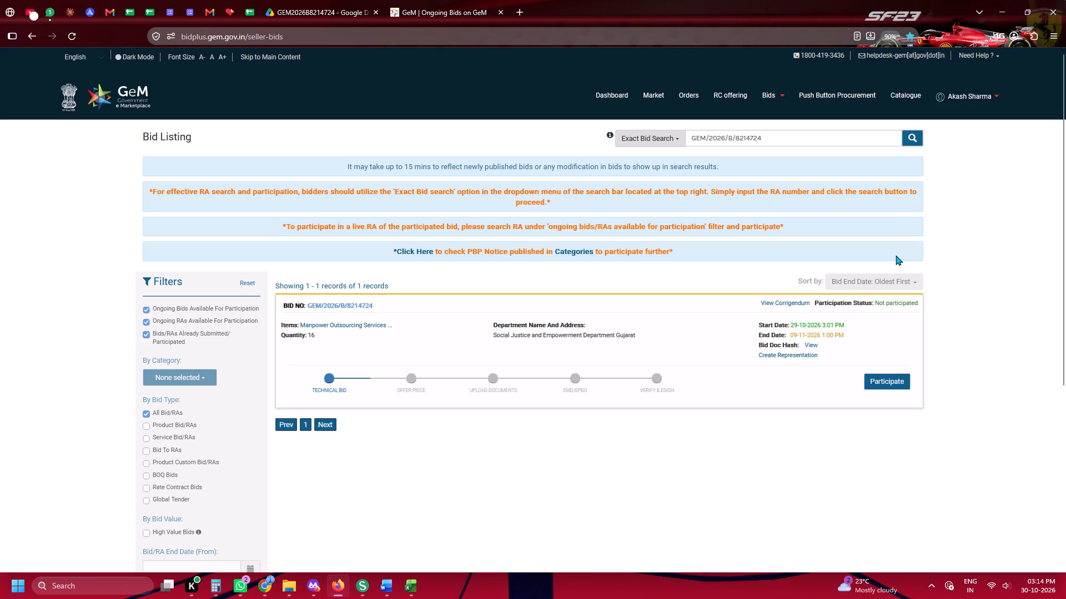
Start participating in the bid and save the compliance declarations as No for statements 1 and 2 and Yes for statement 3.
left_click(868, 380)
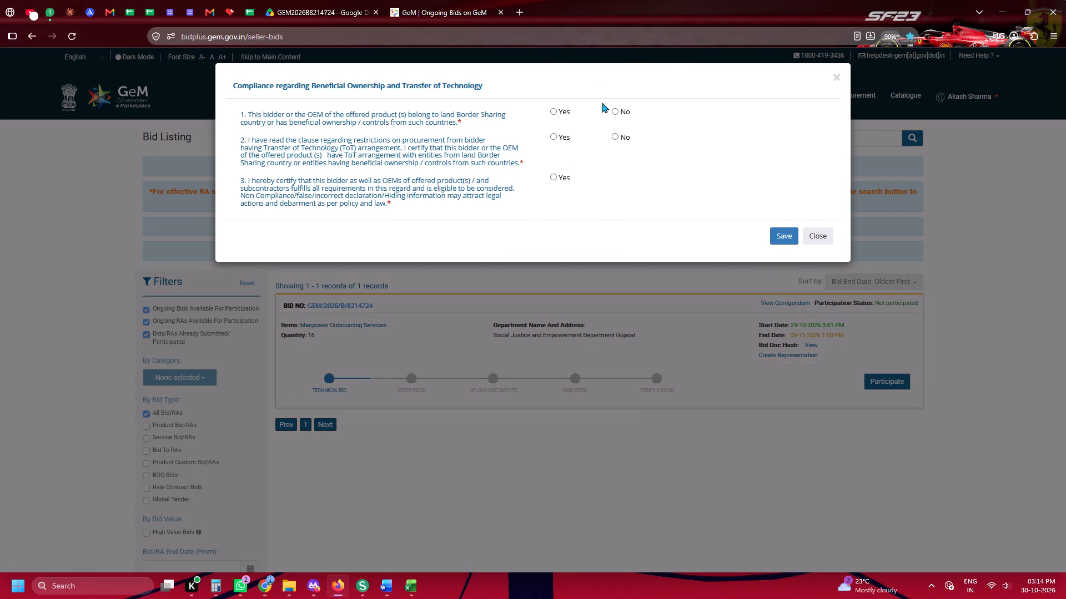
left_click(616, 111)
left_click(617, 134)
left_click(560, 180)
left_click(777, 240)
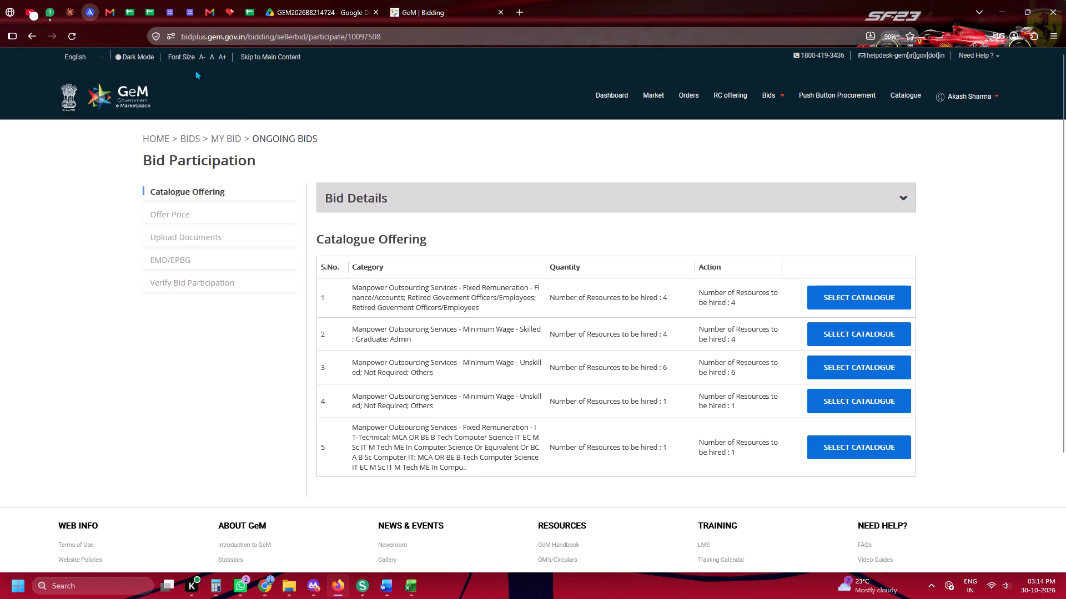
Open catalogue selection for the first category, Fixed Remuneration Finance/Accounts manpower outsourcing.
left_click(825, 301)
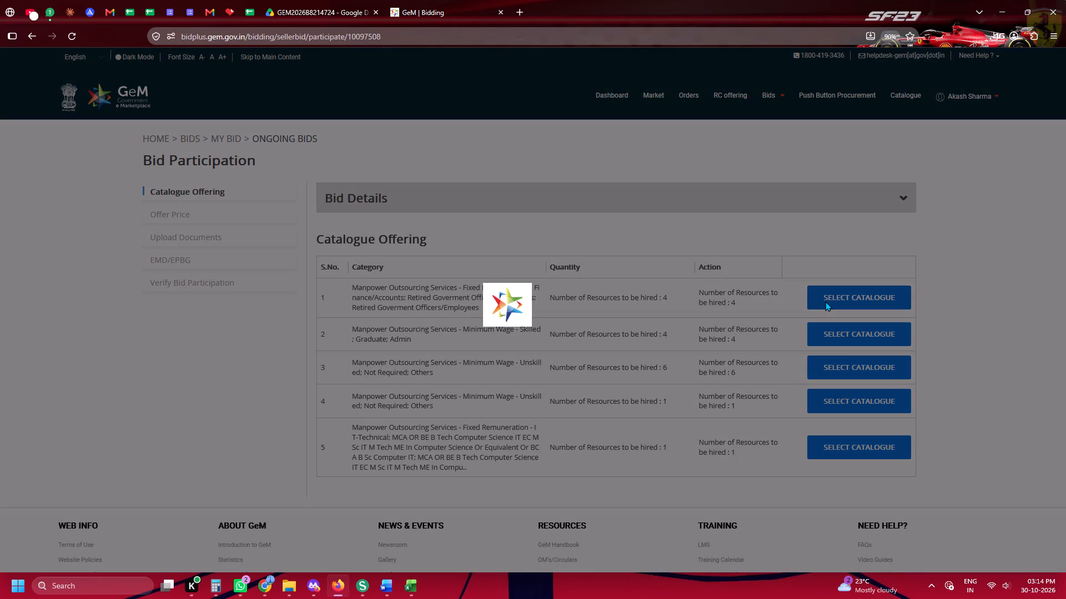
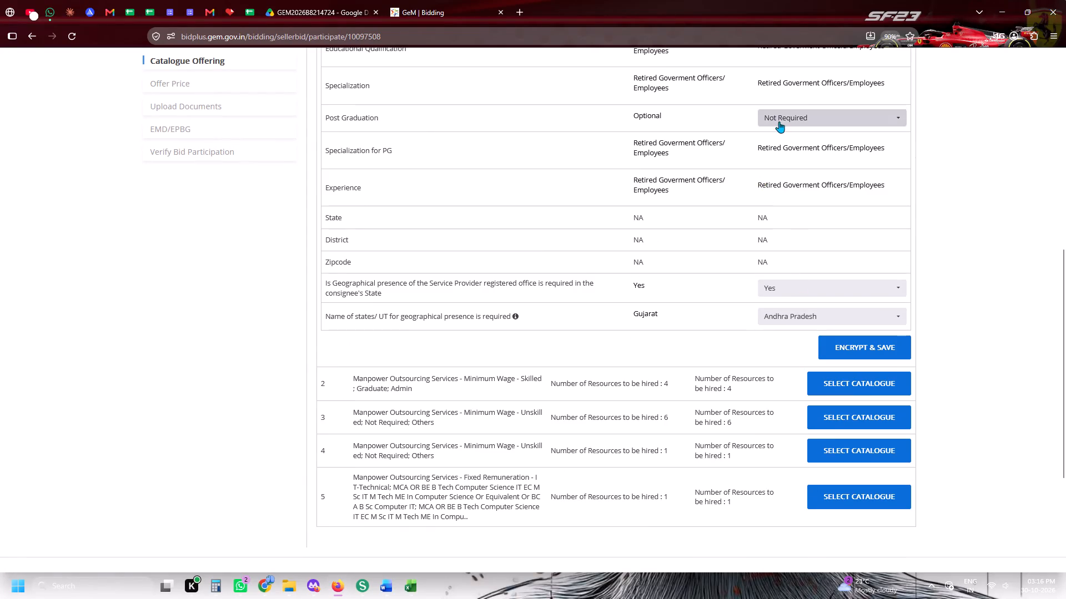
Encrypt and save the first category's catalogue with Post Graduation set to Optional and only Gujarat selected as the geographical presence state.
left_click(778, 120)
left_click(773, 176)
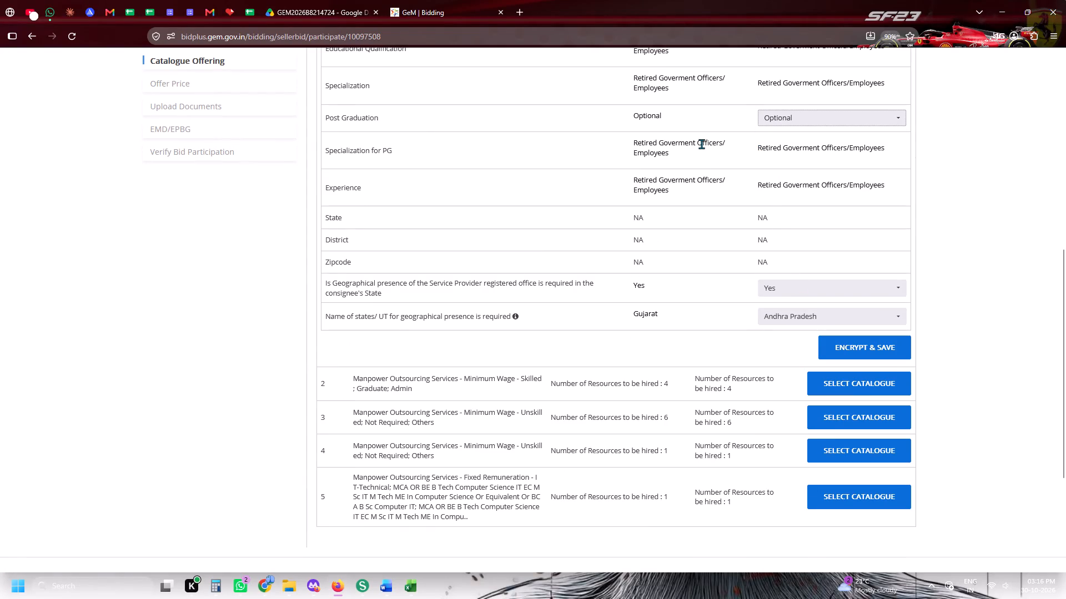
scroll(793, 252, "down", 2)
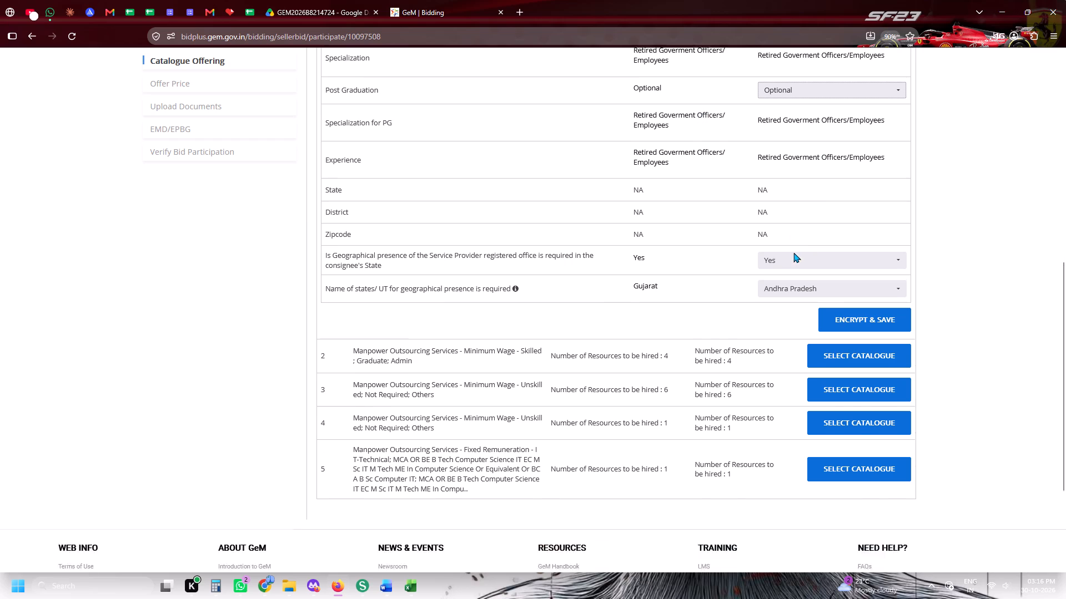
scroll(793, 252, "down", 1)
left_click(790, 129)
left_click(786, 147)
left_click(724, 165)
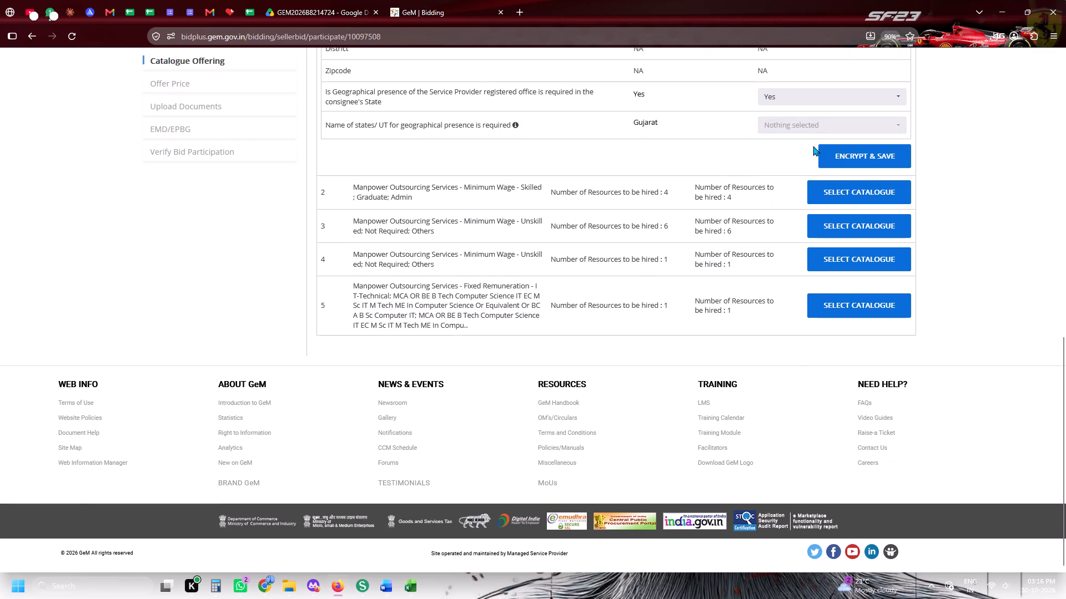
left_click(811, 129)
key("g")
key("g")
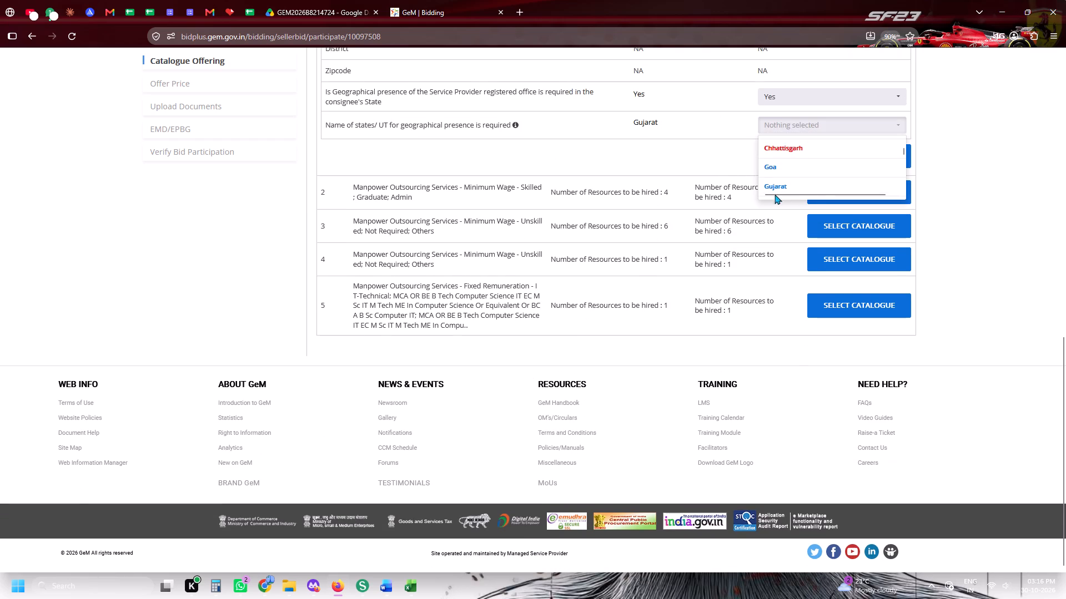
left_click(771, 183)
left_click(740, 220)
left_click(839, 159)
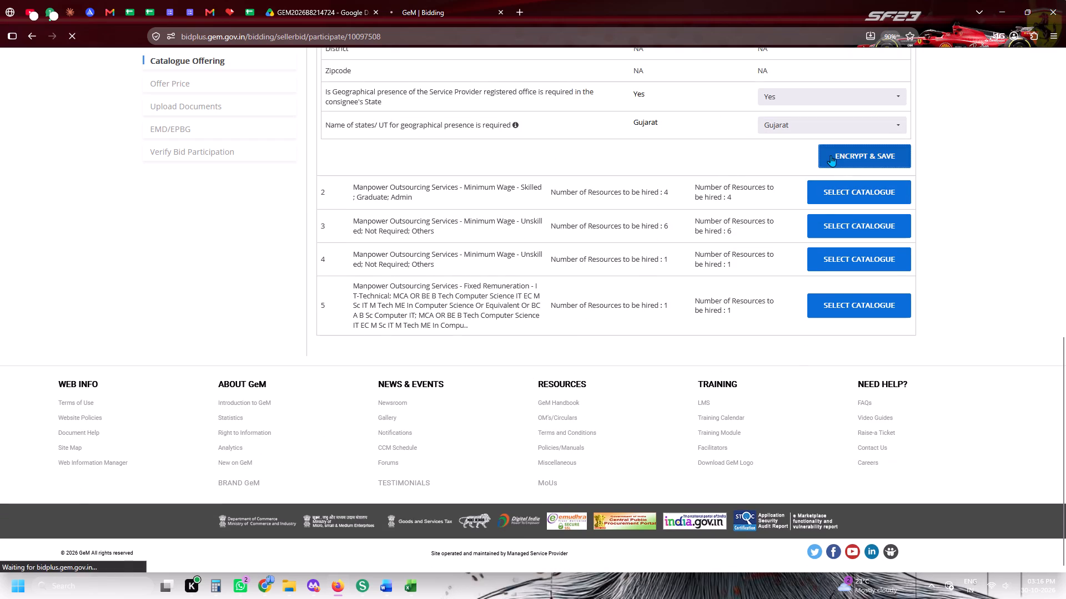
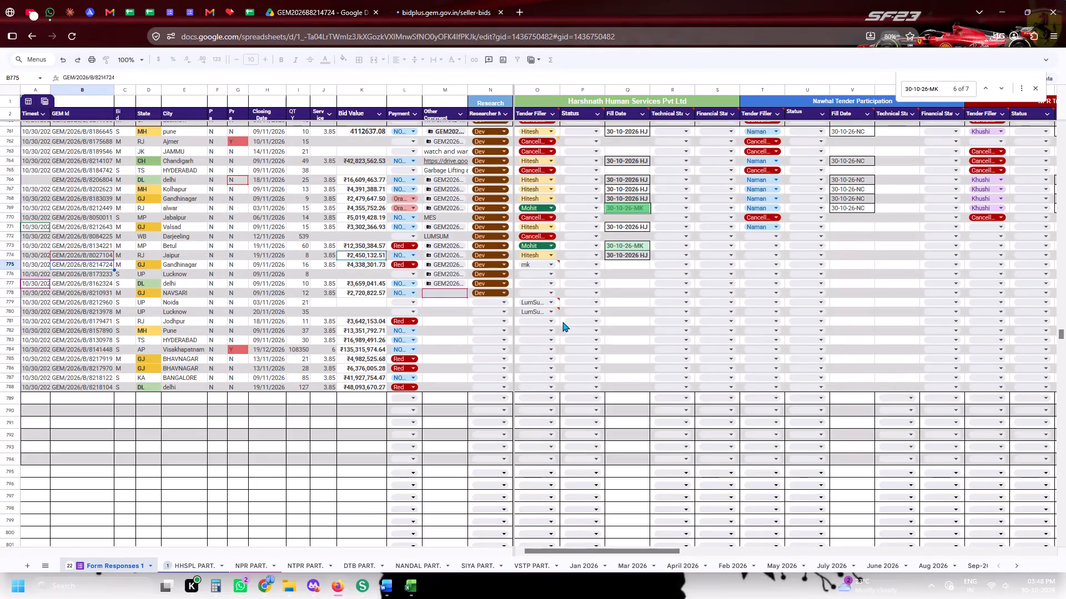
Copy the GeM bid number from row 775 of the tender tracking sheet.
left_click(0, 265)
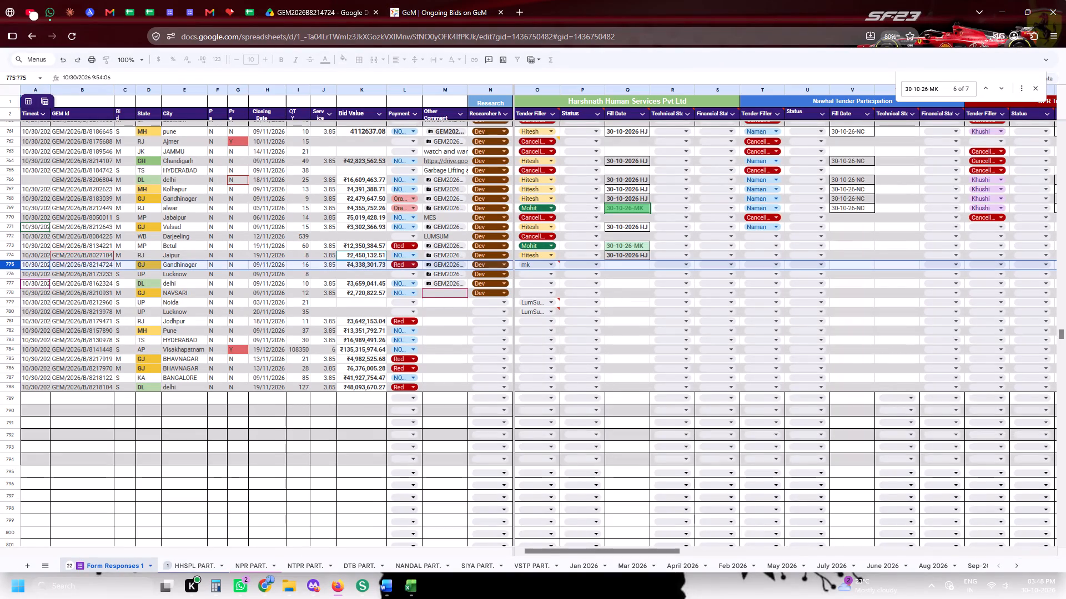
left_click(84, 267)
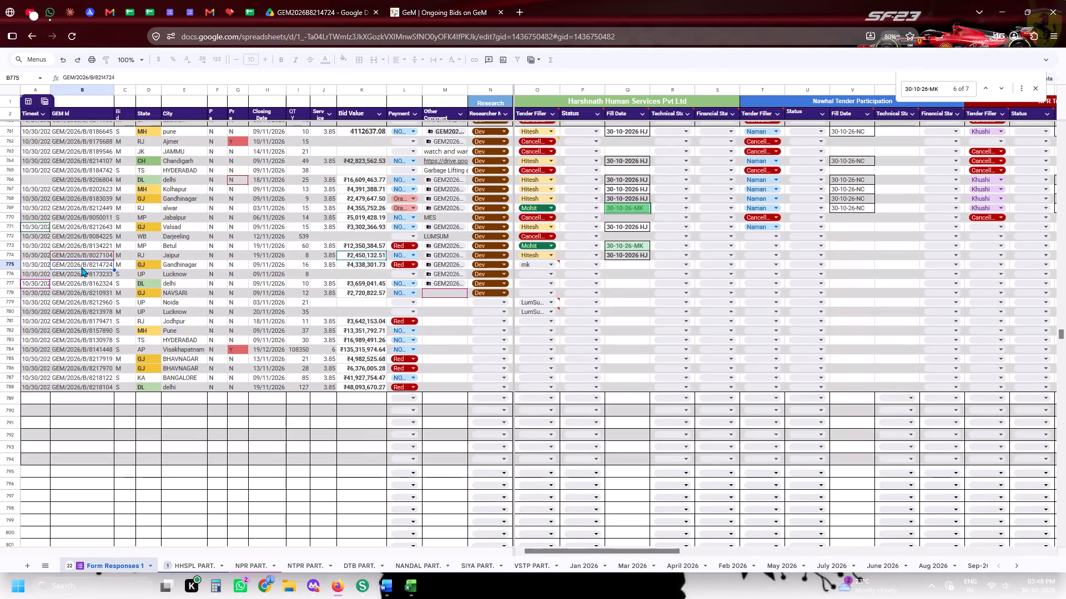
key("ctrl+c")
key("ctrl+c")
key("ctrl+c")
key("ctrl+c")
key("ctrl+c")
key("ctrl+c")
key("ctrl+c")
key("ctrl+c")
key("ctrl+c")
key("ctrl+c")
key("ctrl+c")
Find bid GEM/2026/B/8214724 on the GeM bid listing using Exact Bid Search and open its participation page.
left_click(452, 0)
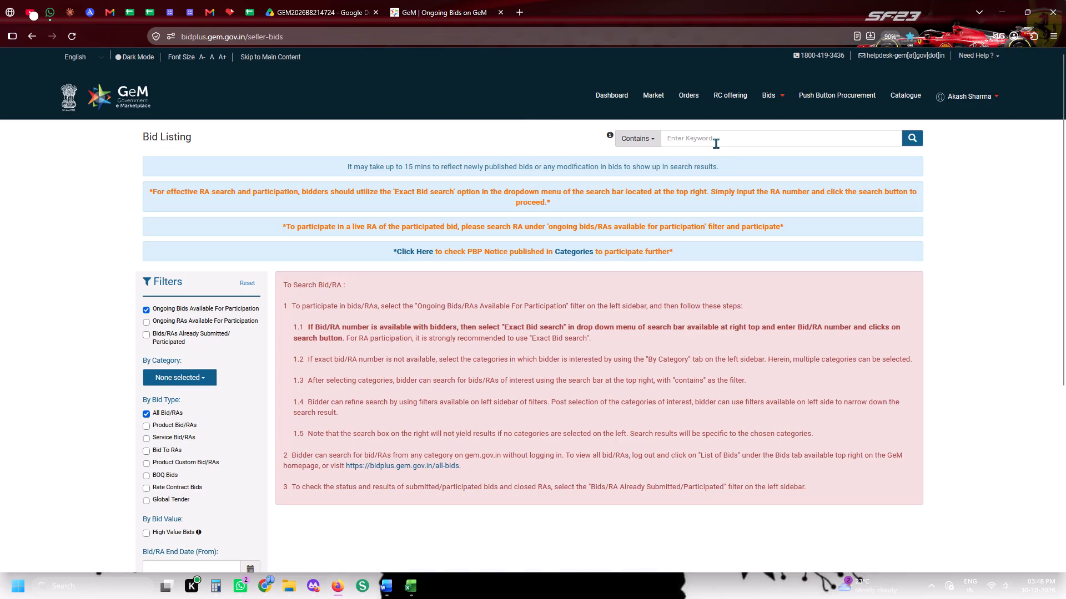
left_click(716, 143)
key("ctrl+v")
left_click(639, 149)
left_click(639, 140)
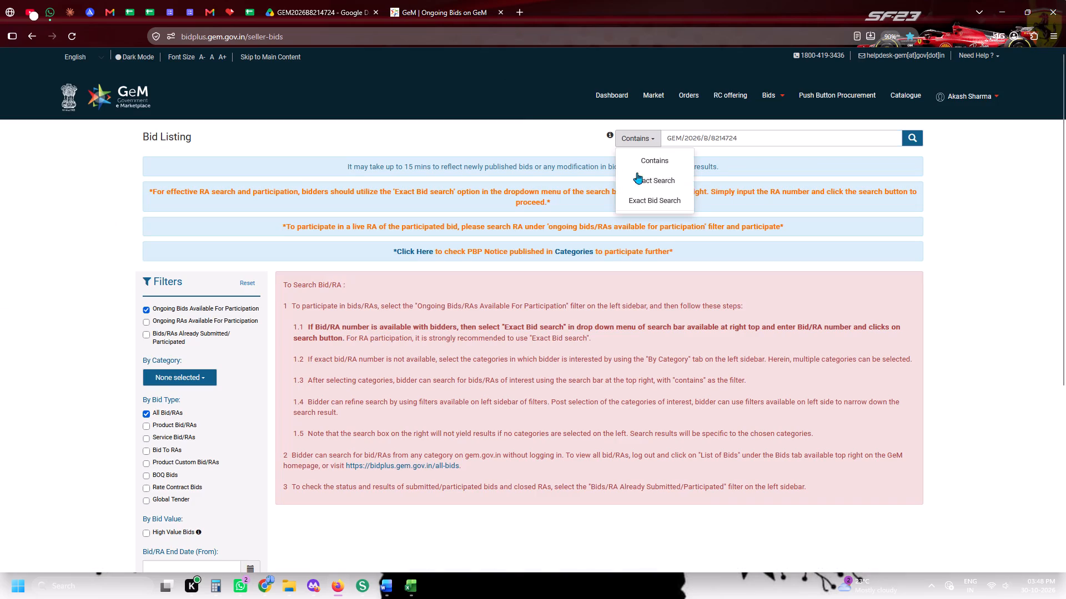
left_click(637, 202)
left_click(921, 128)
left_click(917, 134)
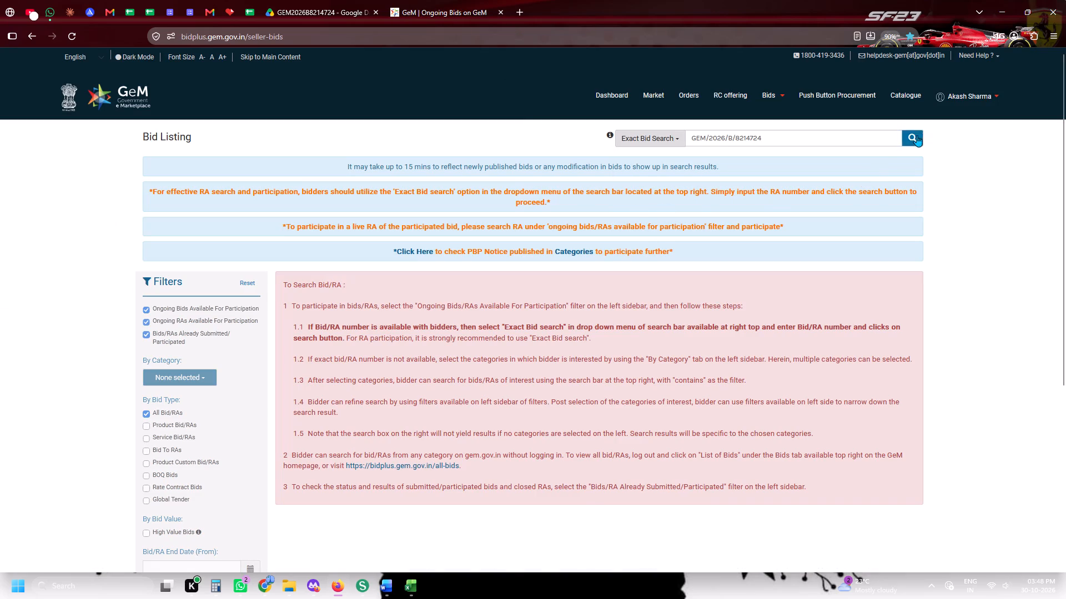
left_click(894, 387)
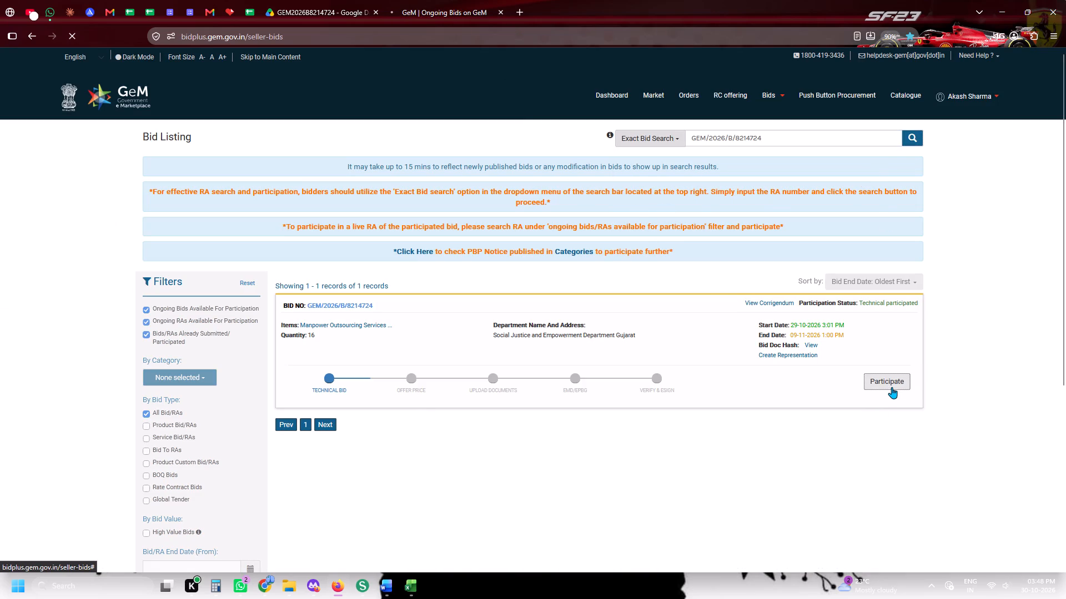
Open catalogue selection for category 2 (Skilled; Graduate; Admin) and set the offered Skill Category to Skilled.
left_click(822, 337)
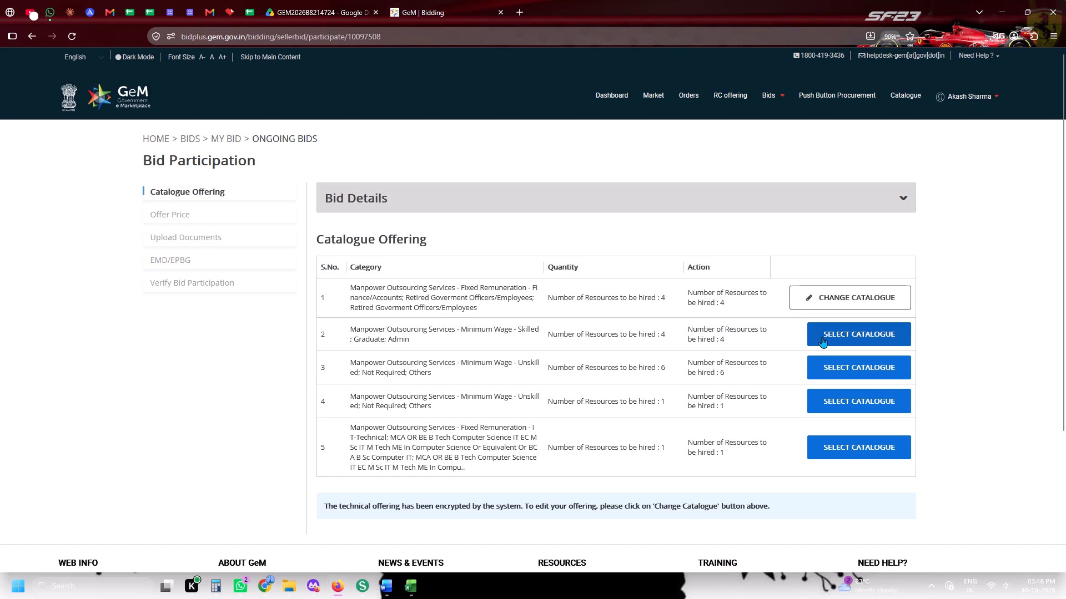
scroll(536, 328, "down", 2)
scroll(727, 255, "down", 2)
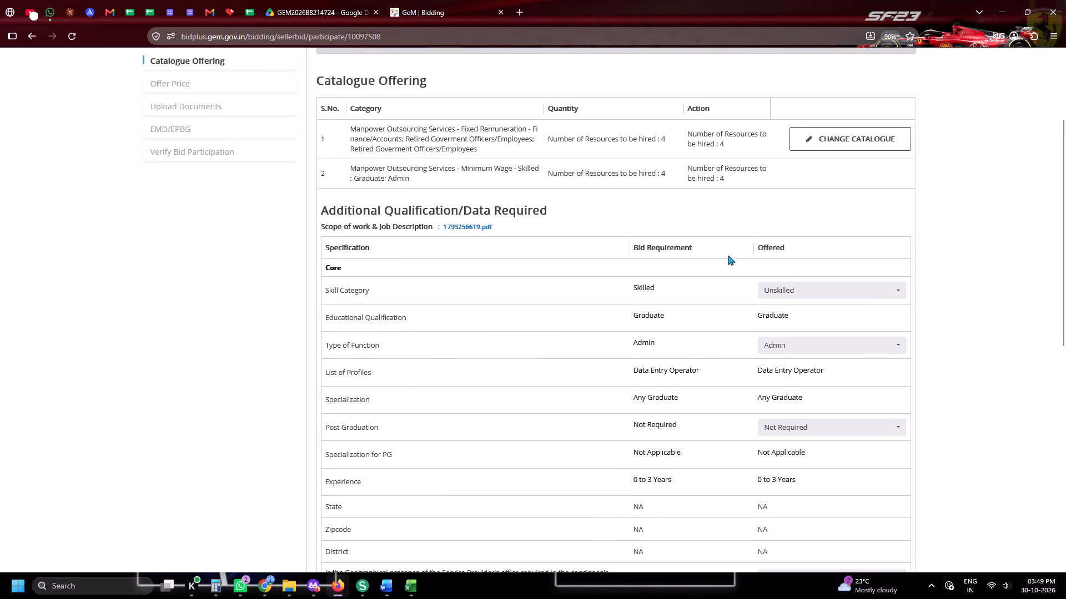
left_click(781, 152)
double_click(770, 204)
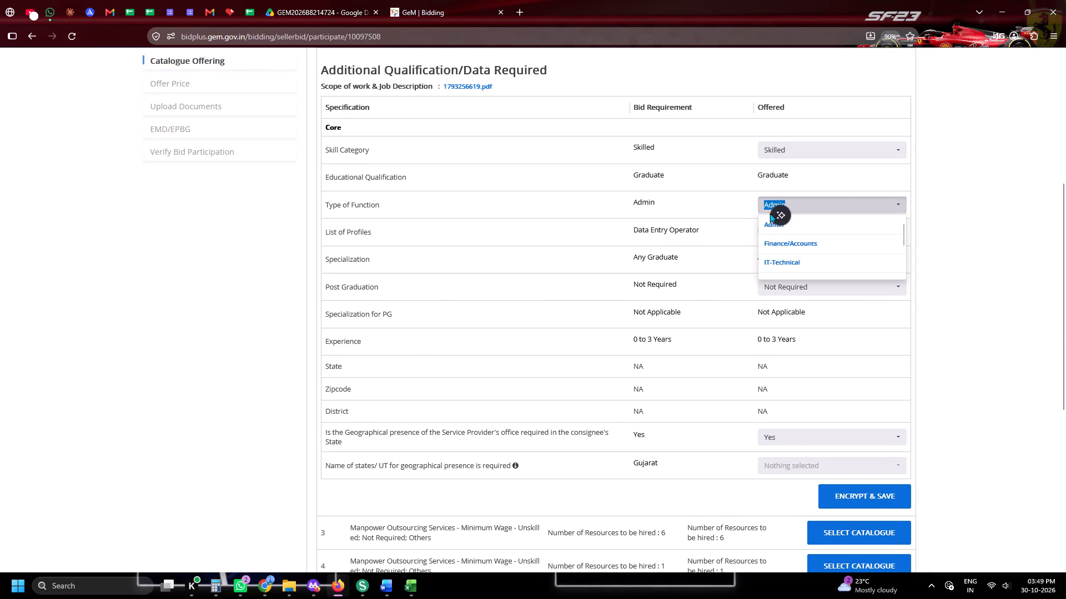
left_click(675, 257)
Choose Gujarat as category 2's geographical presence state, and encrypt and save its catalogue.
scroll(757, 290, "down", 3)
left_click(785, 252)
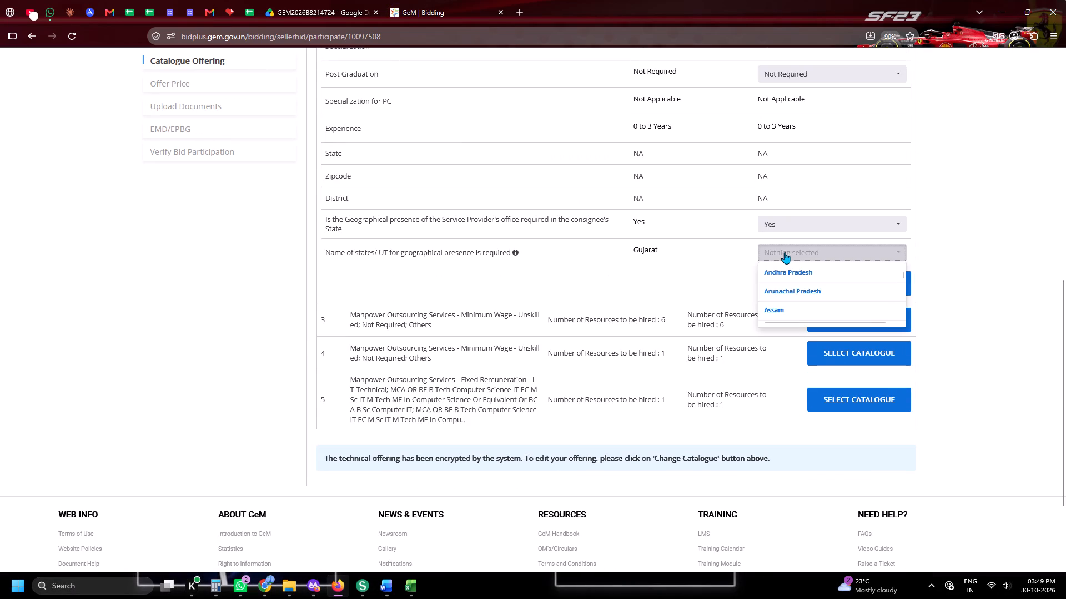
key("g")
key("g")
left_click(775, 309)
left_click(610, 287)
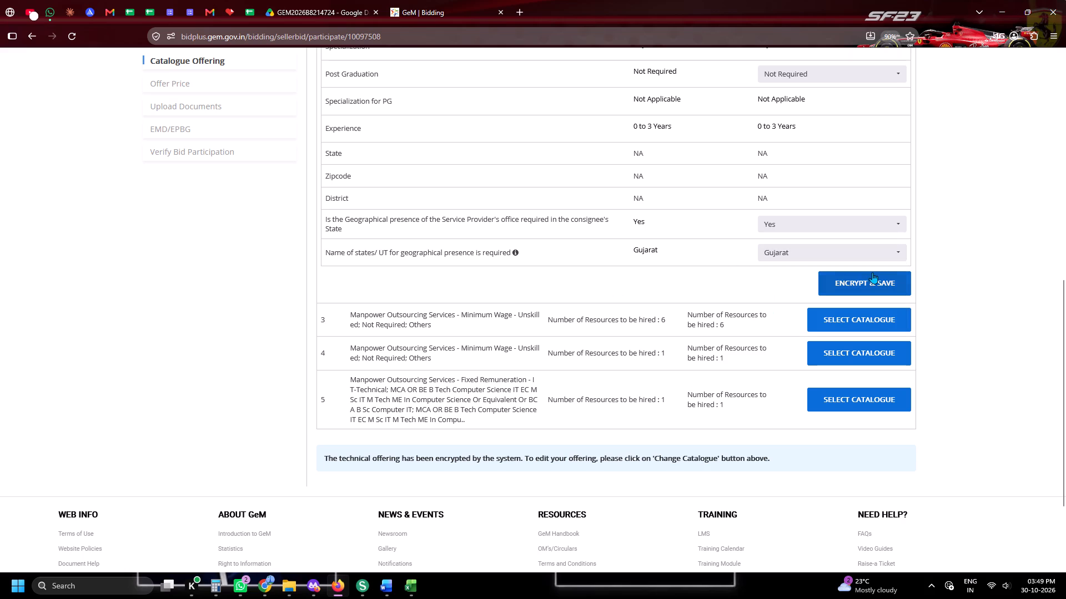
left_click(875, 280)
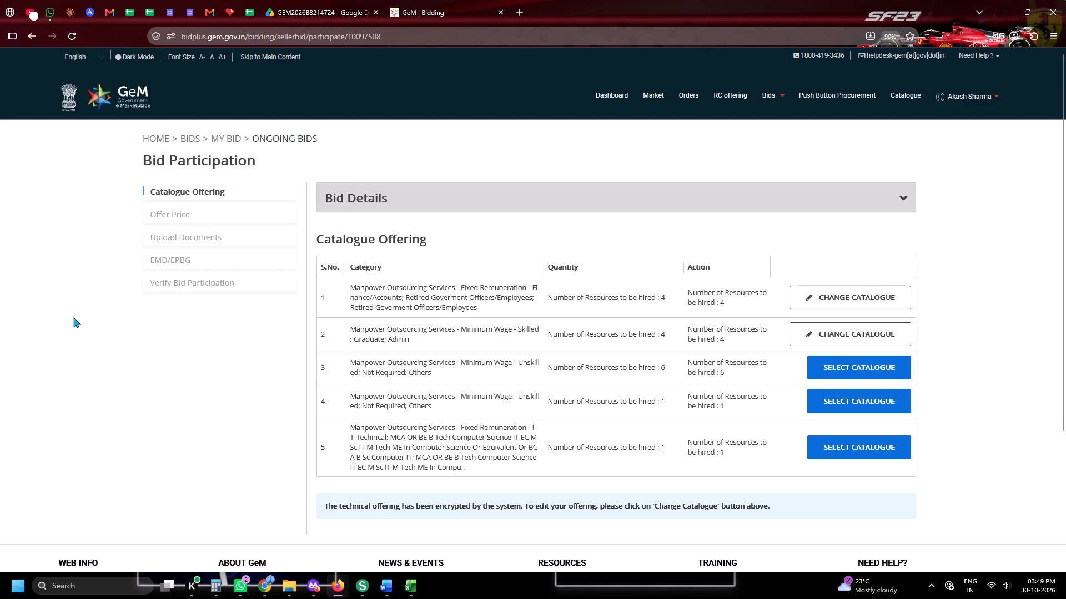
Open catalogue selection for category 3 (Unskilled; Not Required; Others) and set the offered Type of Function to Others.
scroll(844, 187, "down", 4)
left_click(810, 189)
scroll(772, 200, "down", 4)
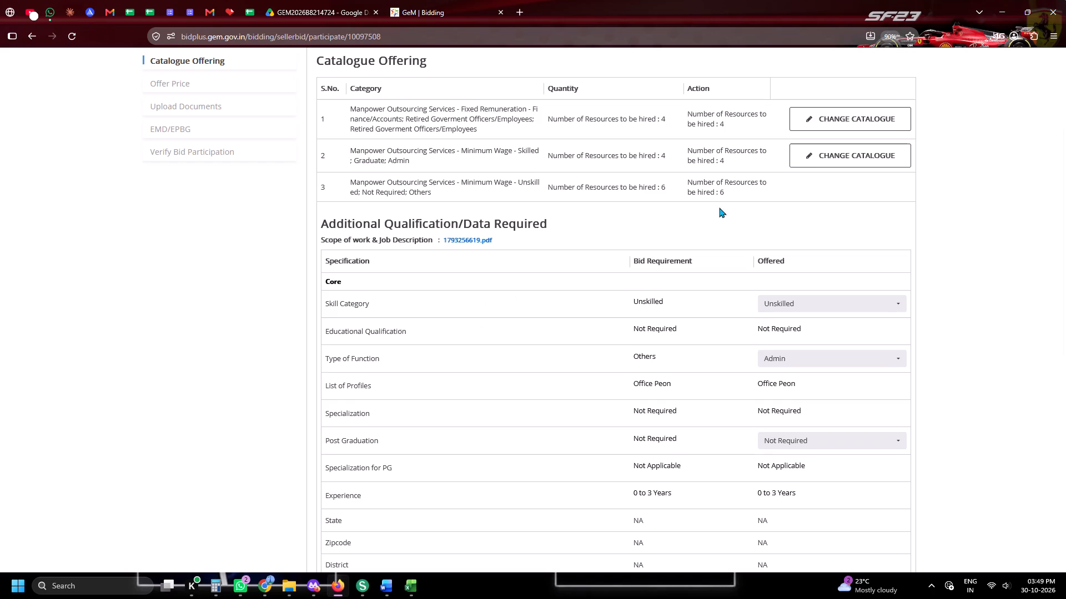
scroll(402, 297, "down", 2)
left_click(809, 161)
left_click(609, 277)
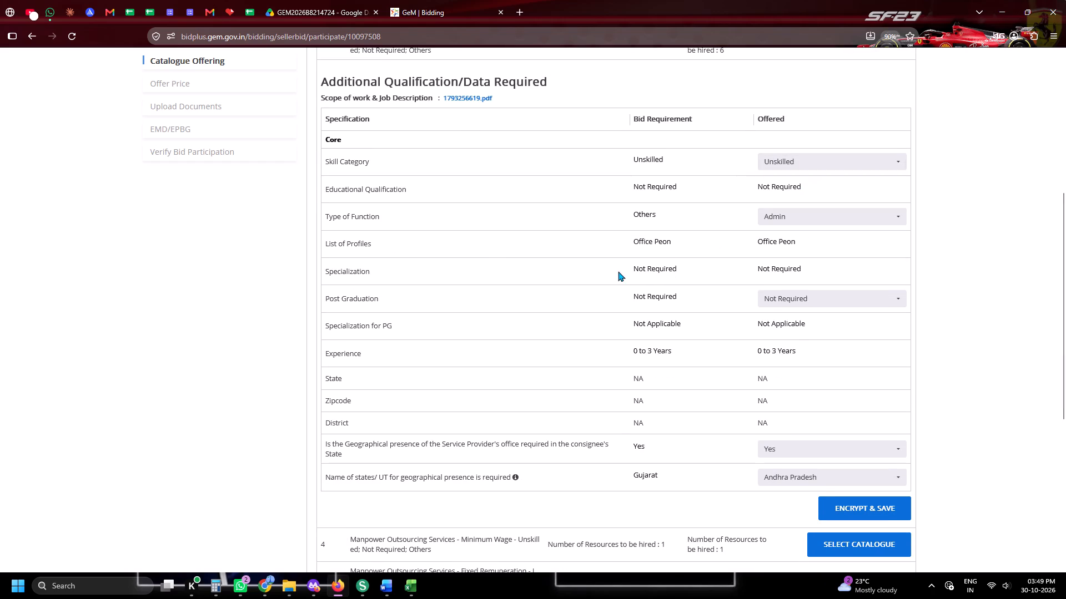
left_click(773, 222)
scroll(772, 262, "down", 4)
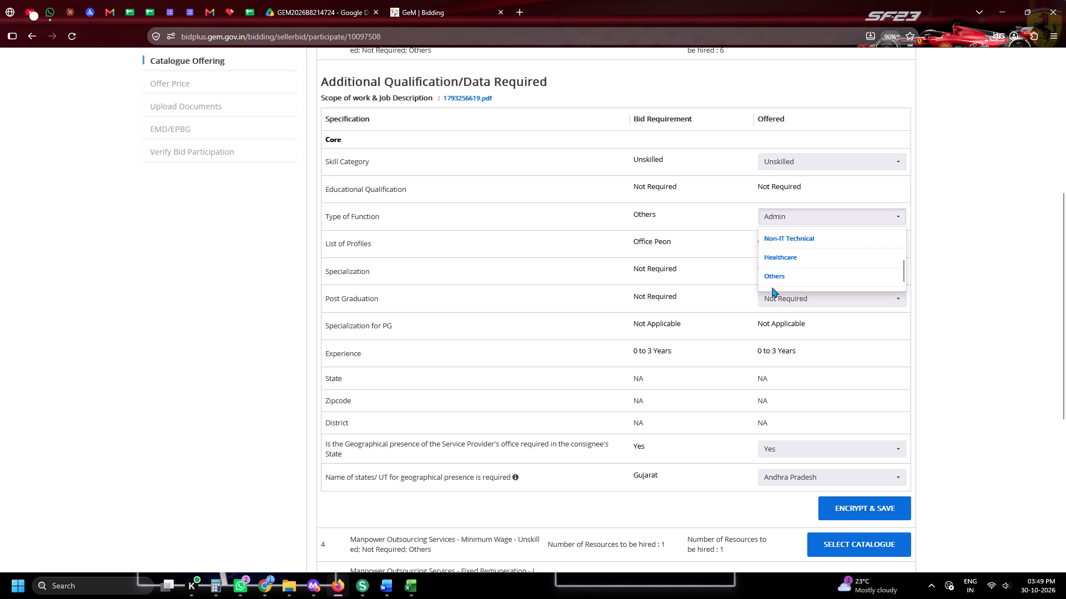
left_click(772, 277)
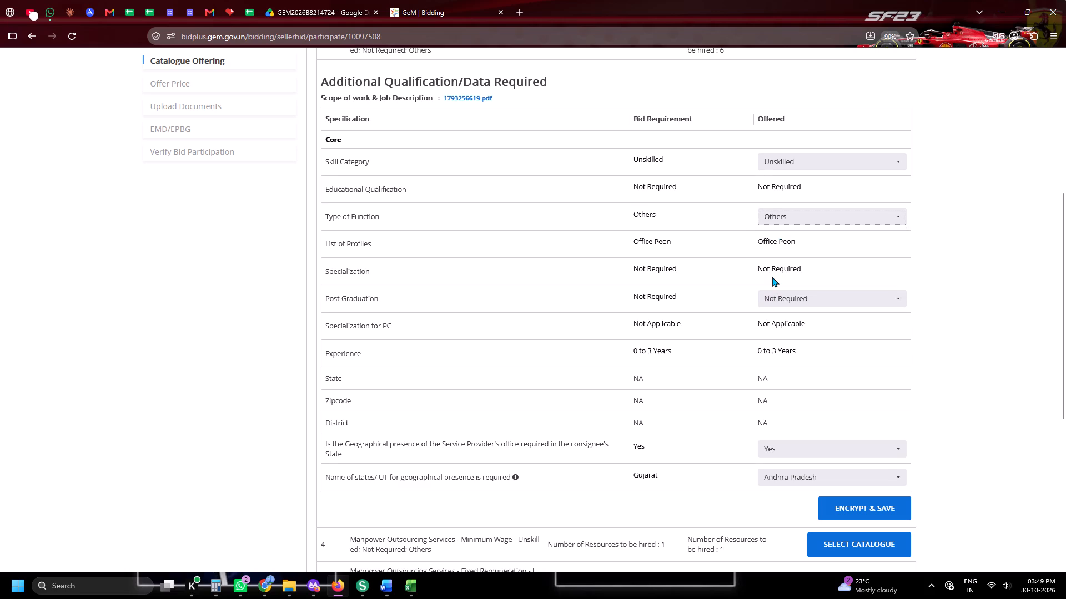
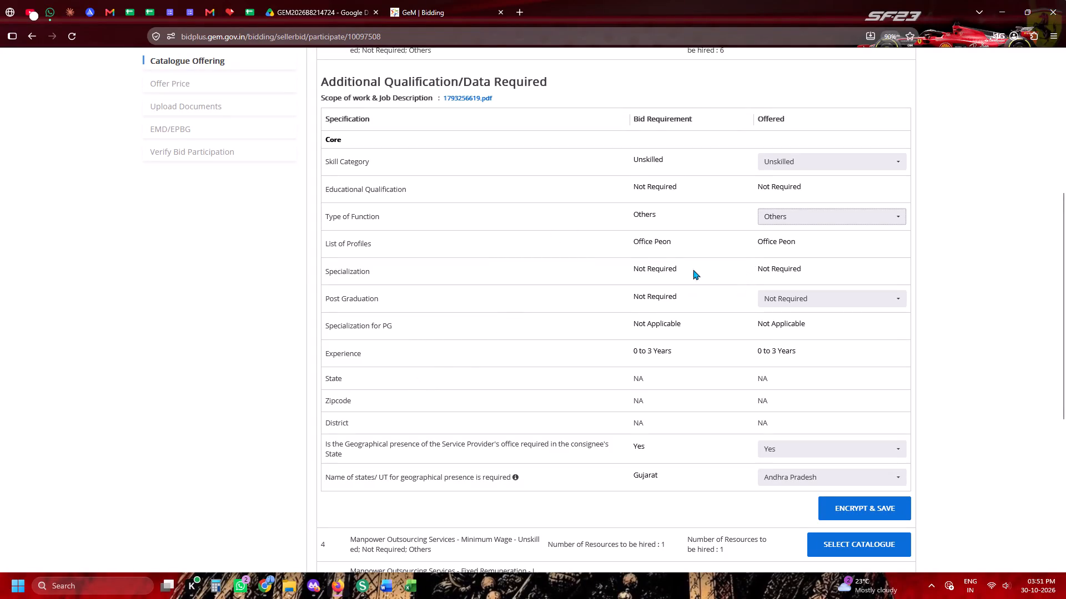
Choose Gujarat as category 3's geographical presence state in place of Andhra Pradesh, and encrypt and save its catalogue.
left_click(800, 217)
left_click(686, 287)
scroll(788, 292, "down", 5)
left_click(773, 159)
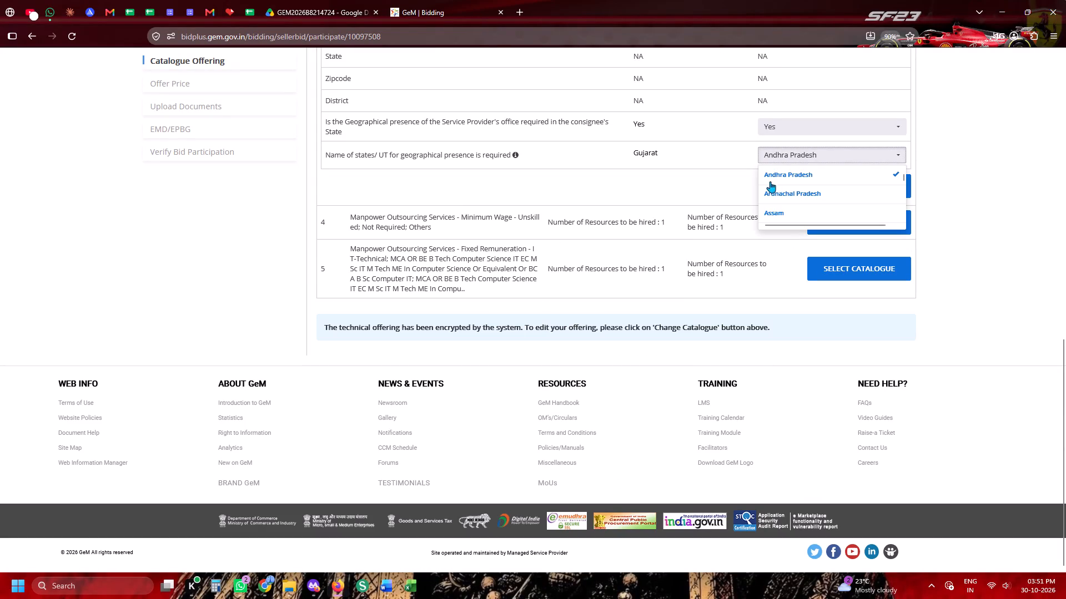
left_click(772, 170)
left_click(744, 177)
left_click(778, 160)
key("g")
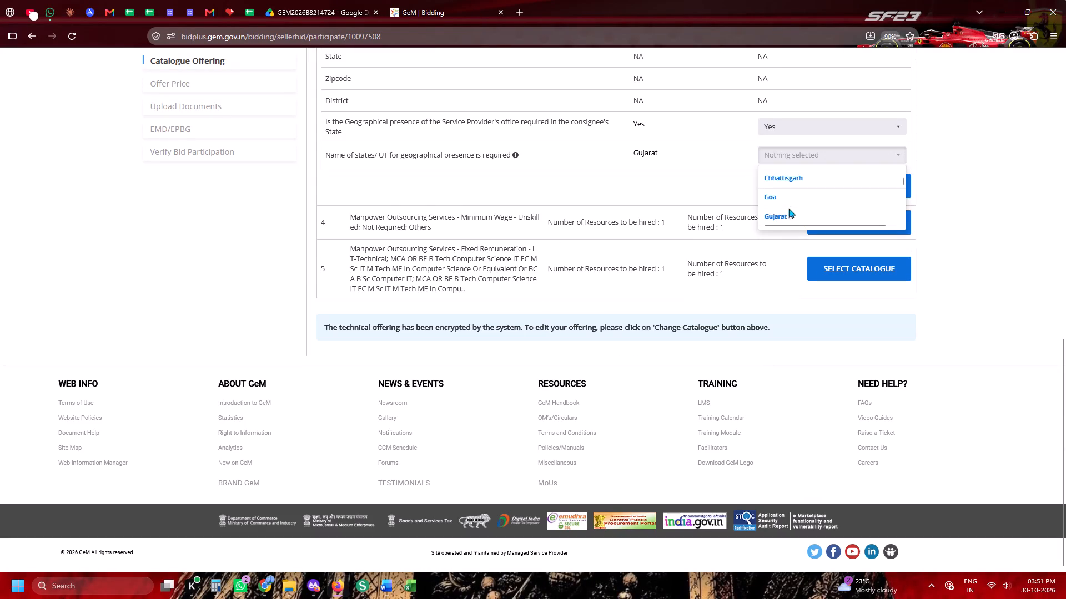
key("g")
left_click(776, 217)
left_click(694, 211)
left_click(836, 187)
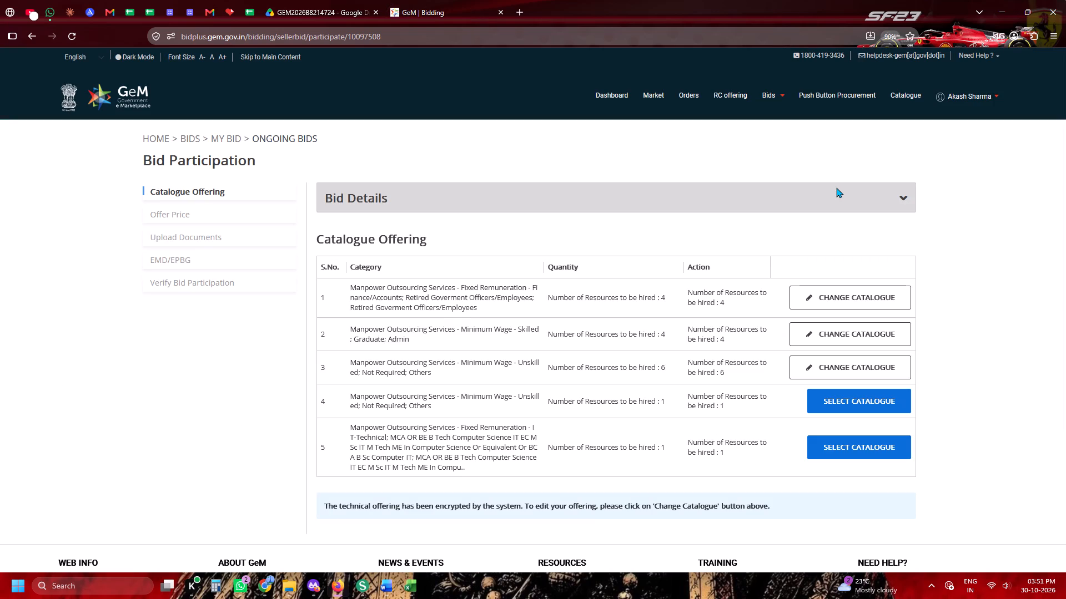
Open catalogue selection for category 4 (Unskilled; Not Required; Others) and set the offered Type of Function to Others.
scroll(850, 210, "down", 2)
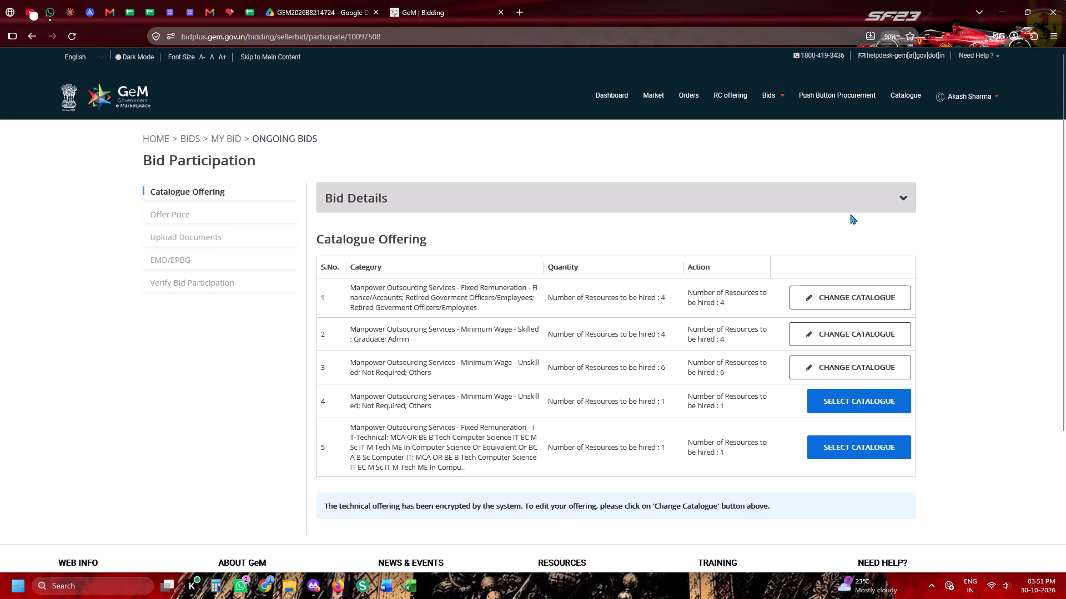
scroll(850, 214, "down", 2)
left_click(848, 217)
scroll(848, 217, "down", 10)
scroll(848, 217, "up", 2)
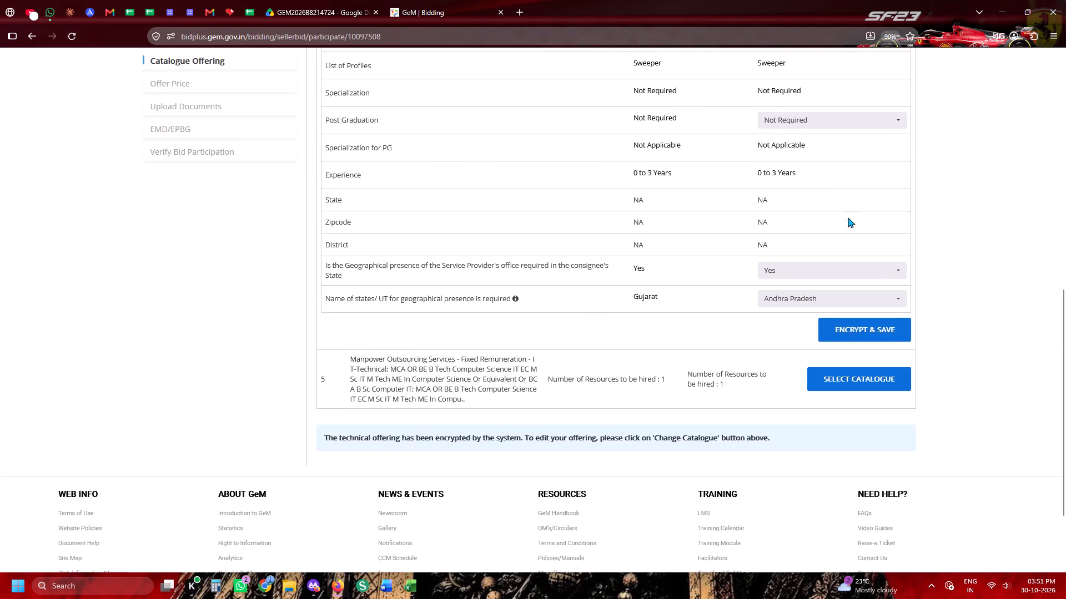
scroll(848, 217, "up", 1)
left_click(792, 201)
left_click(736, 252)
left_click(799, 249)
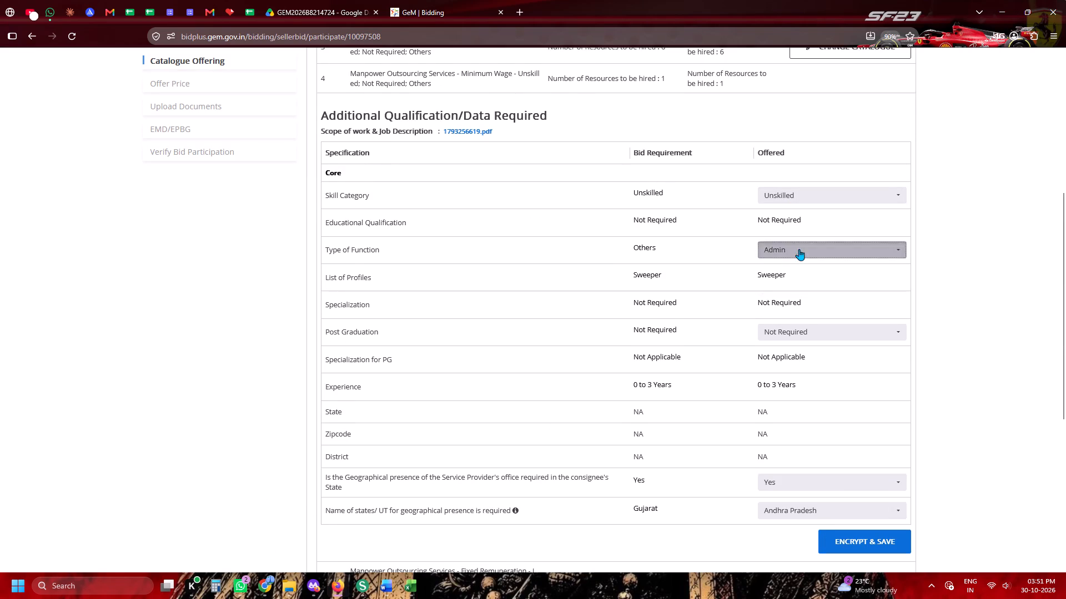
scroll(781, 291, "down", 5)
left_click(775, 306)
Choose Gujarat as category 4's geographical presence state in place of Andhra Pradesh, and encrypt and save its catalogue.
scroll(776, 304, "down", 5)
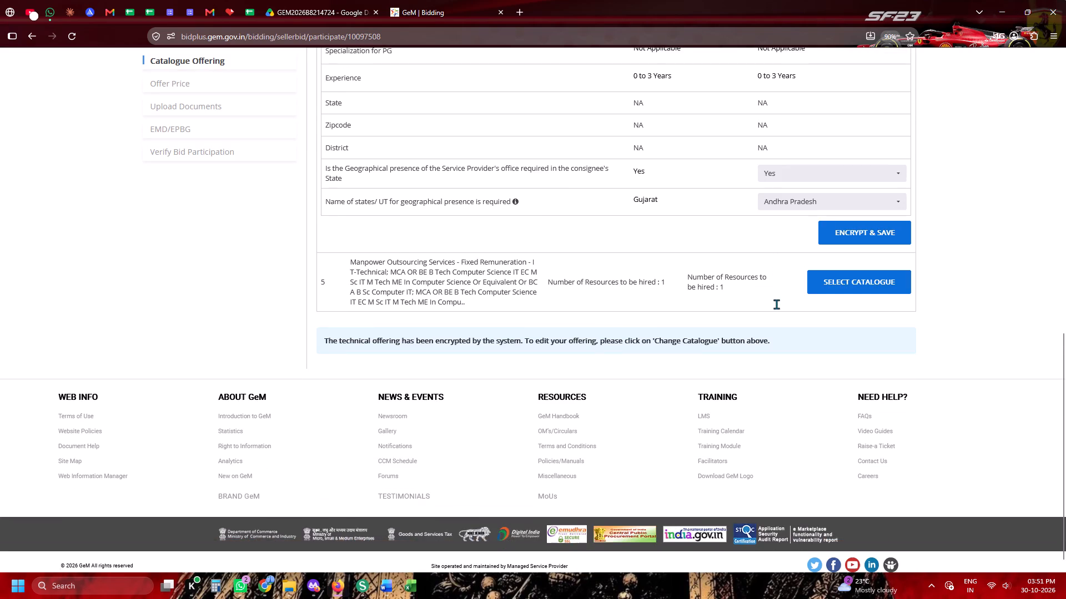
left_click(785, 182)
left_click(785, 211)
left_click(653, 214)
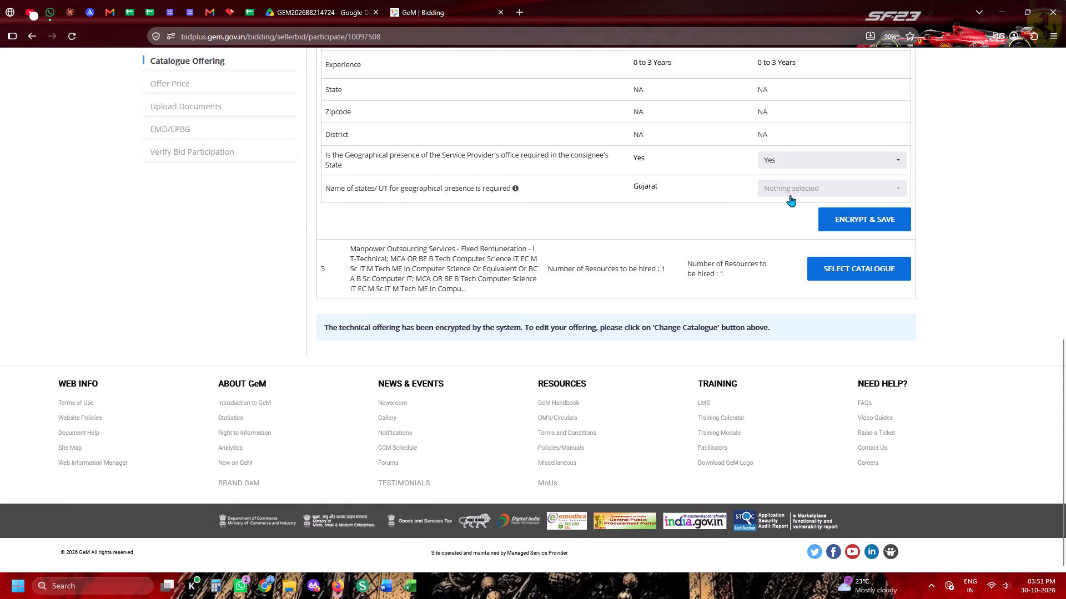
left_click(808, 192)
key("g")
left_click(770, 244)
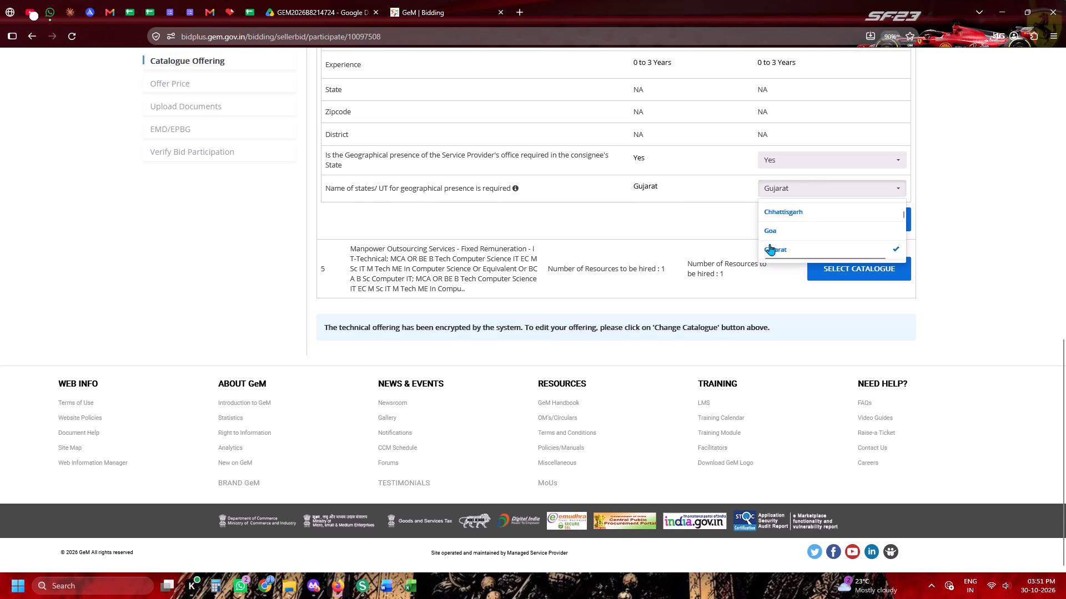
left_click(688, 241)
left_click(882, 210)
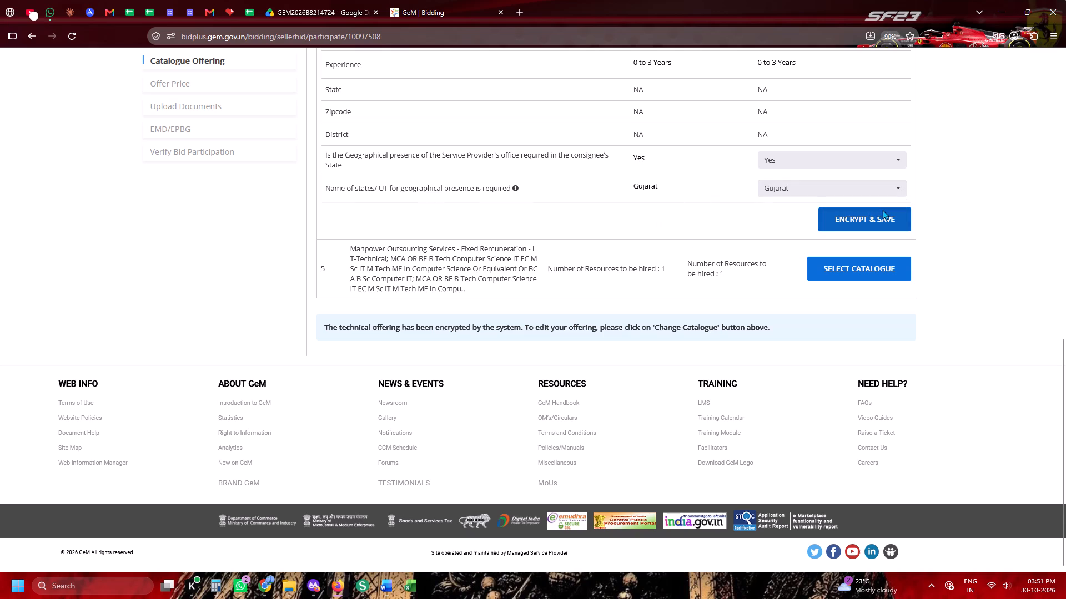
Open catalogue selection for category 5 (Fixed Remuneration; IT-Technical) and choose its offered Post Graduation option.
scroll(813, 236, "down", 7)
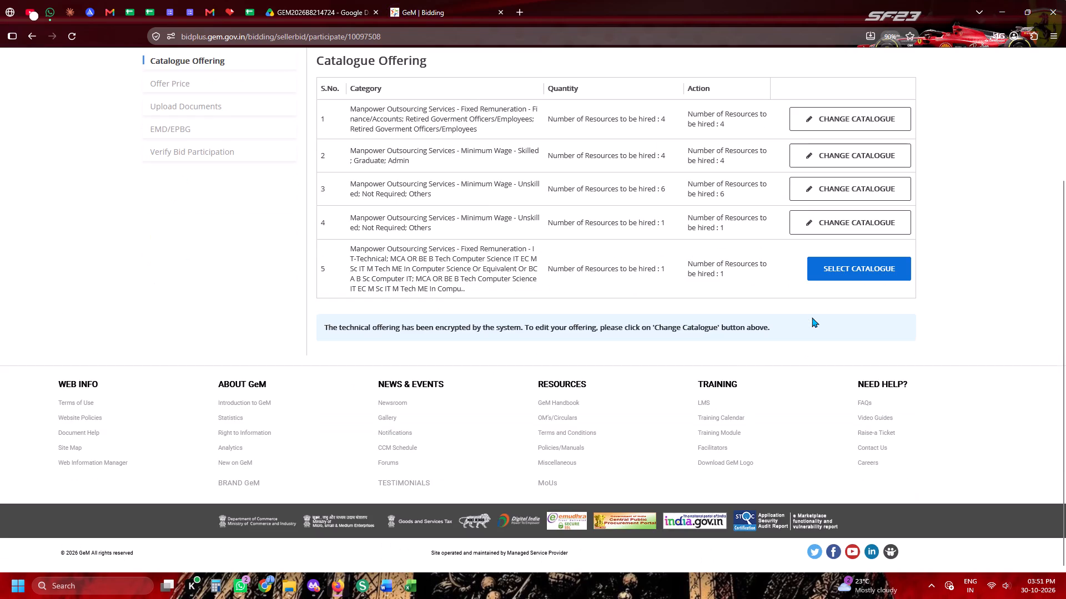
left_click(859, 271)
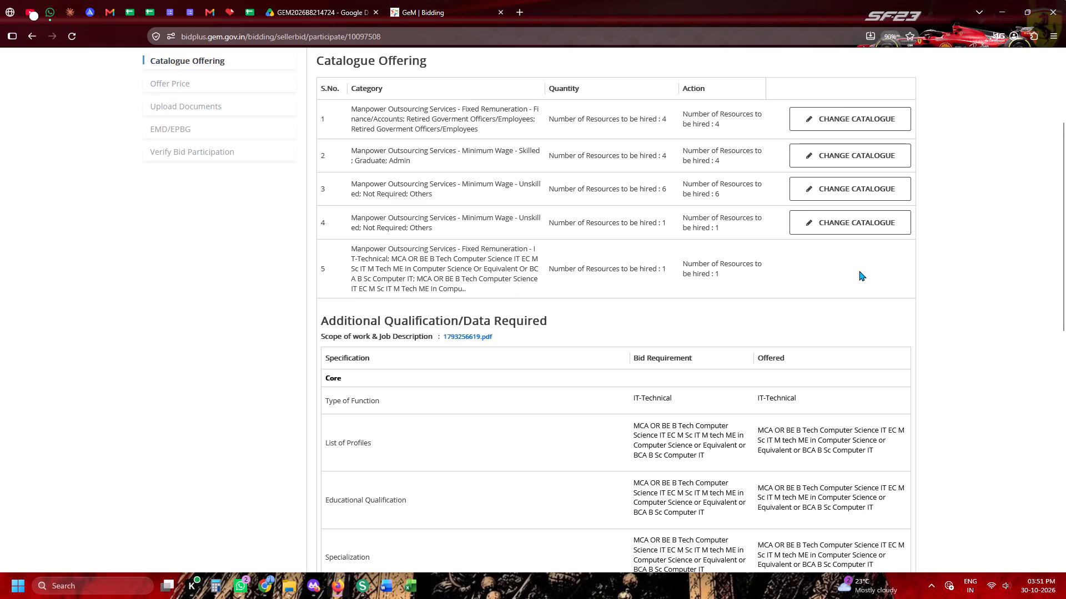
scroll(859, 271, "down", 5)
left_click(807, 236)
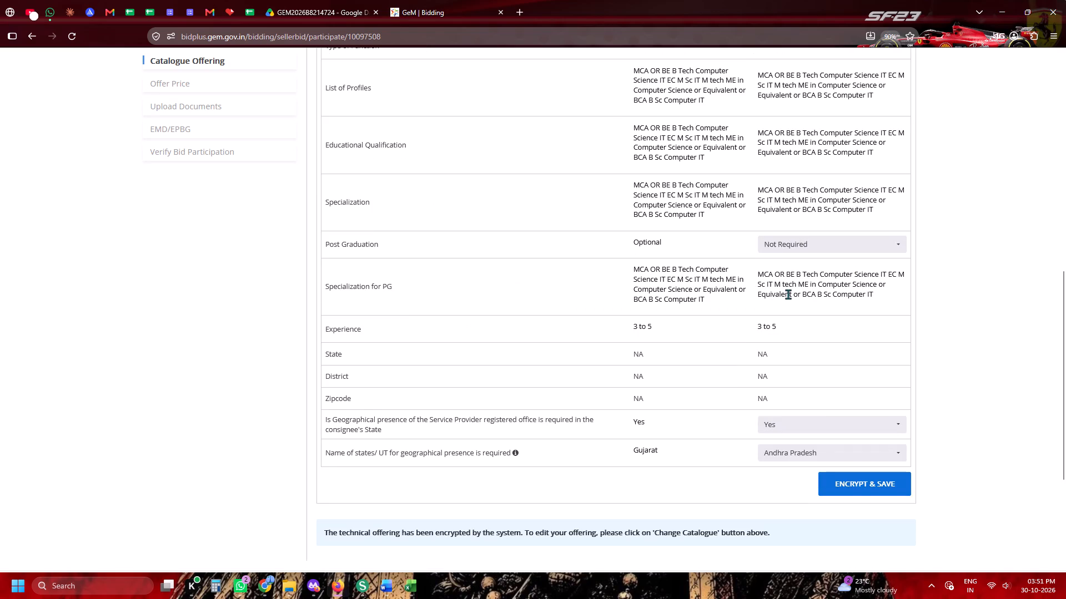
left_click(776, 243)
left_click(778, 297)
Choose Gujarat as category 5's geographical presence state in place of Andhra Pradesh, and encrypt and save its catalogue.
scroll(778, 297, "down", 5)
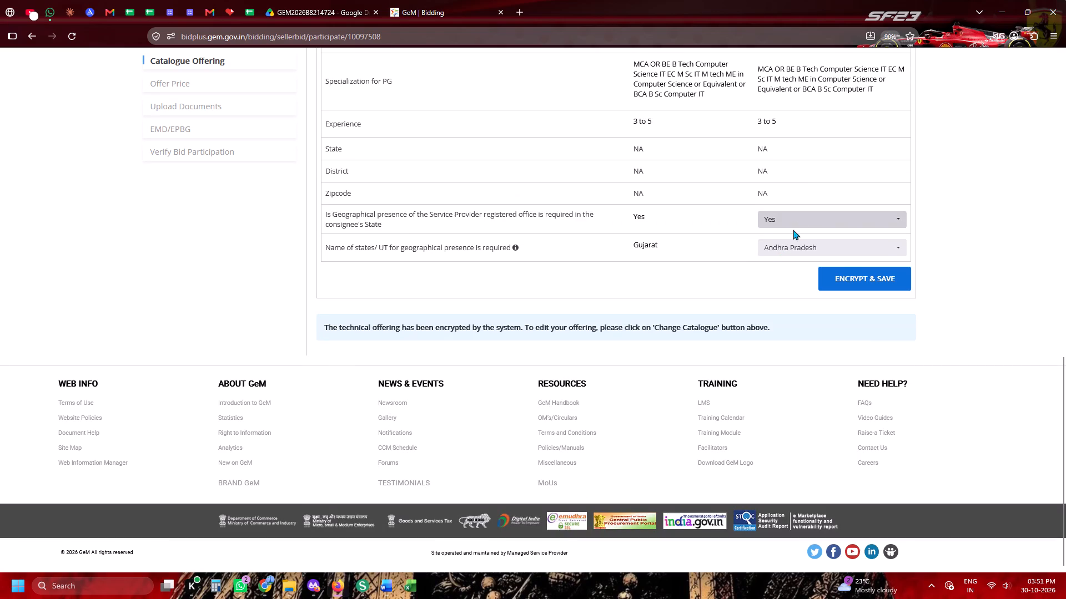
left_click(784, 243)
left_click(781, 268)
left_click(682, 268)
left_click(780, 255)
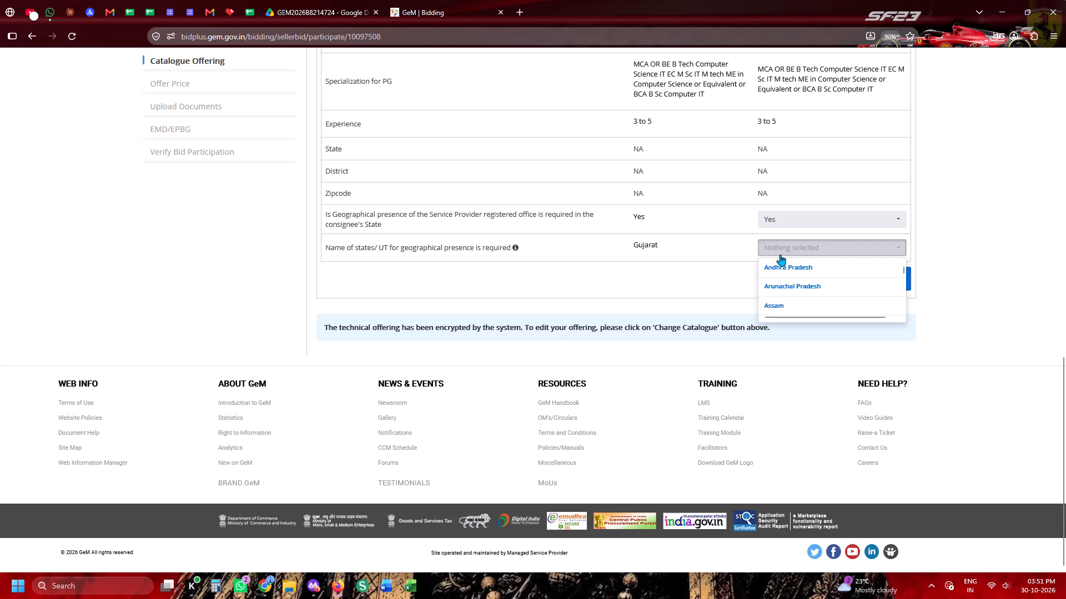
type("GG")
left_click(779, 306)
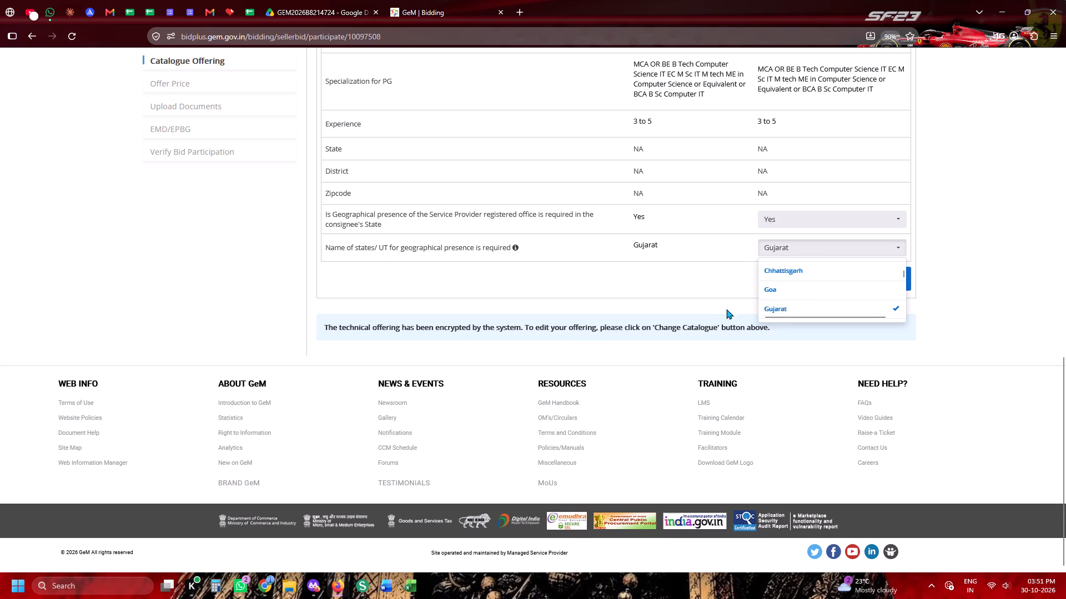
left_click(642, 273)
left_click(859, 291)
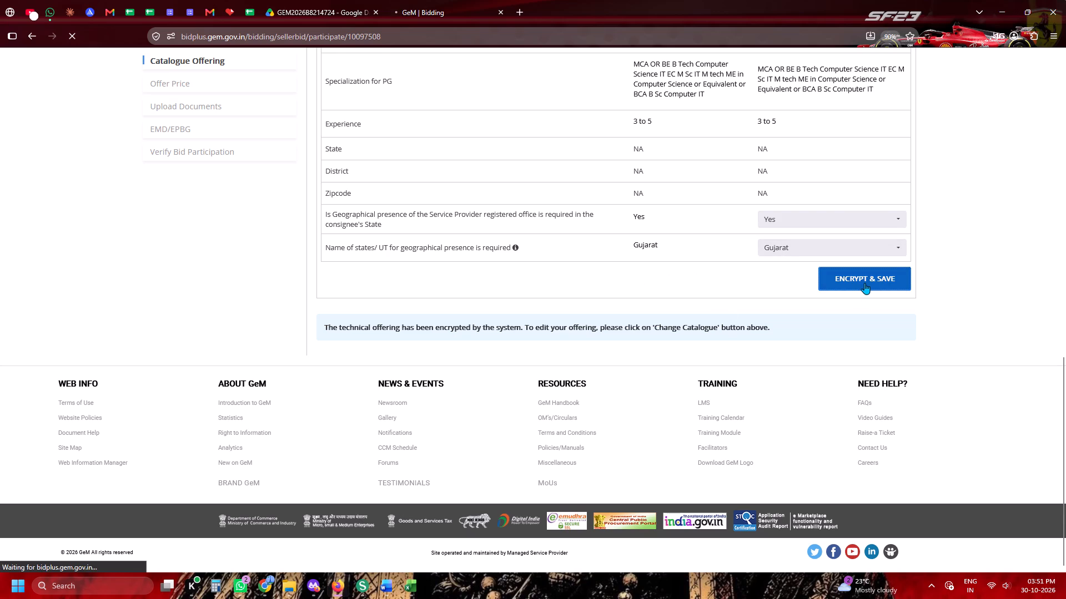
left_click(864, 283)
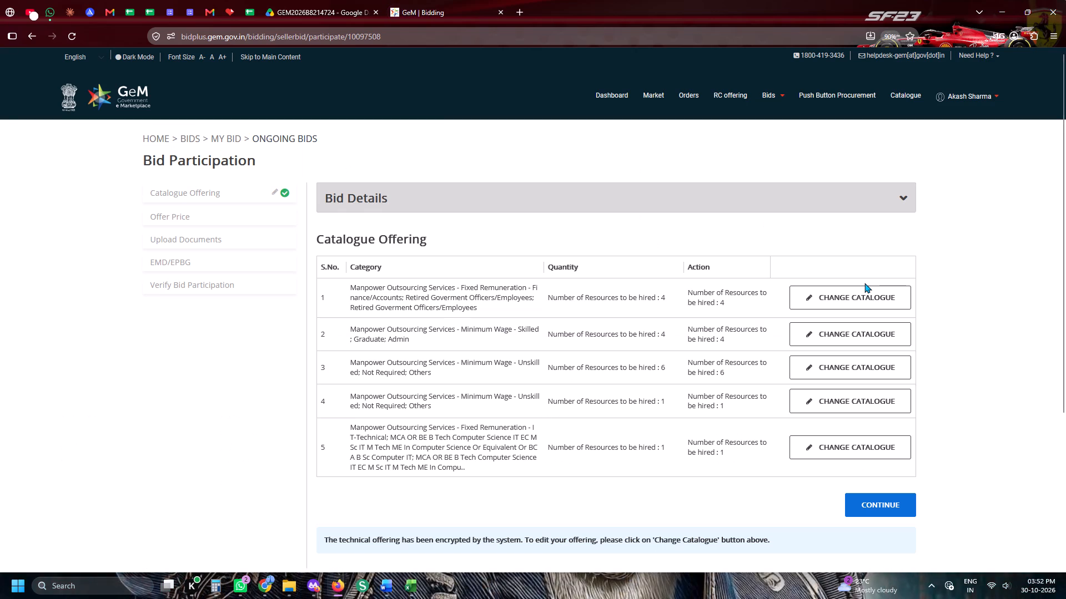
Continue to the Offer Price stage and enter a service charge percentage of 3.85 for each of the five manpower categories.
scroll(864, 283, "down", 6)
left_click(865, 283)
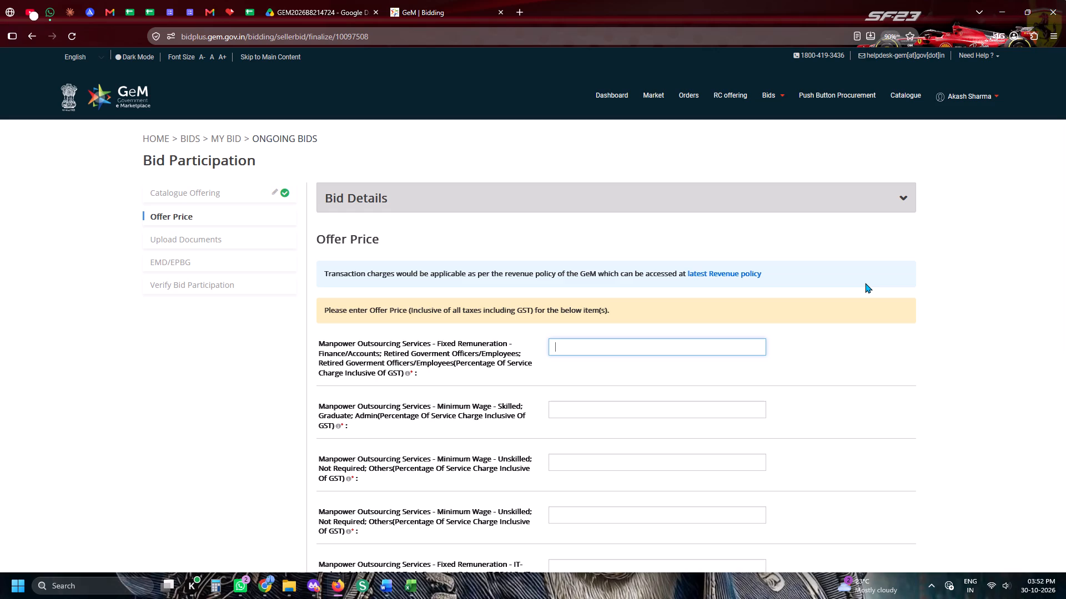
scroll(922, 361, "down", 2)
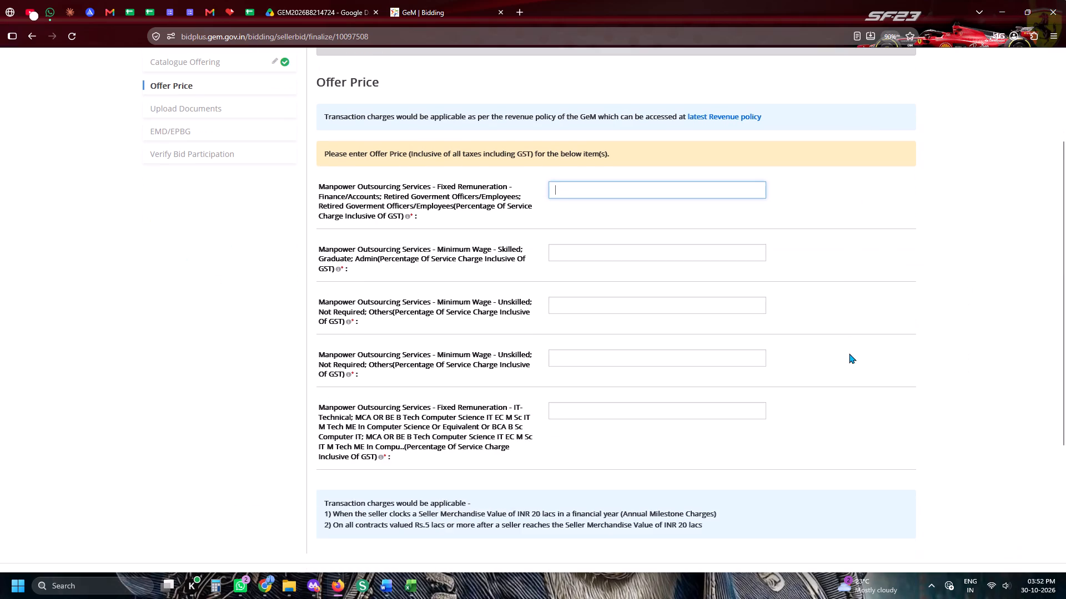
type("3.85")
key("Tab")
type("3.")
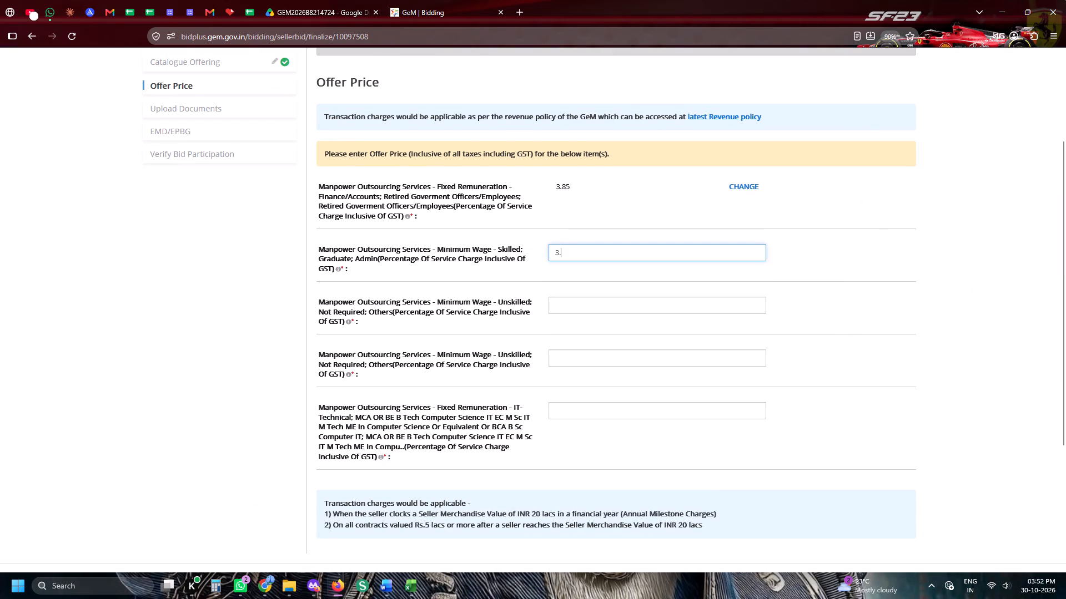
type("85")
key("Tab")
type("3.85")
key("Tab")
type("3.85")
key("Tab")
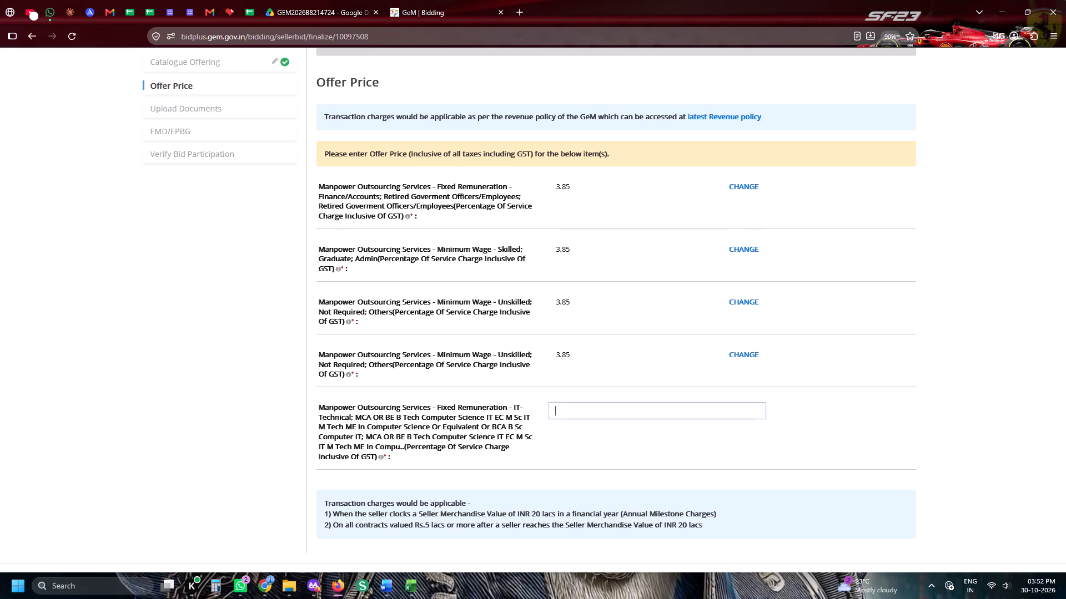
type("3.85")
key("Tab")
Show the estimated price for the offer, and encrypt and save the financial quote.
scroll(911, 342, "down", 9)
scroll(1050, 384, "down", 3)
scroll(927, 409, "down", 3)
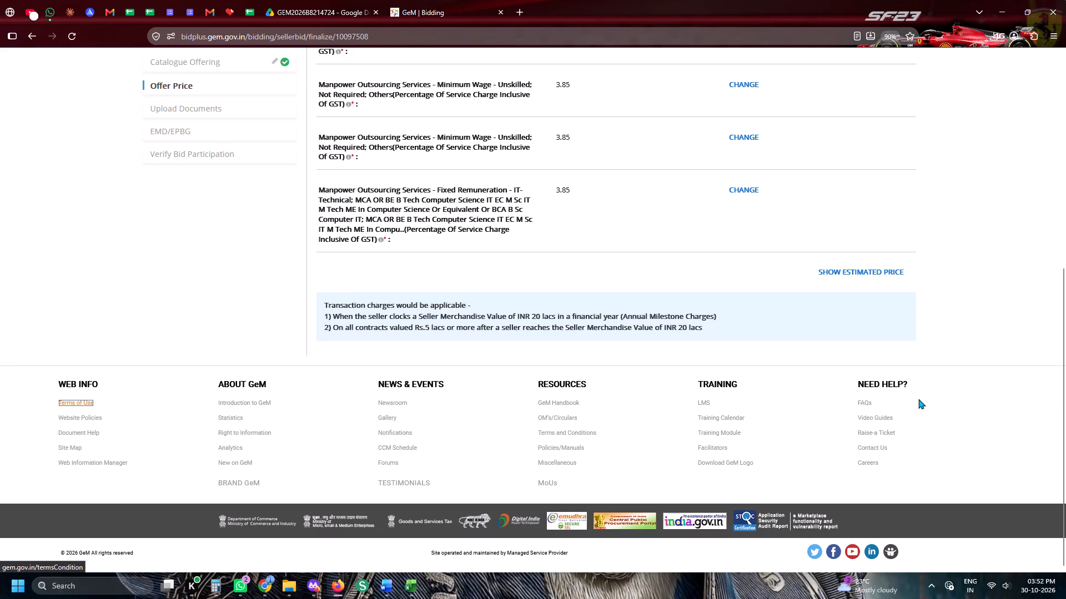
scroll(902, 287, "down", 4)
left_click(883, 281)
left_click(874, 272)
scroll(760, 297, "down", 6)
left_click(832, 272)
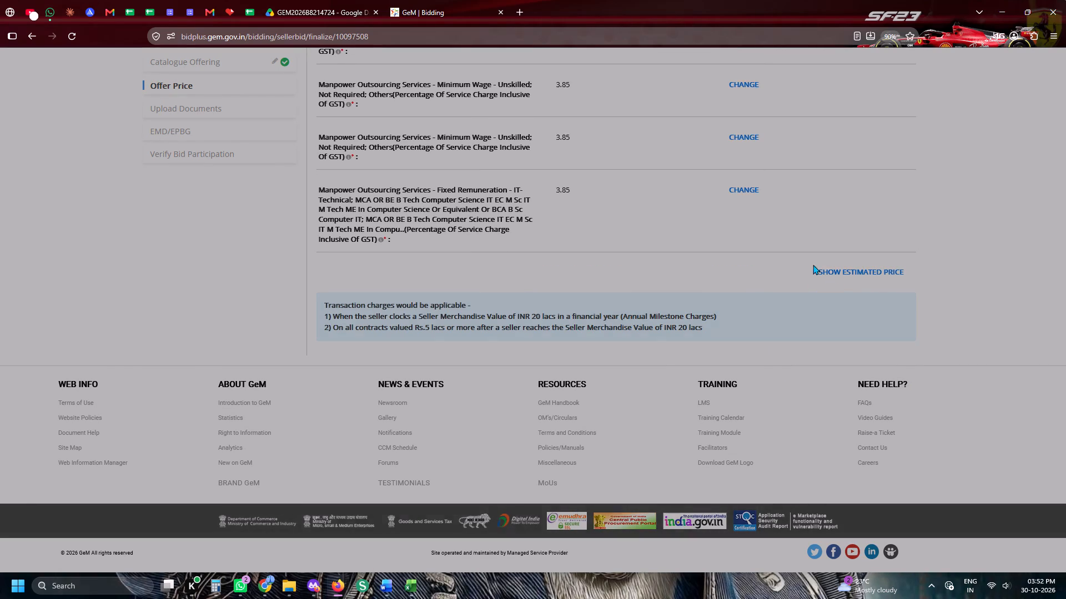
scroll(784, 261, "down", 11)
left_click(720, 535)
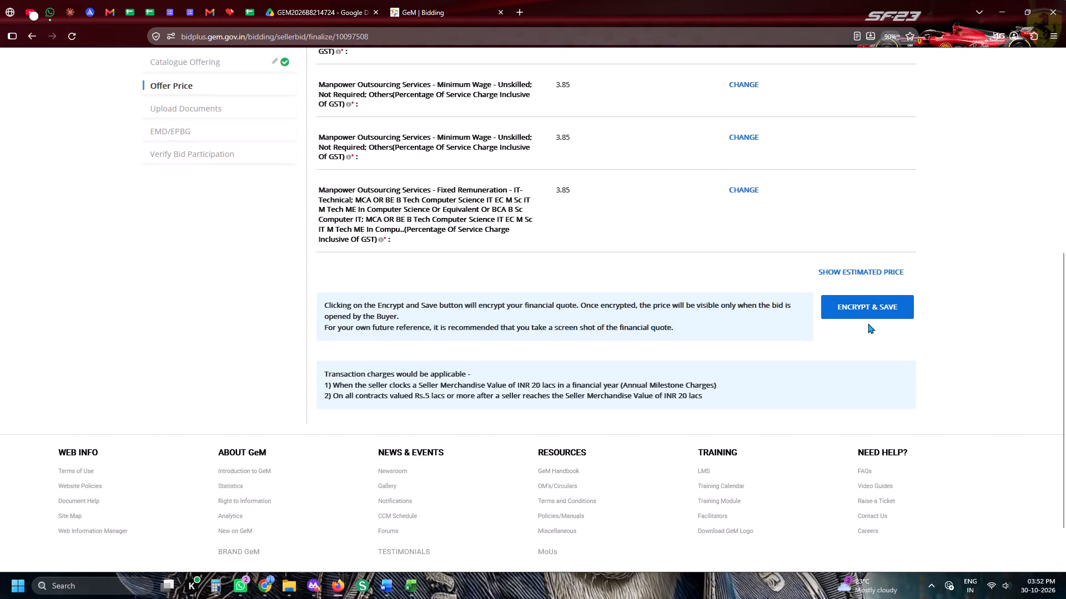
left_click(868, 323)
left_click(868, 315)
left_click(563, 342)
Switch to the Google Drive folder GEM2026B8214724 and review the bid's requirements in REQUIRED DOCUMENTS.pdf.
left_click(300, 0)
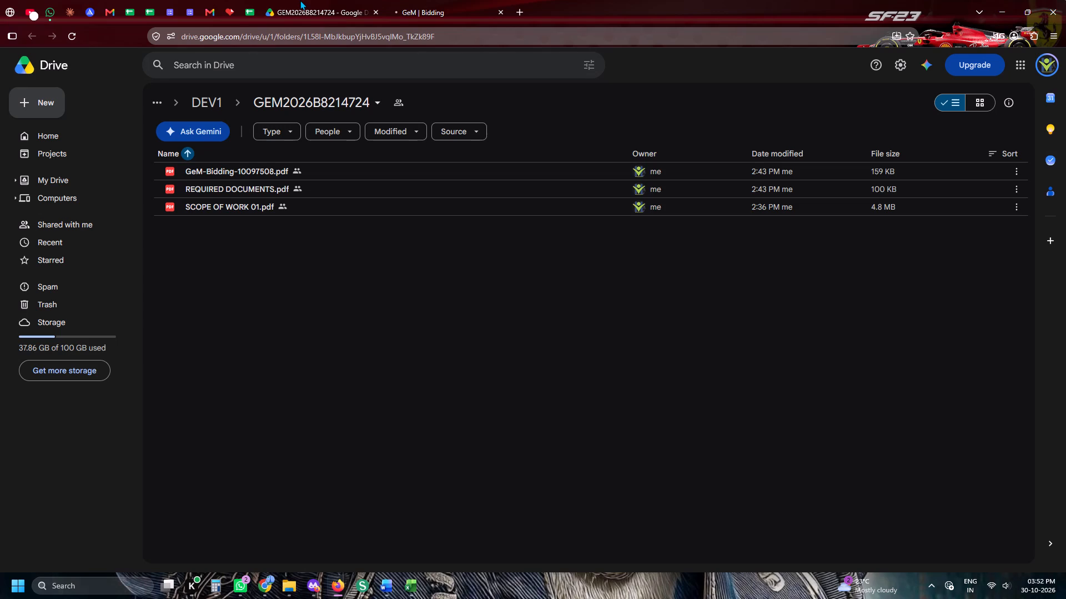
left_click(195, 184)
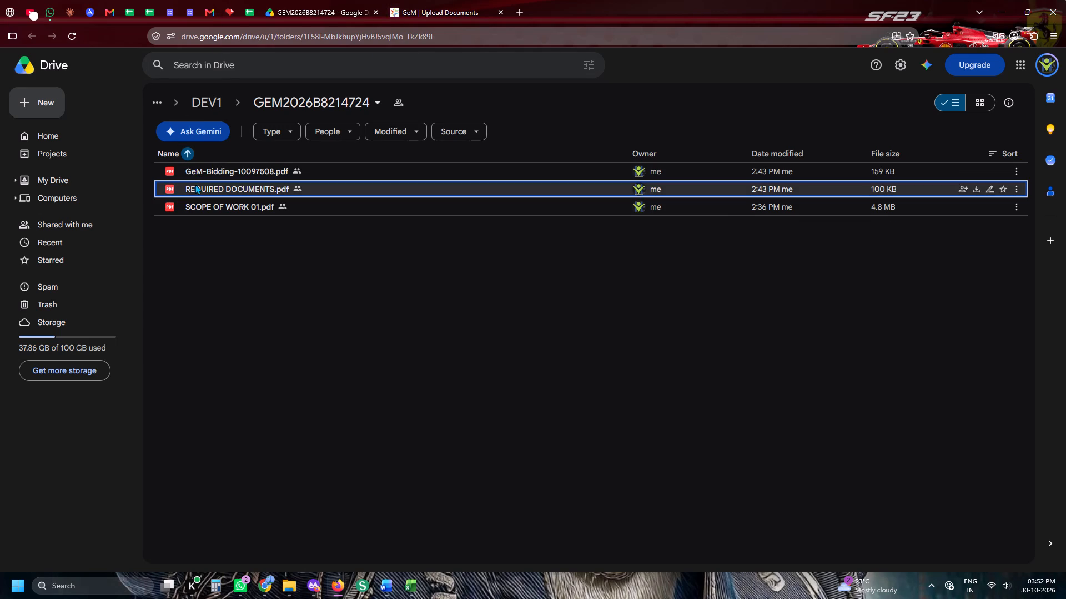
double_click(195, 184)
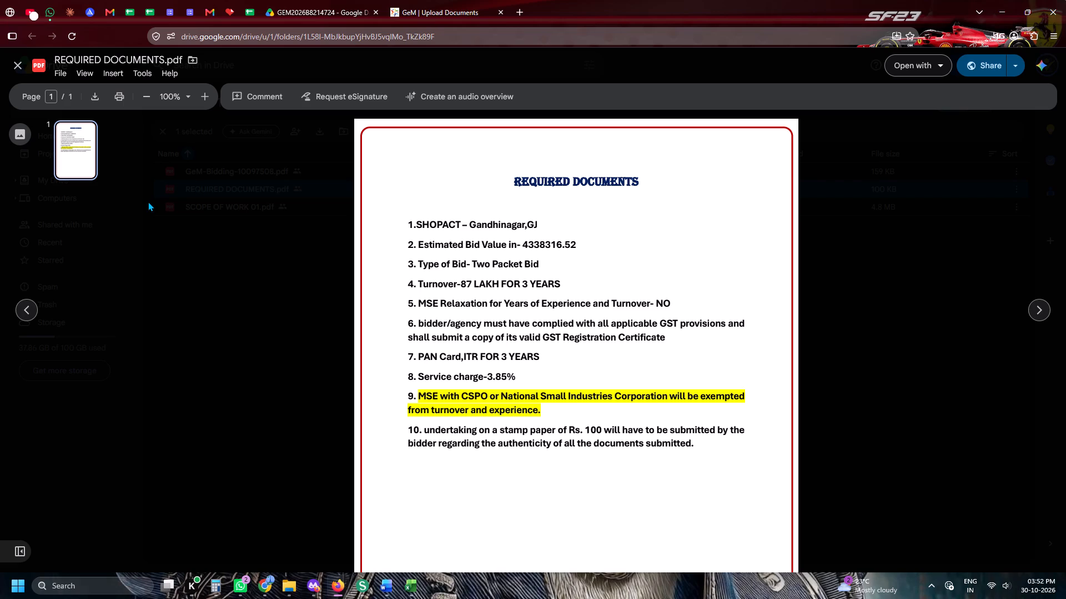
Return to the GeM Upload Documents page and upload the Experience Criteria PDF from the Gem Bid Documents - HHSPL folder.
left_click(406, 0)
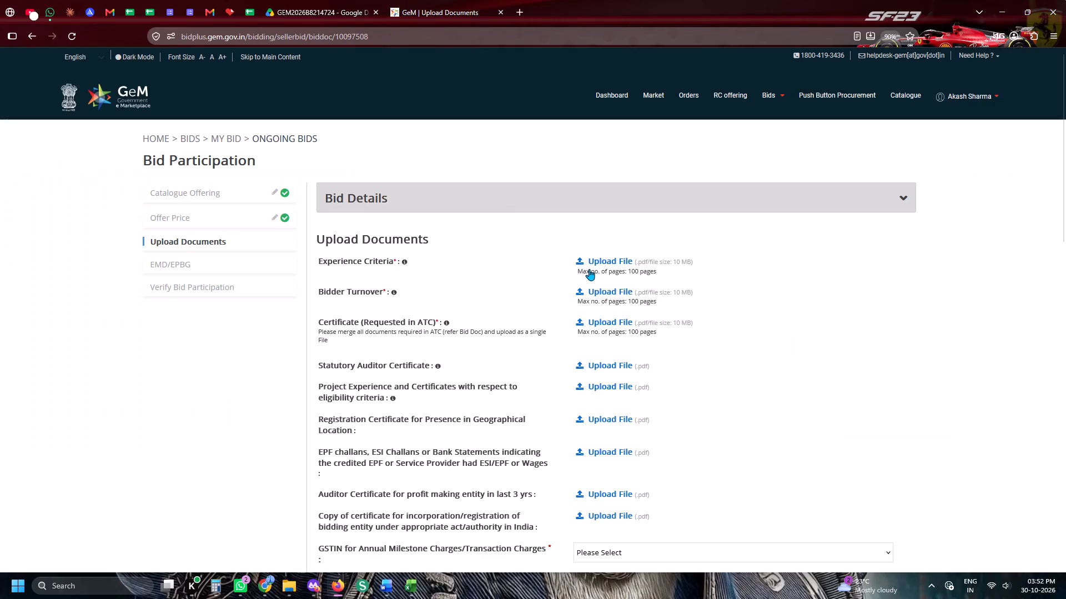
left_click(609, 258)
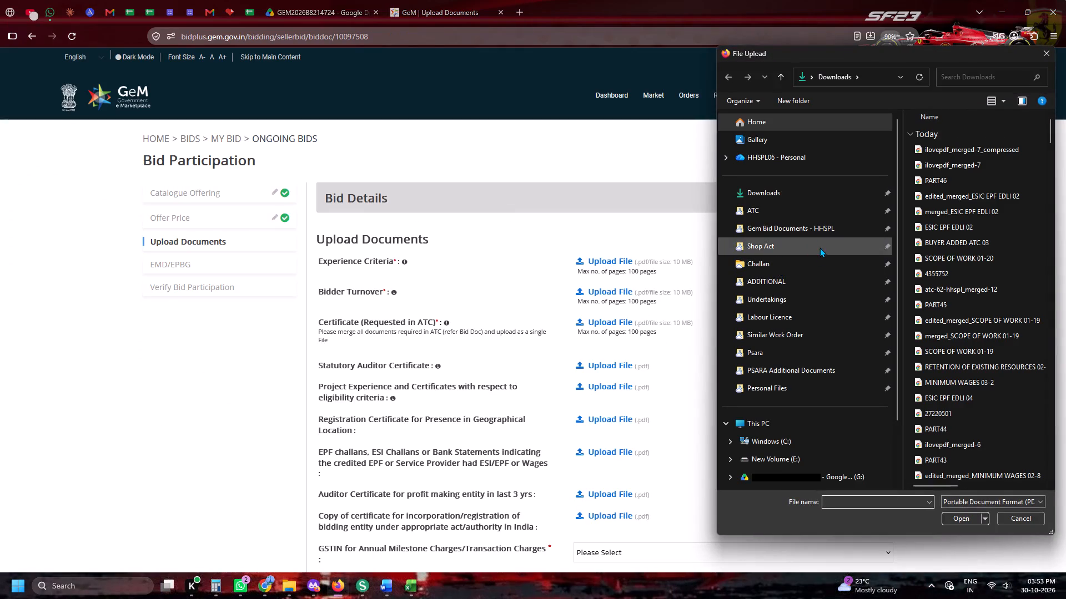
left_click(818, 234)
double_click(938, 366)
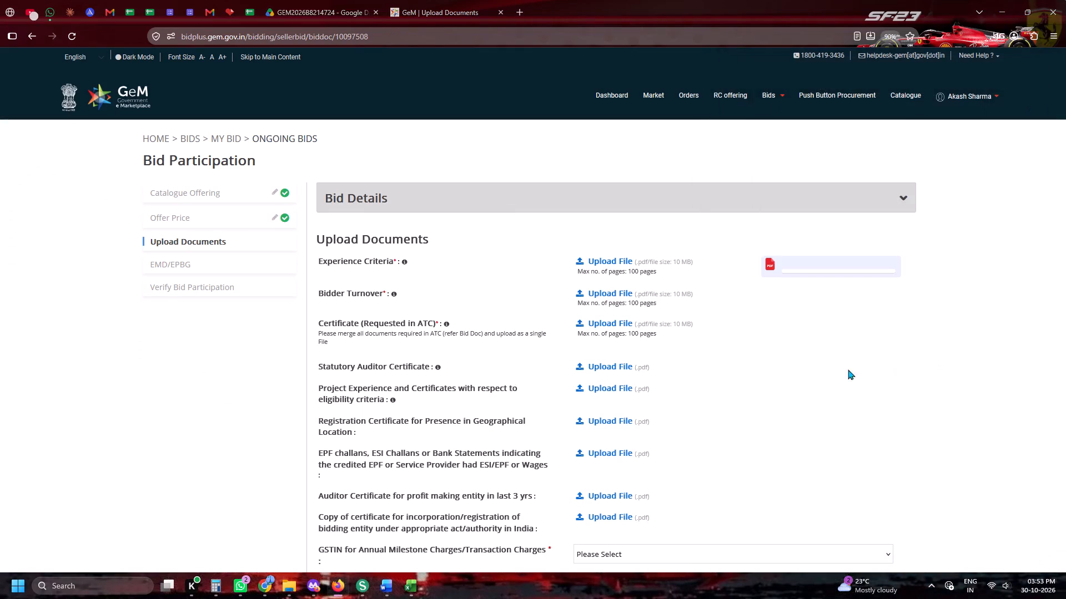
Upload the Bidder Turnover PDF from the same bid documents folder.
left_click(633, 282)
left_click(626, 290)
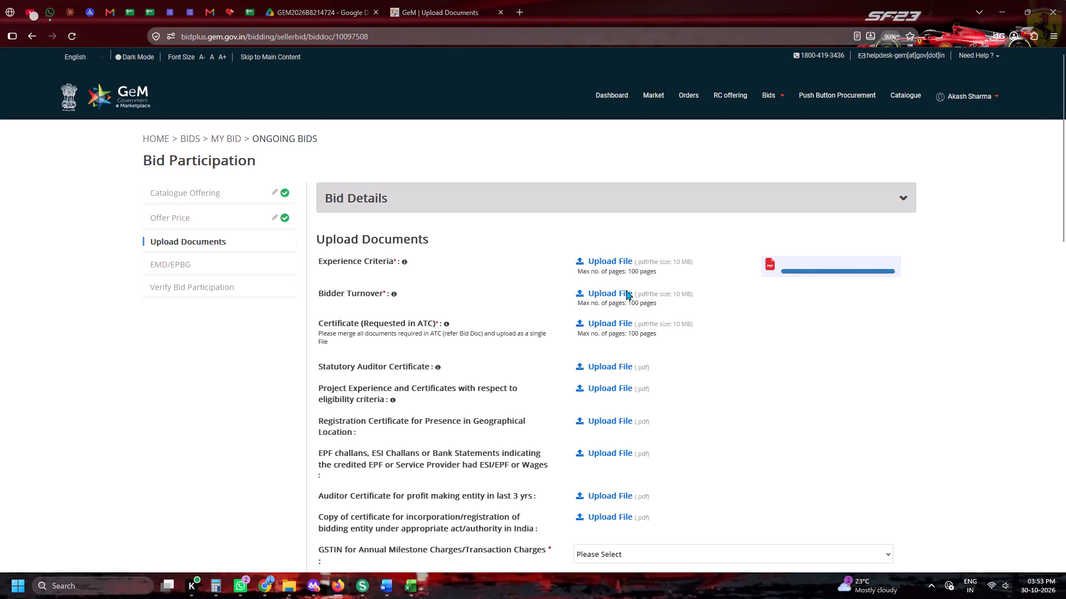
double_click(942, 352)
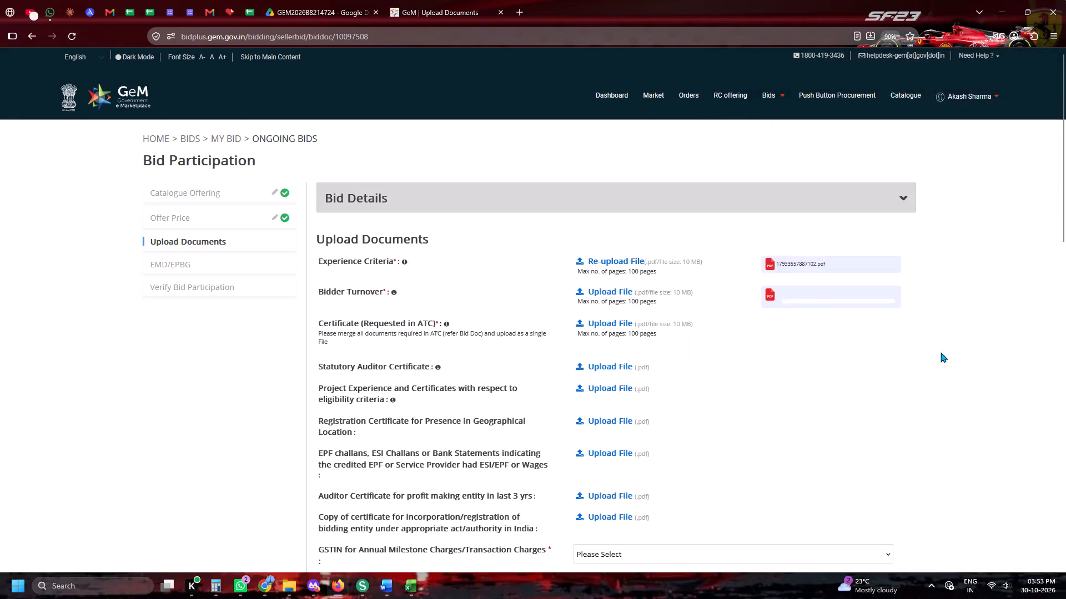
Upload GJ-Tender-Atc from the Personal Files folder of Gem Bid Documents - HHSPL as the Certificate (Requested in ATC).
scroll(703, 394, "down", 1)
left_click(594, 246)
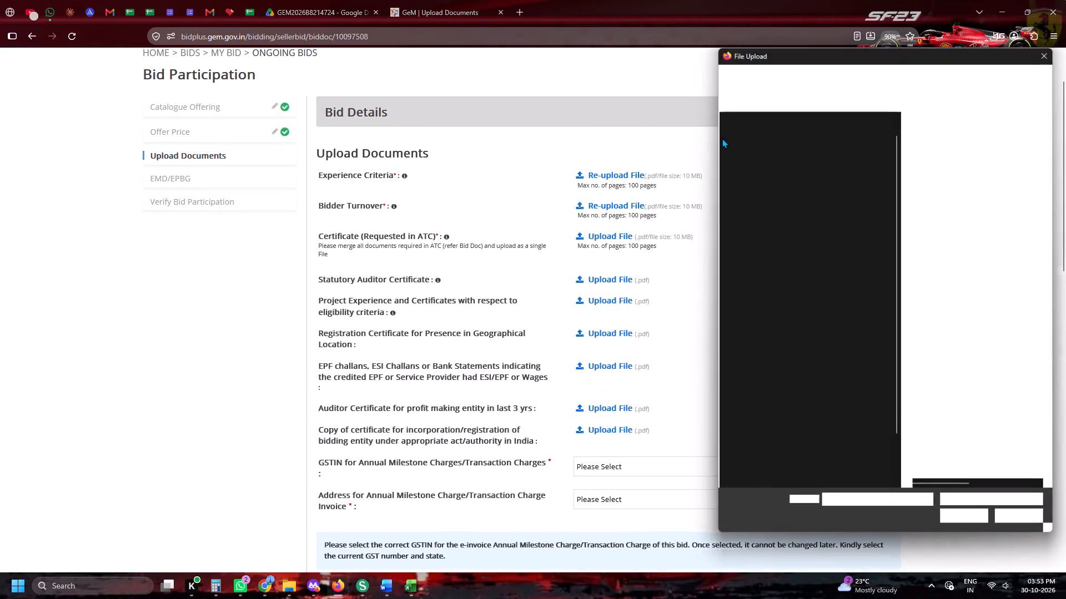
scroll(760, 197, "up", 3)
left_click(755, 217)
left_click(766, 232)
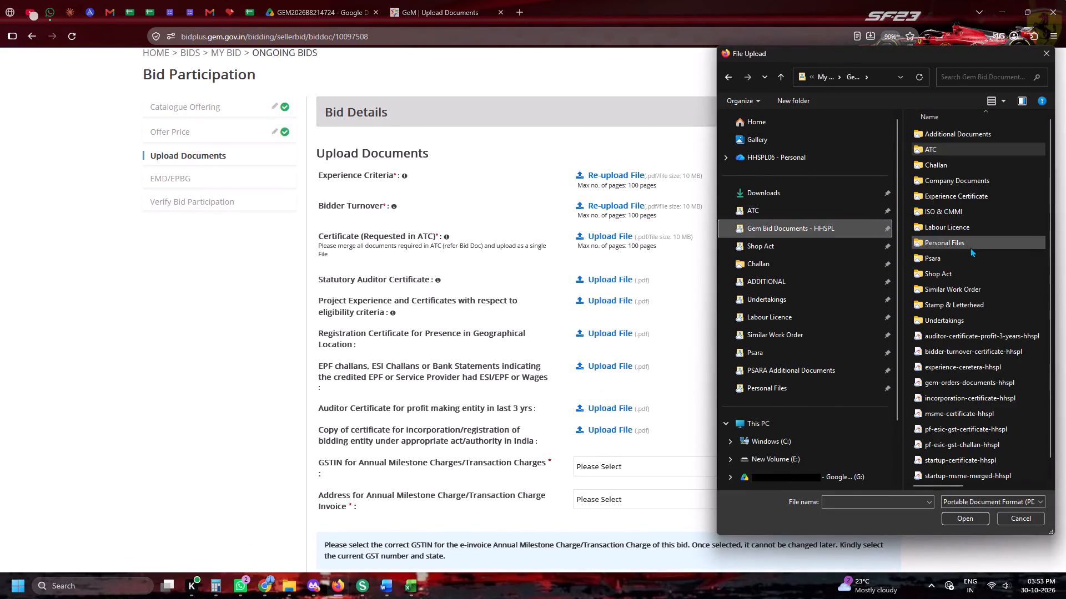
double_click(963, 239)
double_click(937, 325)
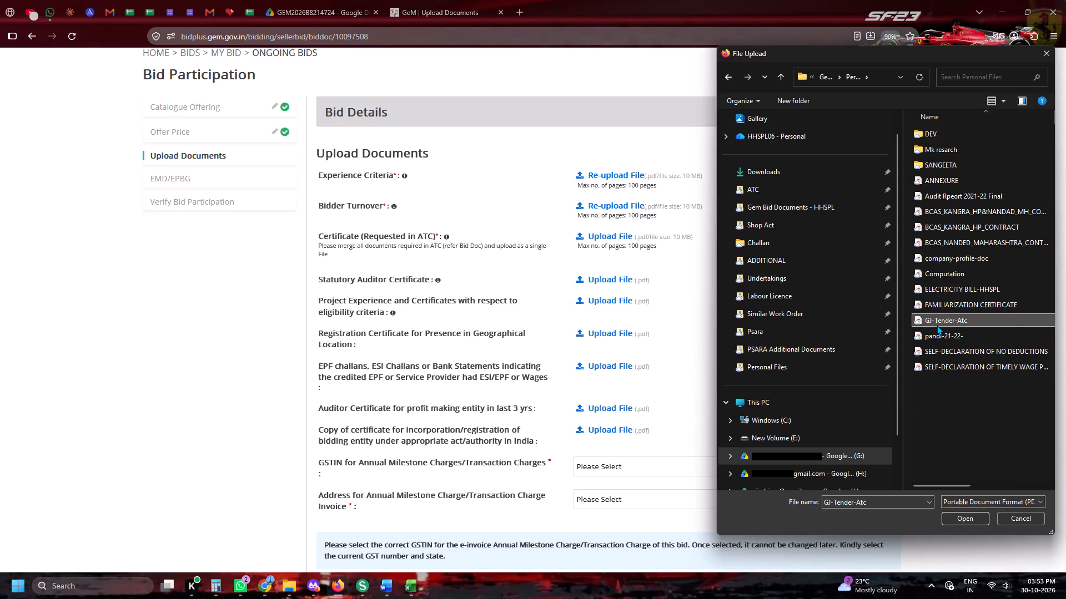
Upload statutory-auditor-certificate-hhspl from the Gem Bid Documents - HHSPL folder as the Statutory Auditor Certificate.
left_click(621, 283)
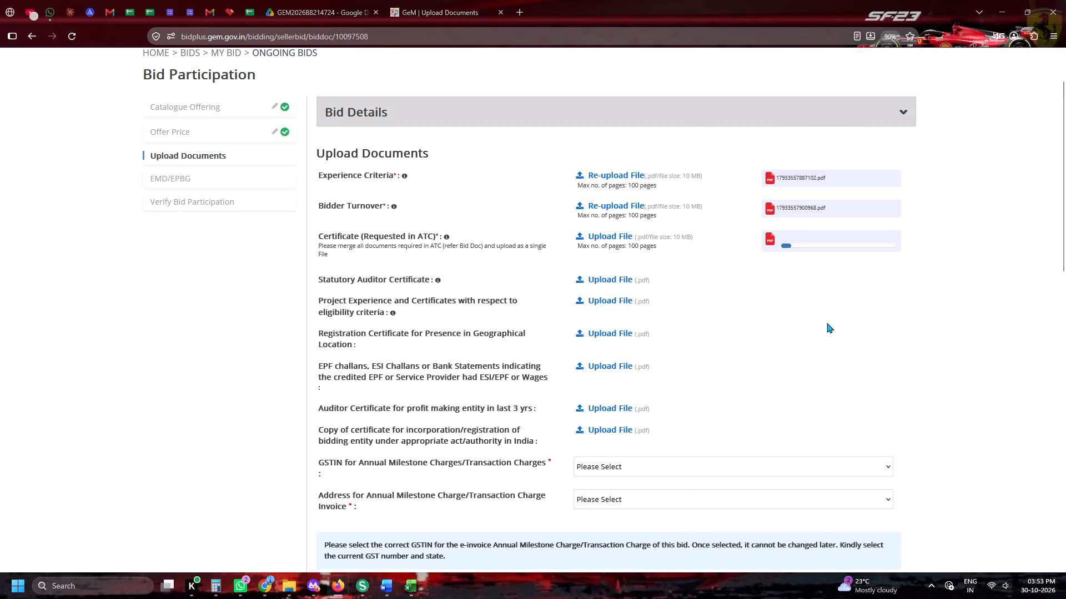
scroll(843, 318, "up", 3)
left_click(793, 230)
scroll(914, 331, "down", 5)
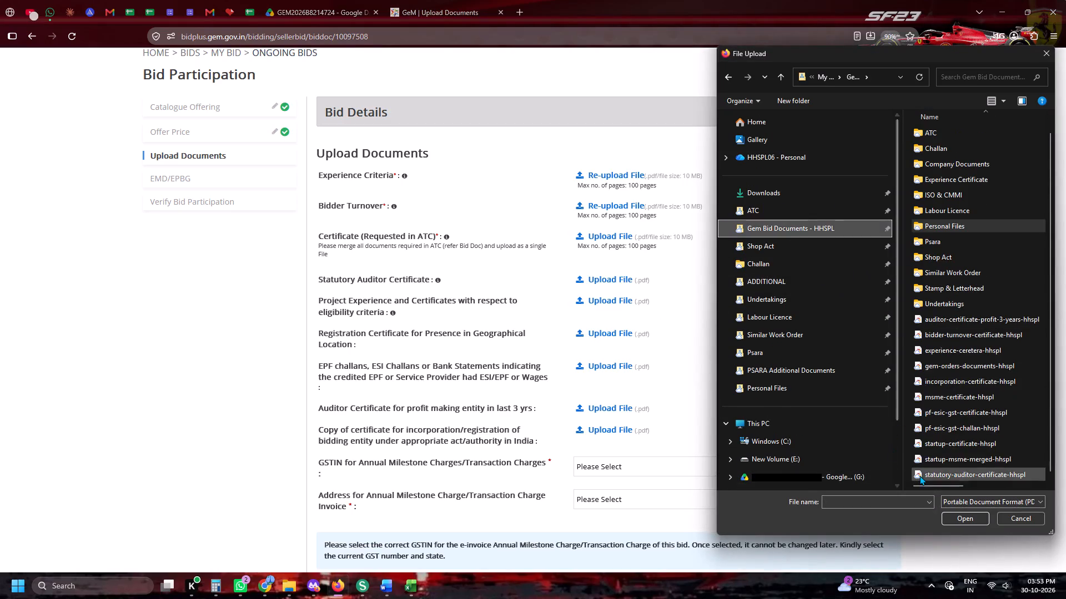
double_click(919, 475)
Upload gem-orders-documents-hhspl as the Project Experience and Certificates with respect to eligibility criteria.
left_click(603, 307)
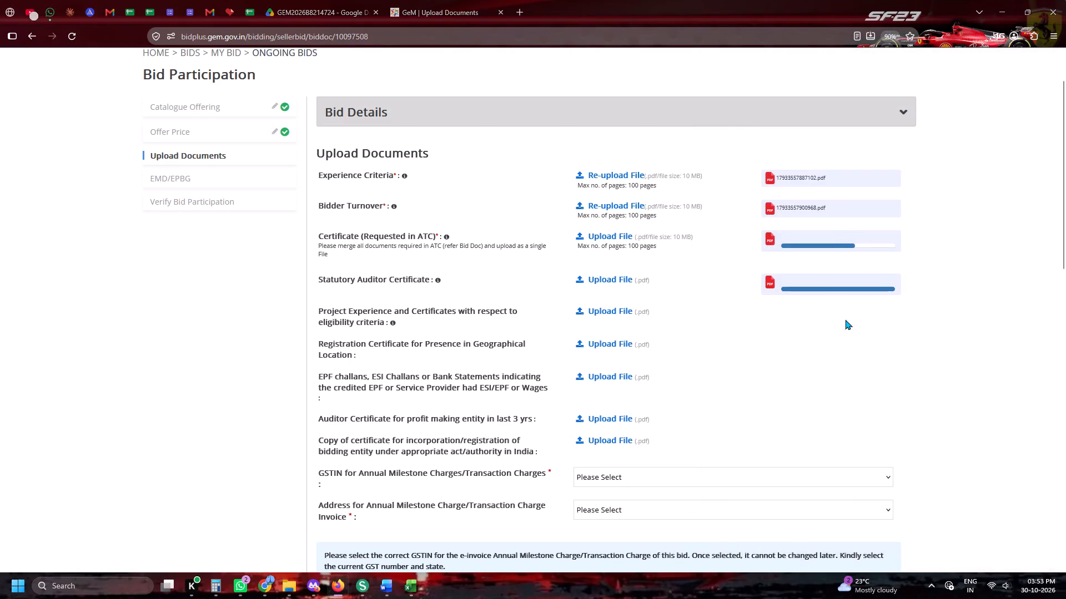
scroll(1000, 341, "down", 6)
double_click(933, 364)
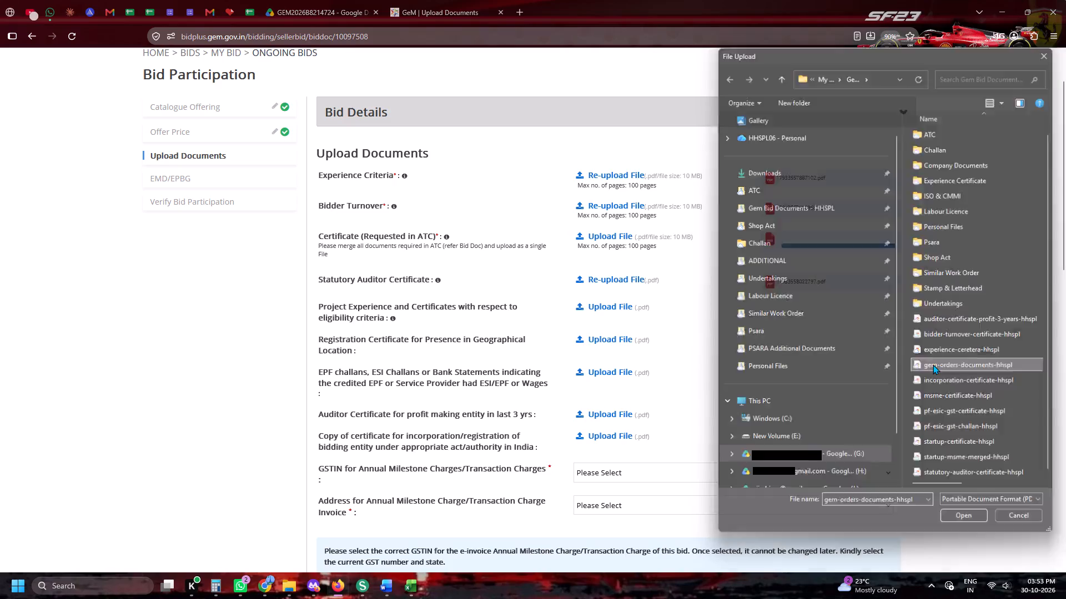
Upload gj-ahmedabad-shopact-hhspl from the Shop Act folder as the Registration Certificate for Presence in Geographical Location.
left_click(596, 338)
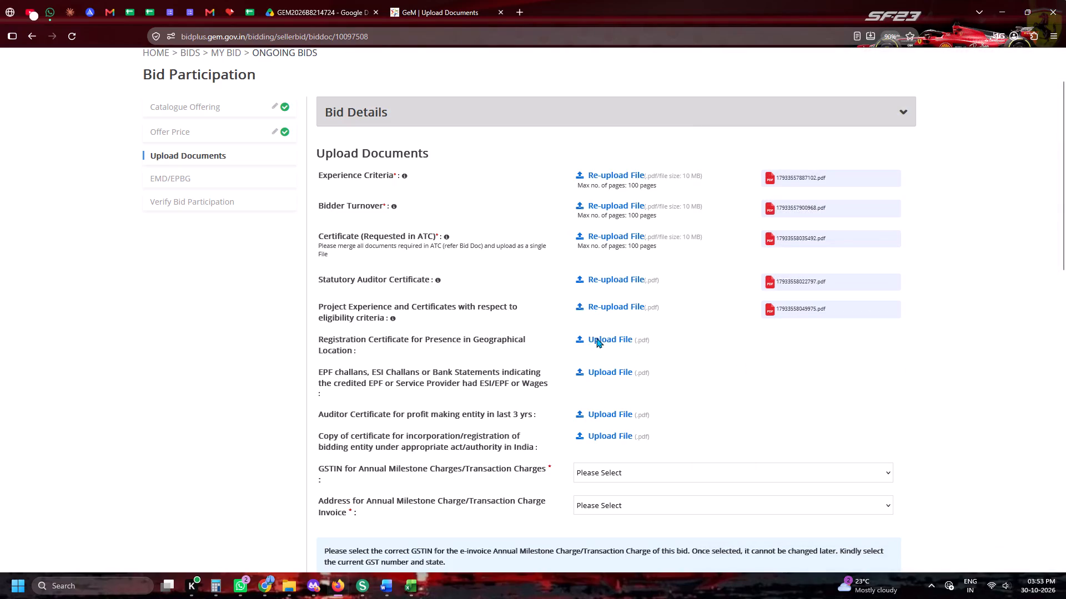
scroll(723, 293, "up", 4)
left_click(798, 251)
left_click(937, 189)
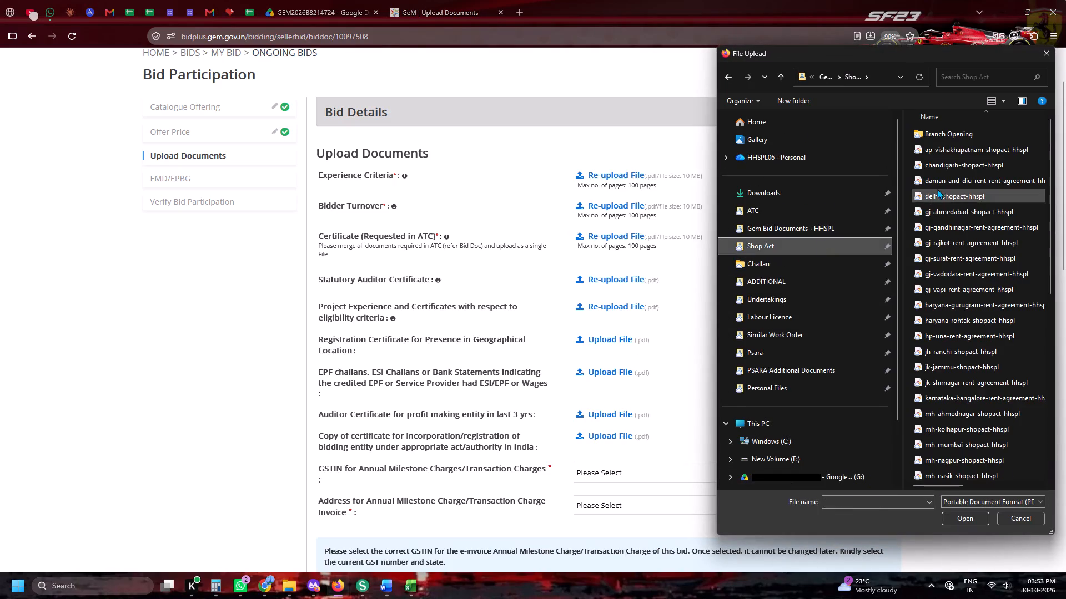
double_click(932, 208)
Upload pf-esic-gst-certificate-hhspl from the Gem Bid Documents - HHSPL folder for the EPF/ESI challans or bank statements requirement.
scroll(835, 221, "down", 3)
left_click(600, 155)
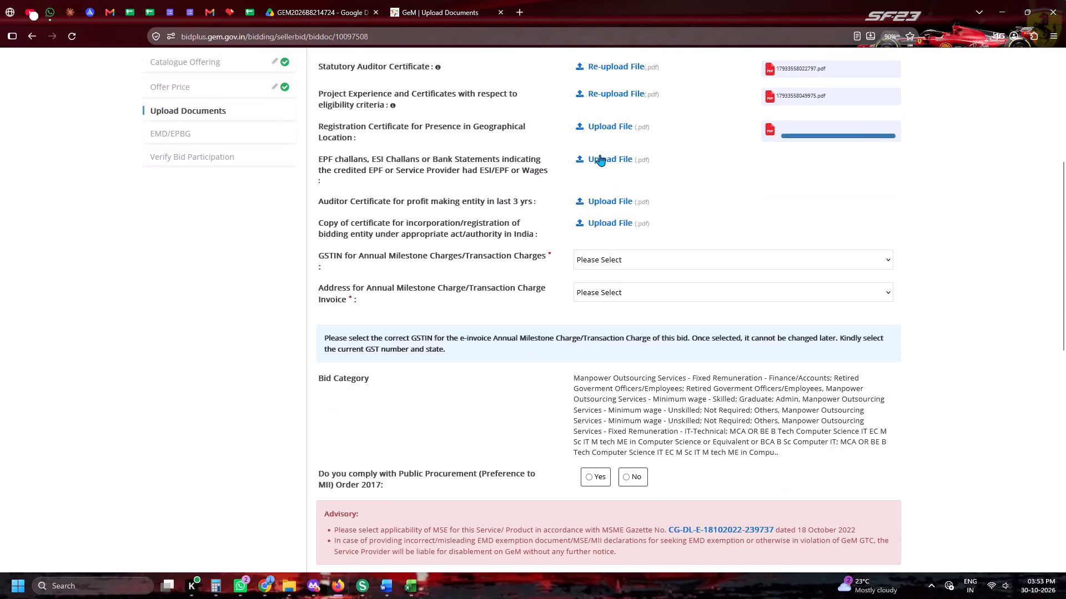
scroll(857, 293, "up", 4)
left_click(823, 227)
scroll(979, 363, "down", 4)
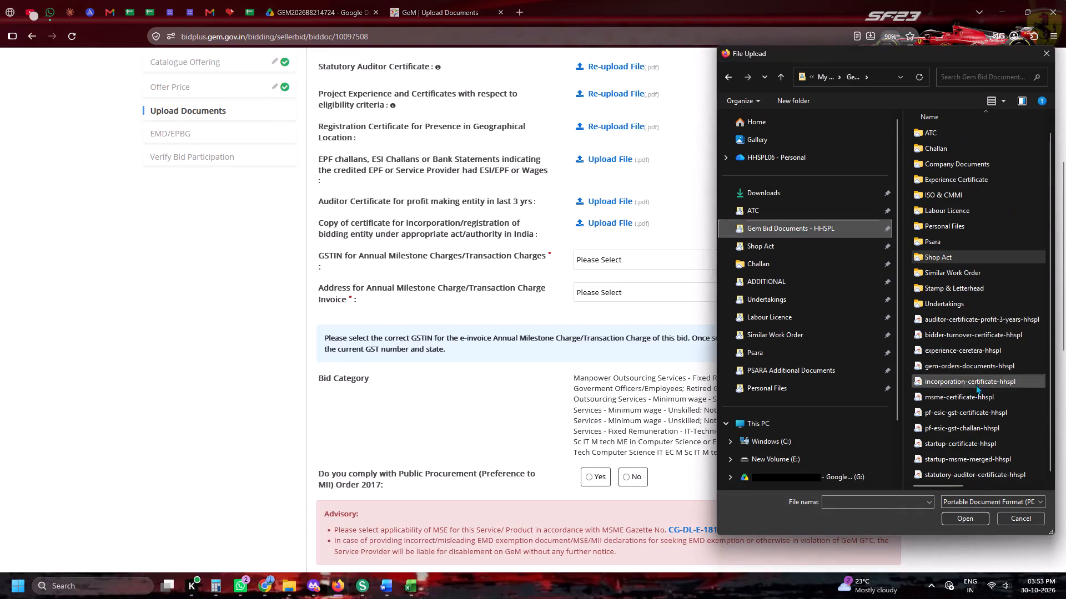
left_click(948, 397)
double_click(933, 410)
Upload auditor-certificate-profit-3-years-hhspl as the Auditor Certificate for profit making entity in last 3 yrs.
left_click(594, 199)
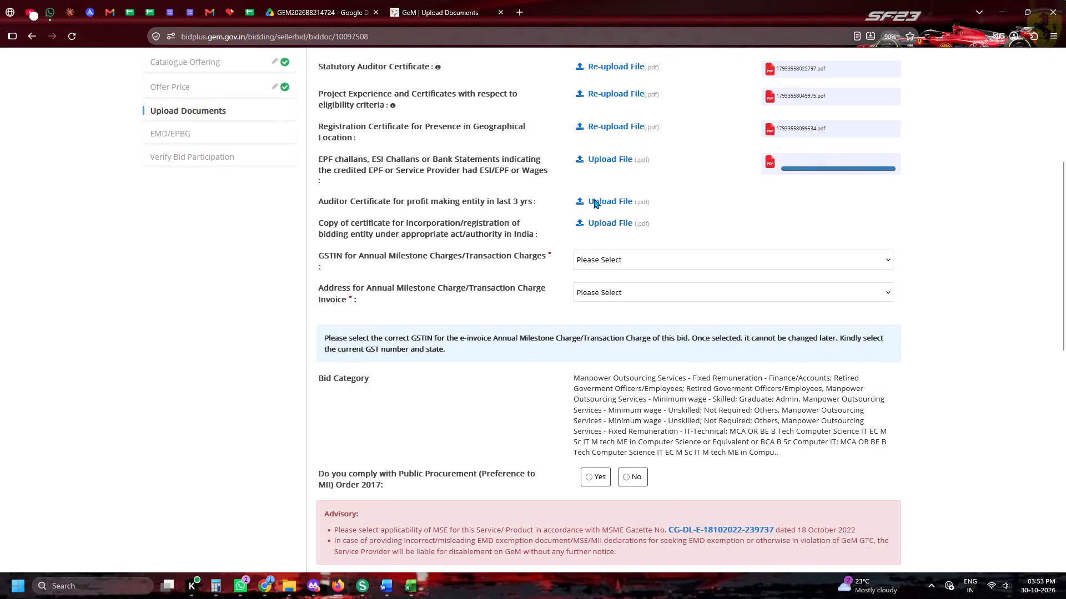
double_click(956, 338)
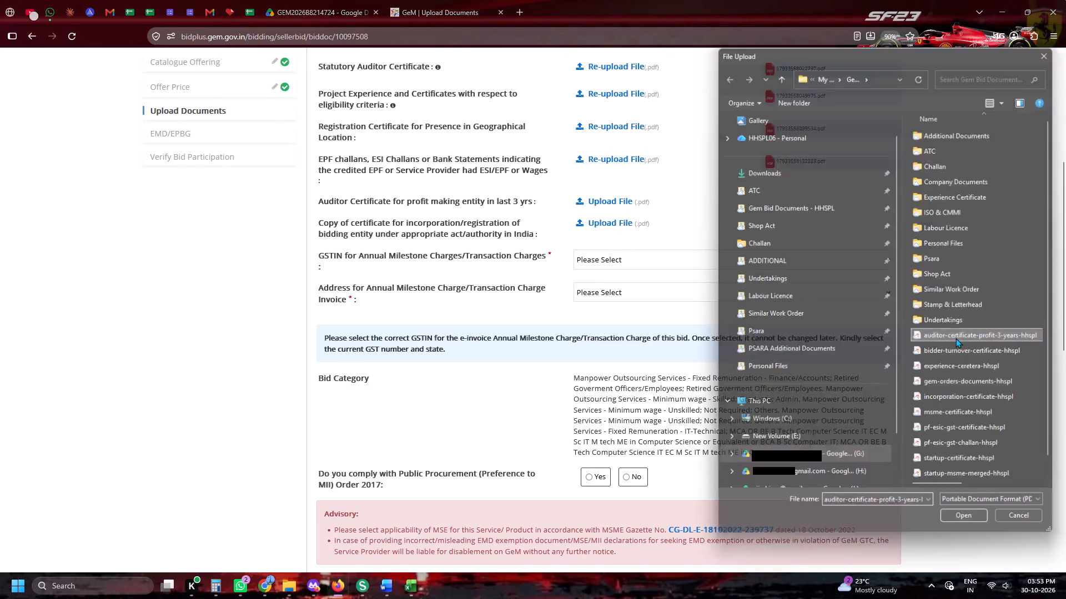
Upload incorporation-certificate-hhspl as the copy of the bidding entity's incorporation/registration certificate.
left_click(623, 232)
scroll(824, 291, "down", 6)
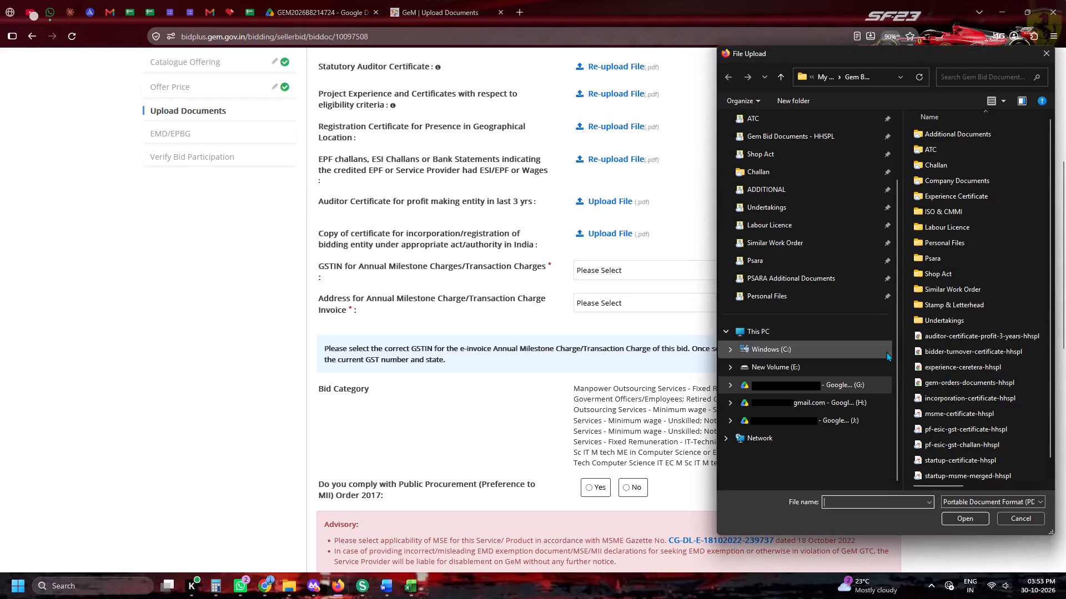
double_click(931, 403)
Select the company's registered GSTIN for Annual Milestone Charges/Transaction Charges and confirm the choice.
scroll(783, 342, "up", 5)
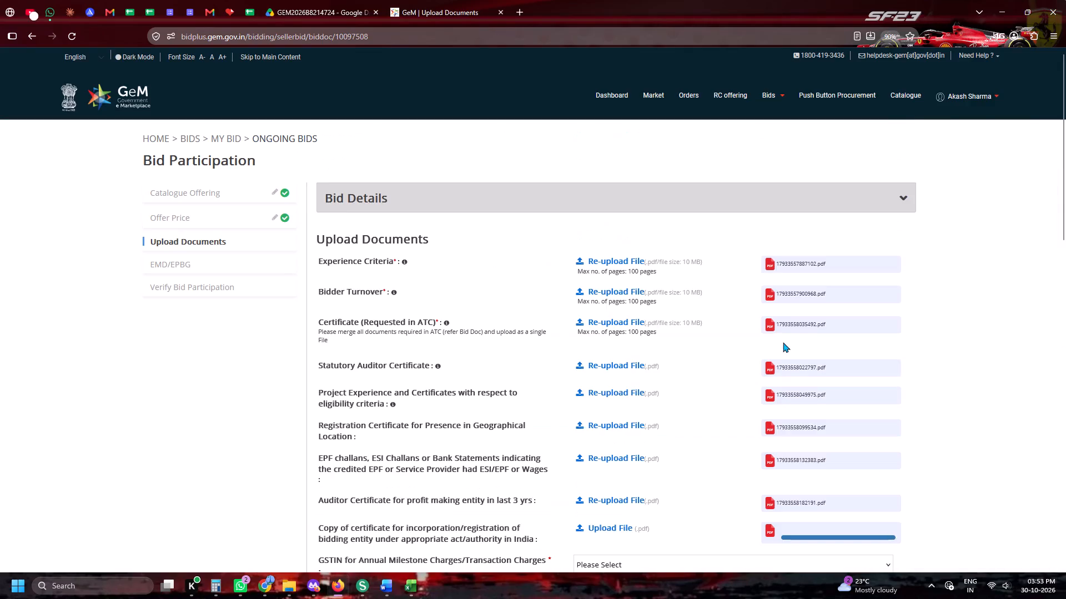
scroll(783, 292, "down", 5)
left_click(643, 176)
left_click(645, 194)
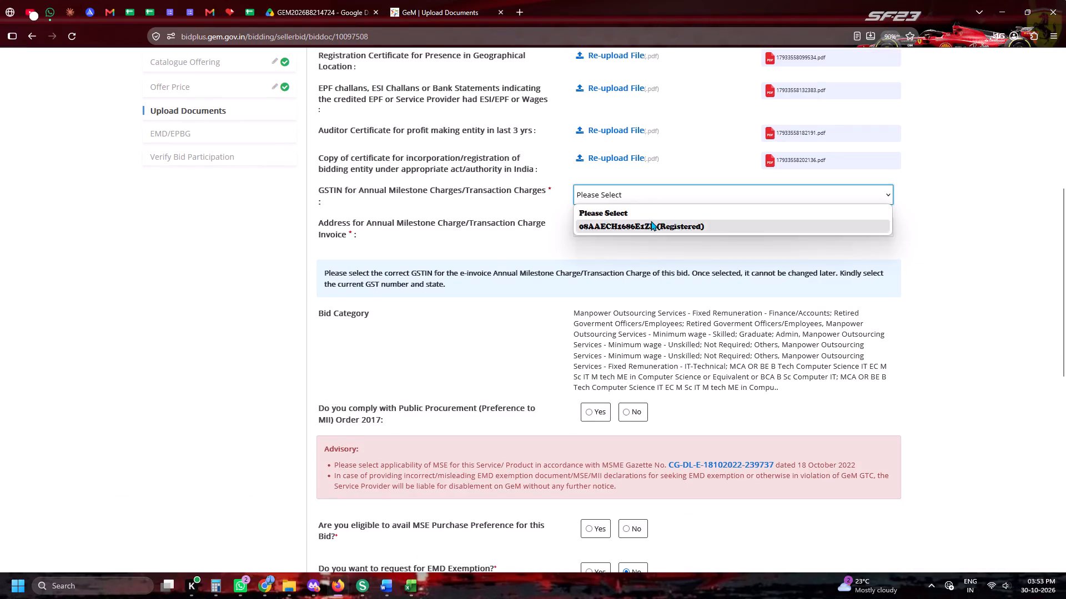
left_click(651, 221)
left_click(650, 127)
Select the company's Jaipur, Rajasthan address for the Annual Milestone Charge/Transaction Charge invoice.
left_click(601, 236)
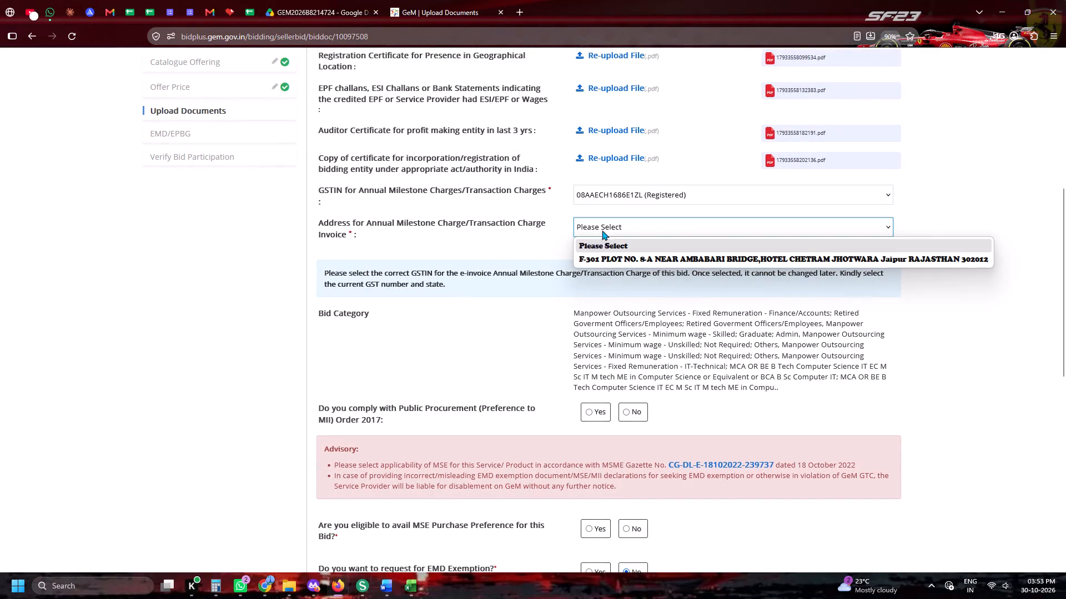
left_click(605, 250)
left_click(608, 227)
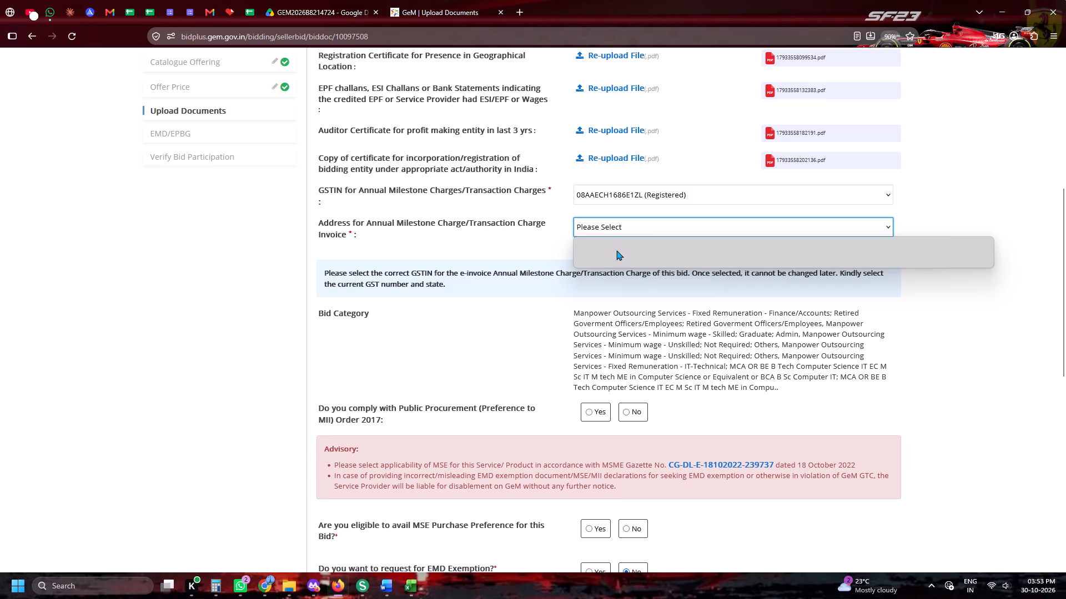
left_click(622, 254)
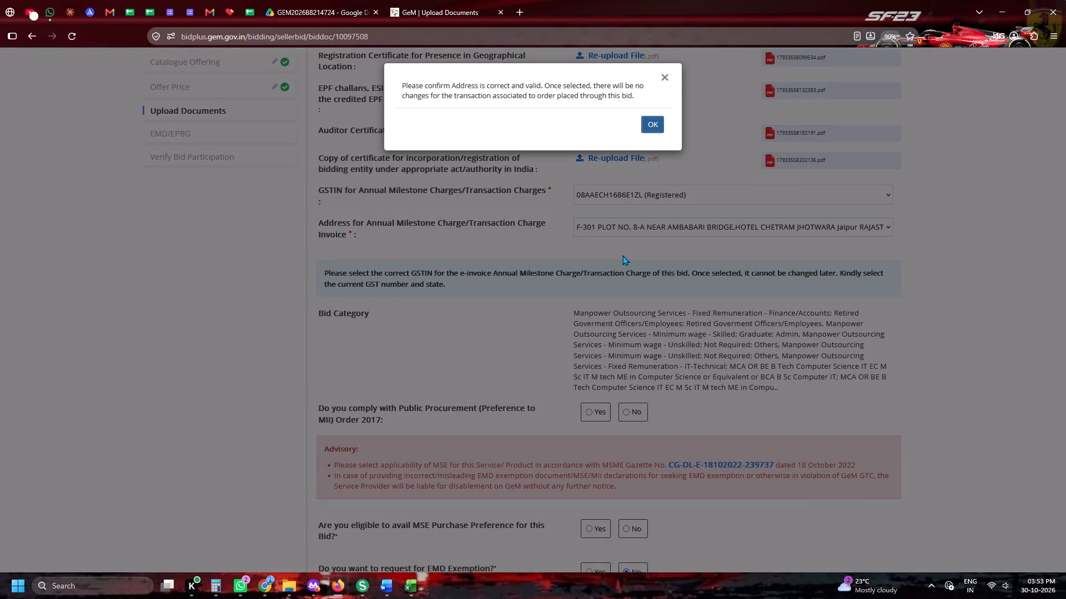
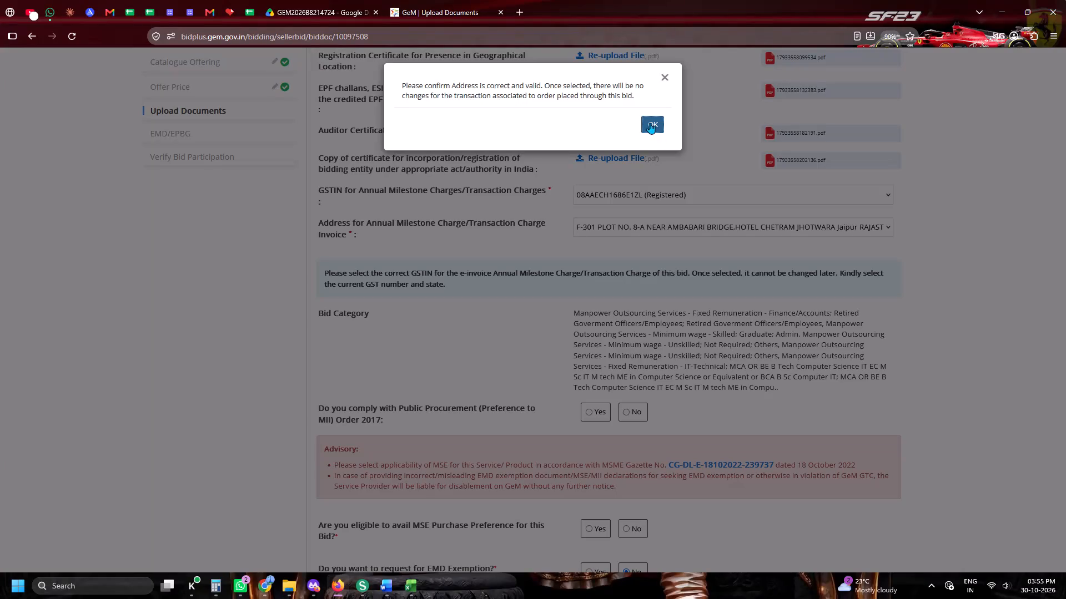
Confirm the selected address for the Annual Milestone Charge/Transaction Charge invoice.
left_click(650, 123)
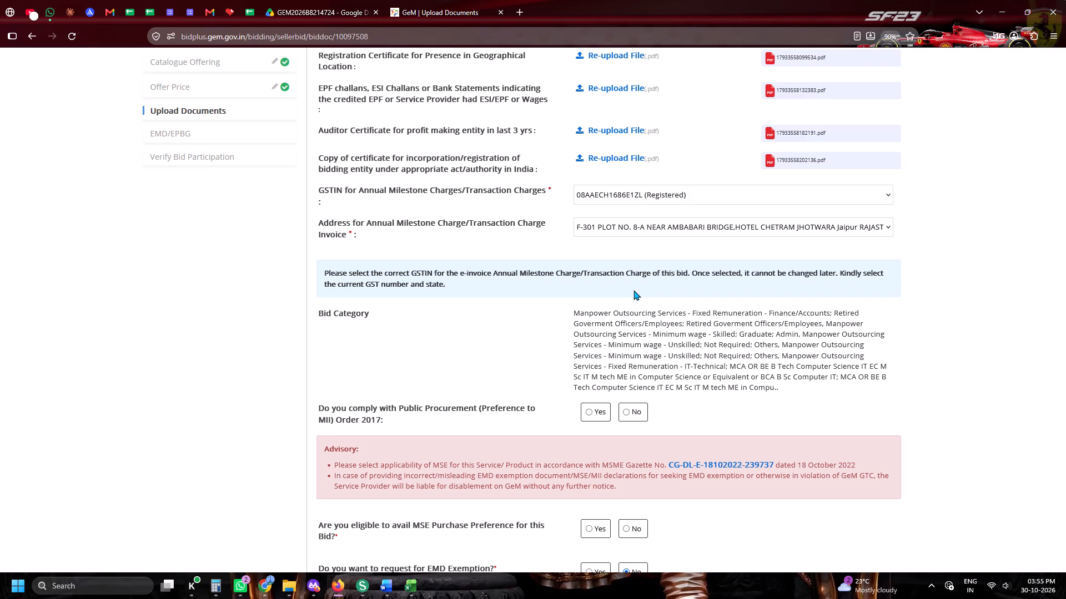
Answer Yes to the Public Procurement (MII) Order 2017 compliance, MSE Purchase Preference eligibility and EMD Exemption questions.
scroll(614, 248, "down", 3)
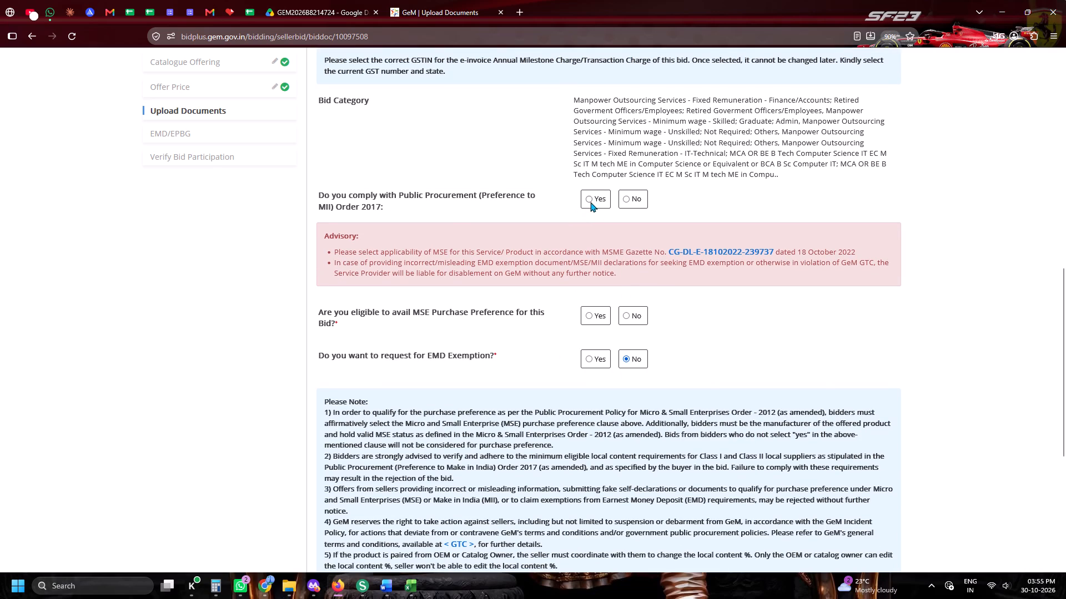
left_click(585, 200)
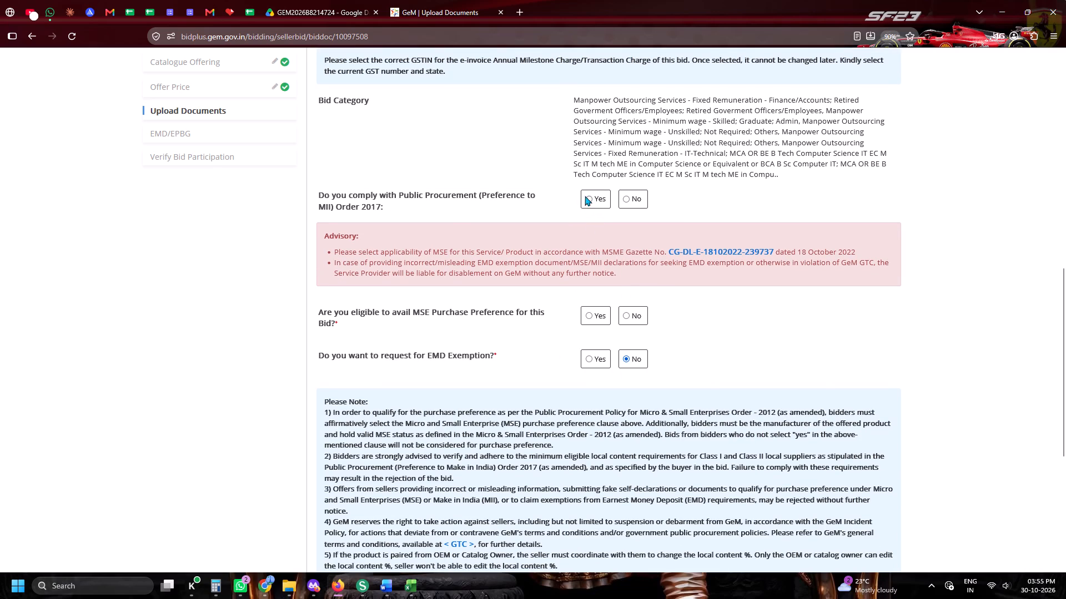
left_click(585, 196)
left_click(586, 200)
left_click(588, 323)
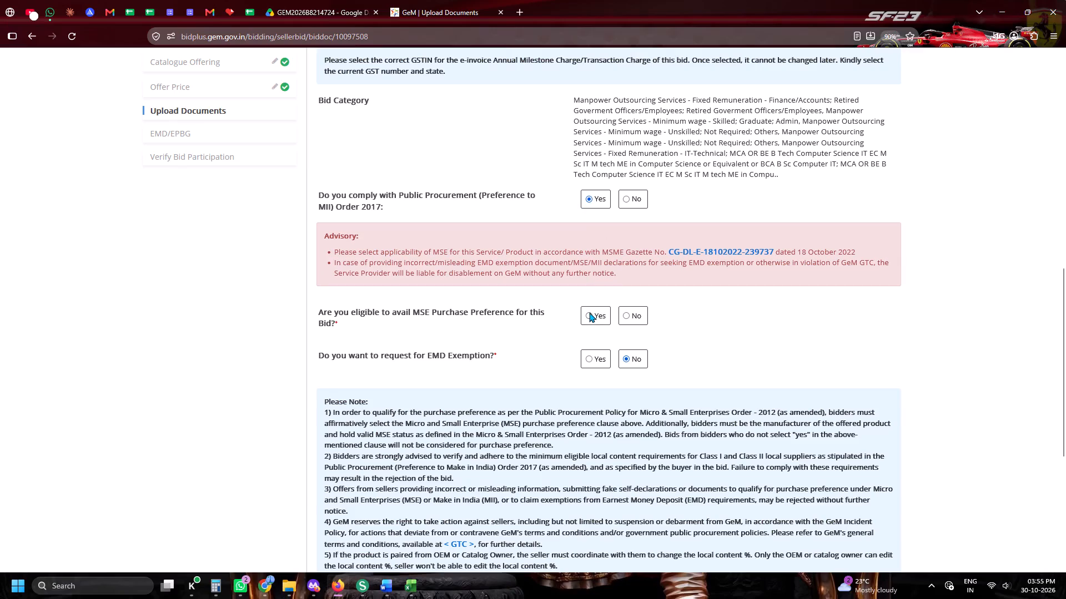
left_click(589, 312)
left_click(596, 374)
left_click(599, 378)
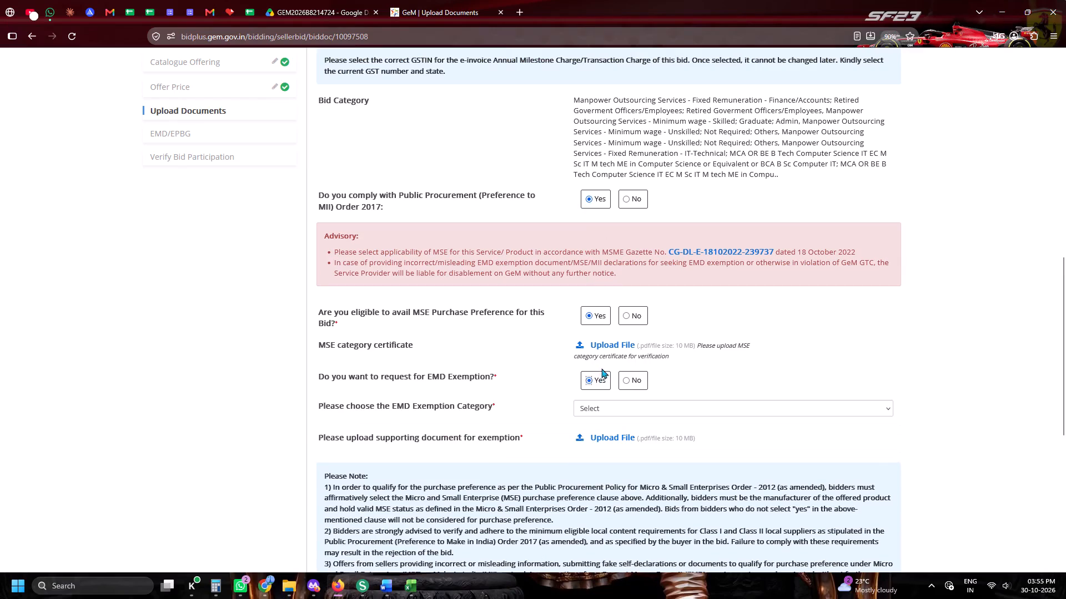
Upload msme-certificate-hhspl from the Gem Bid Documents - HHSPL folder as the MSE category certificate.
left_click(605, 347)
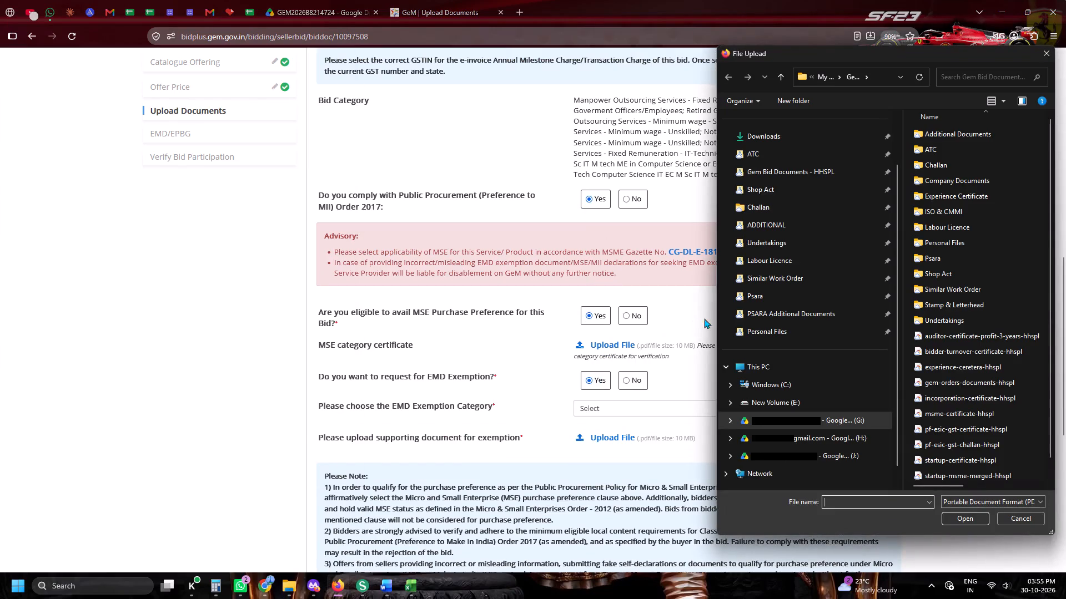
scroll(774, 285, "up", 3)
left_click(772, 222)
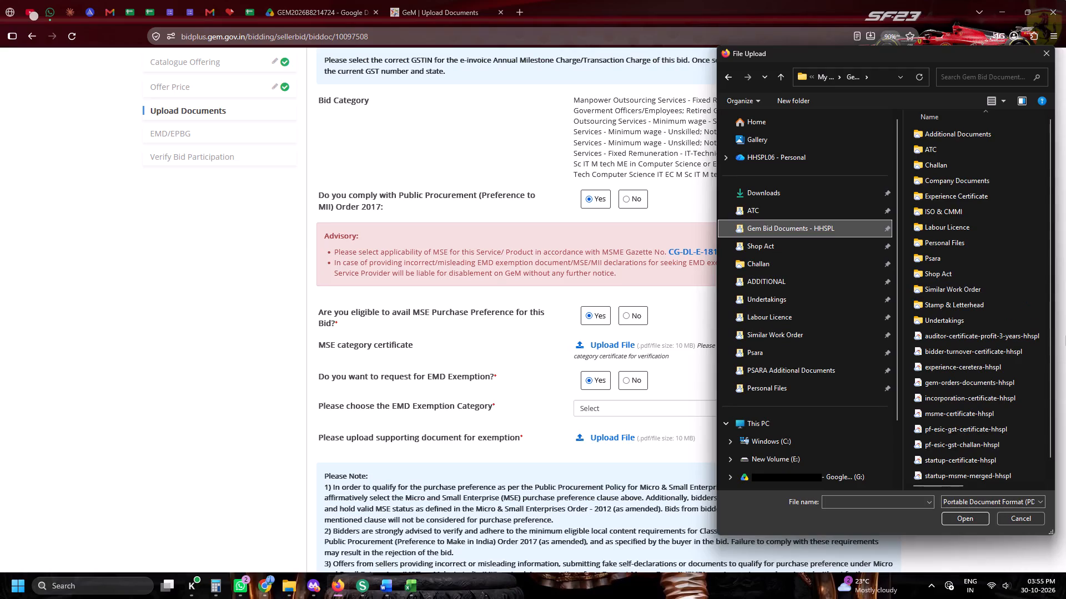
scroll(1065, 441, "down", 5)
scroll(1065, 332, "down", 5)
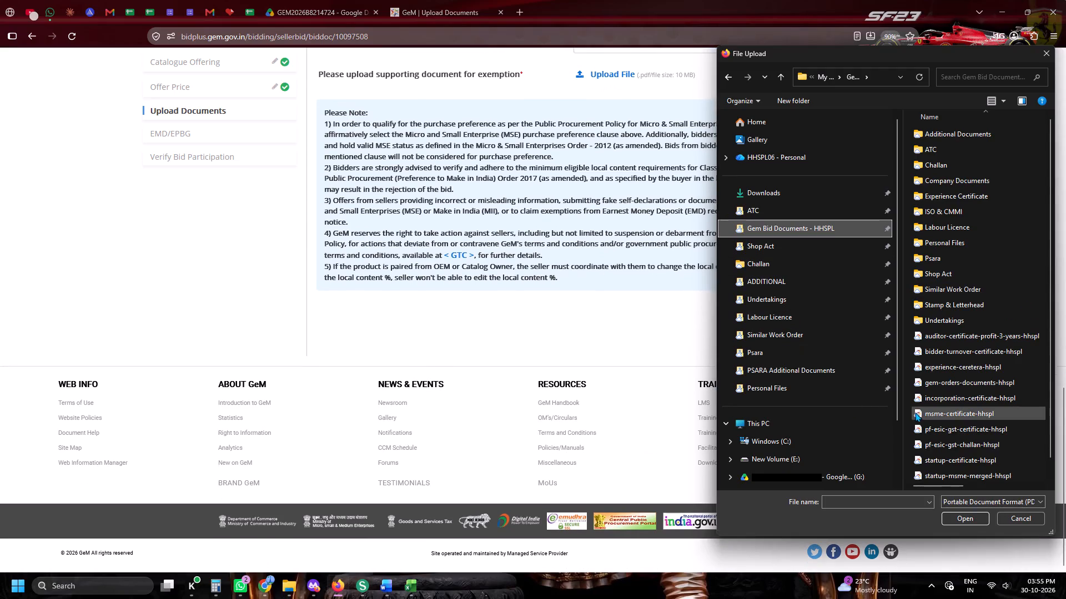
double_click(918, 411)
scroll(754, 268, "up", 1)
scroll(691, 348, "down", 3)
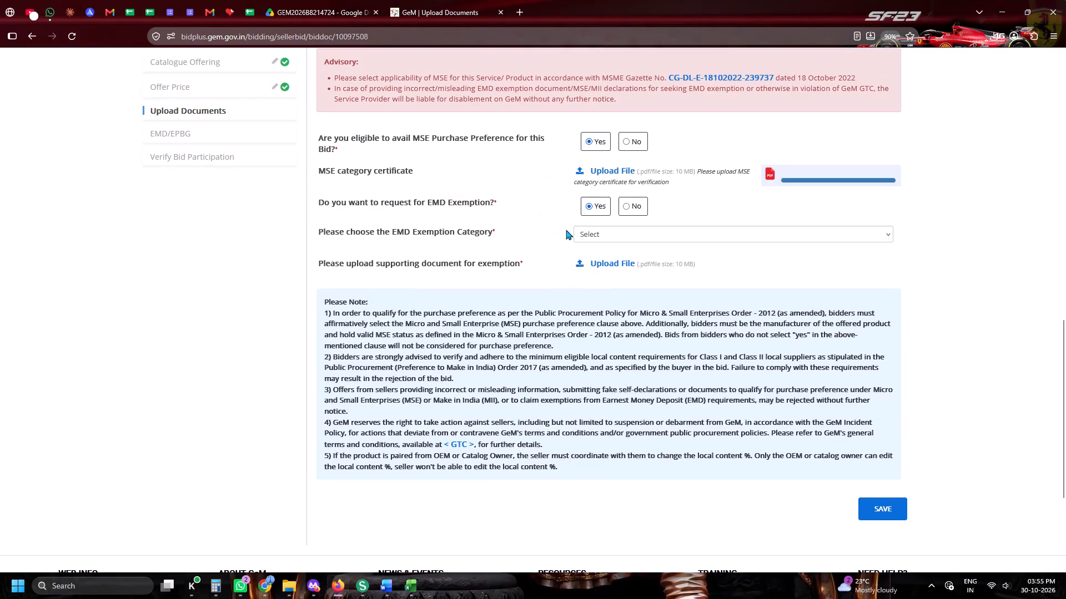
Choose Start-up as the EMD Exemption Category.
left_click(582, 233)
left_click(590, 263)
Upload the supporting PDF document for the Start-up EMD exemption.
double_click(601, 279)
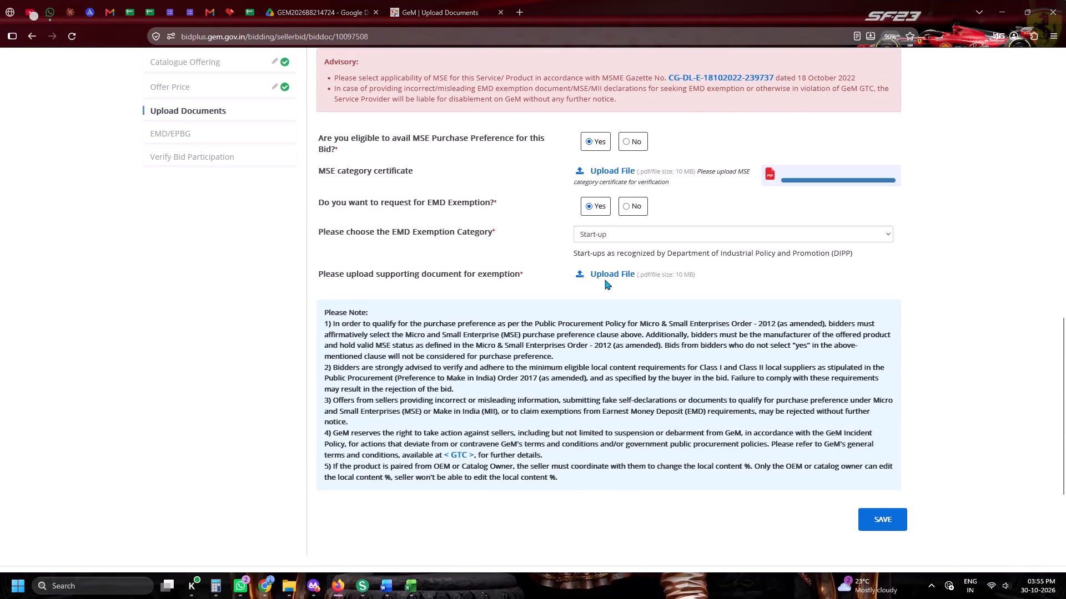
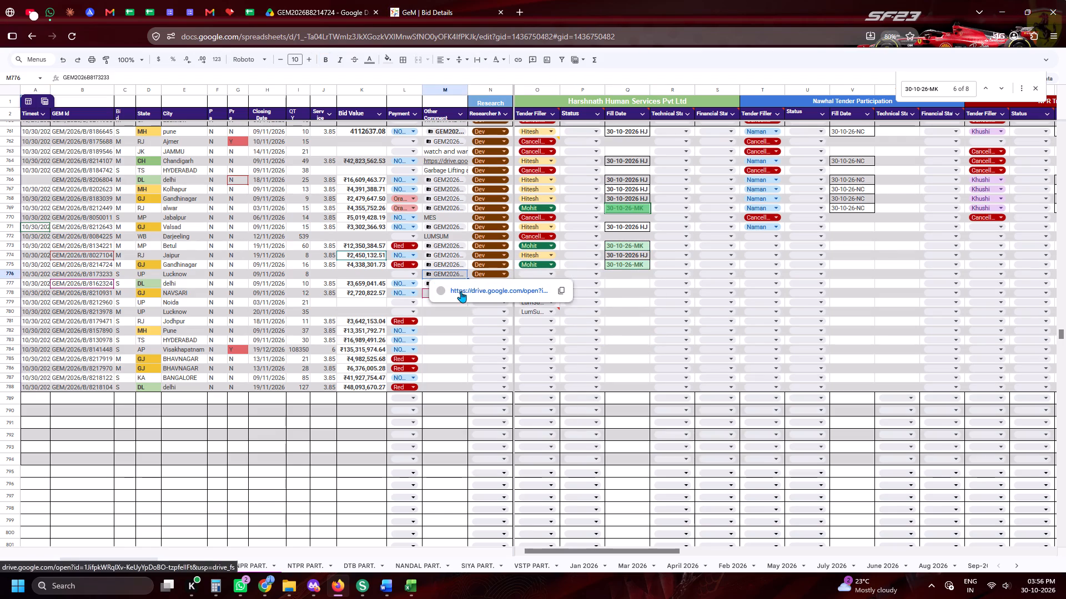
Open the Drive folder linked in row 776 for bid GEM/2026/B/8173233 and review REQUIRED DOCUMENTS.pdf.
left_click(461, 291)
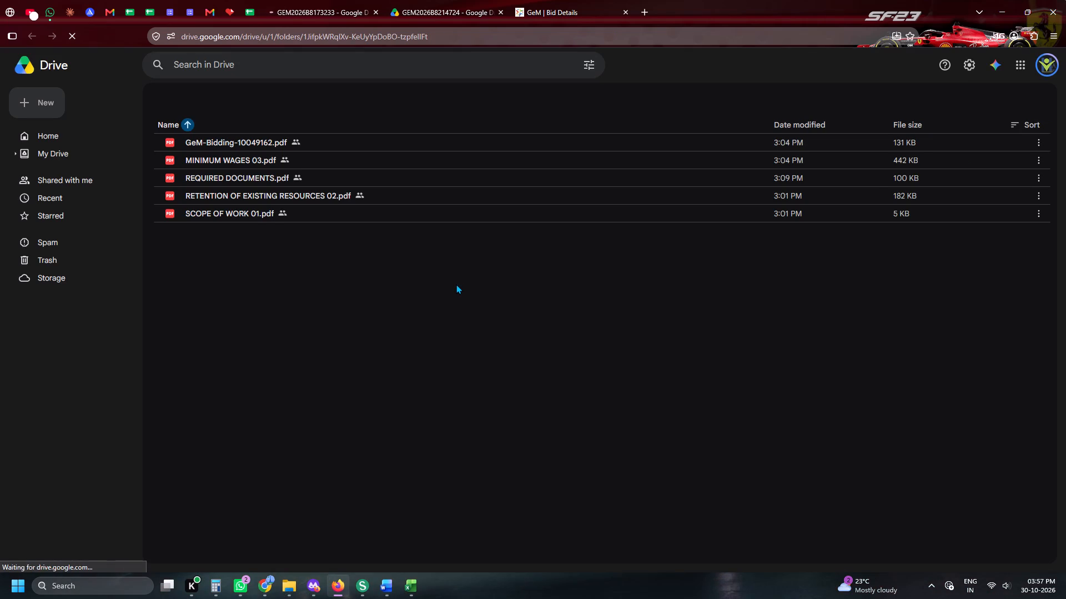
triple_click(219, 214)
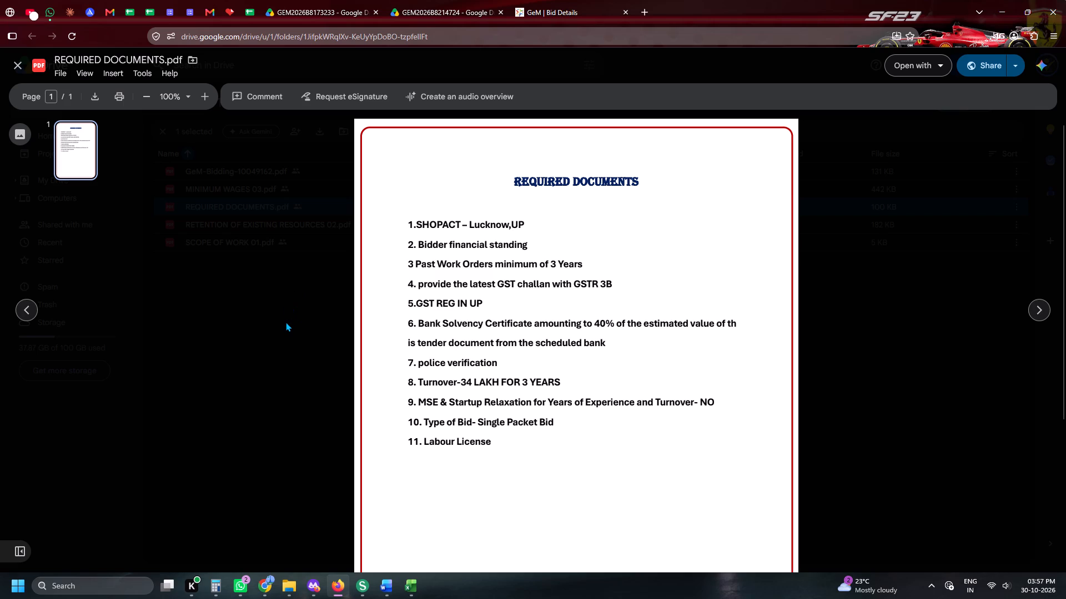
left_click(57, 348)
left_click(15, 66)
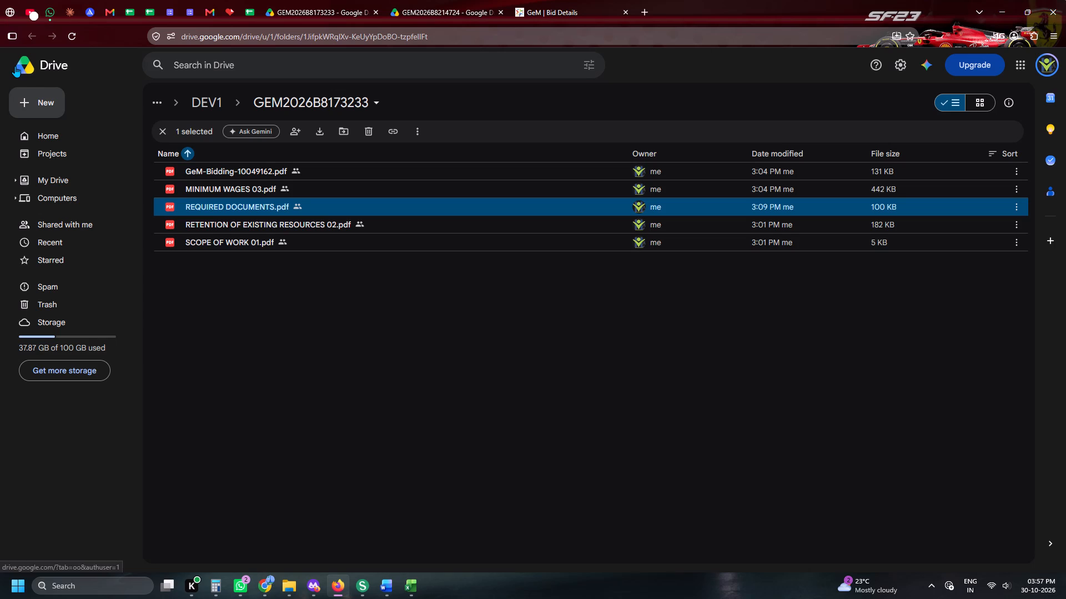
In row 776 of the tender sheet, enter MK as the Harshnath Tender Filler and copy down 30-10-26-MK as the Fill Date.
left_click(245, 0)
left_click(530, 276)
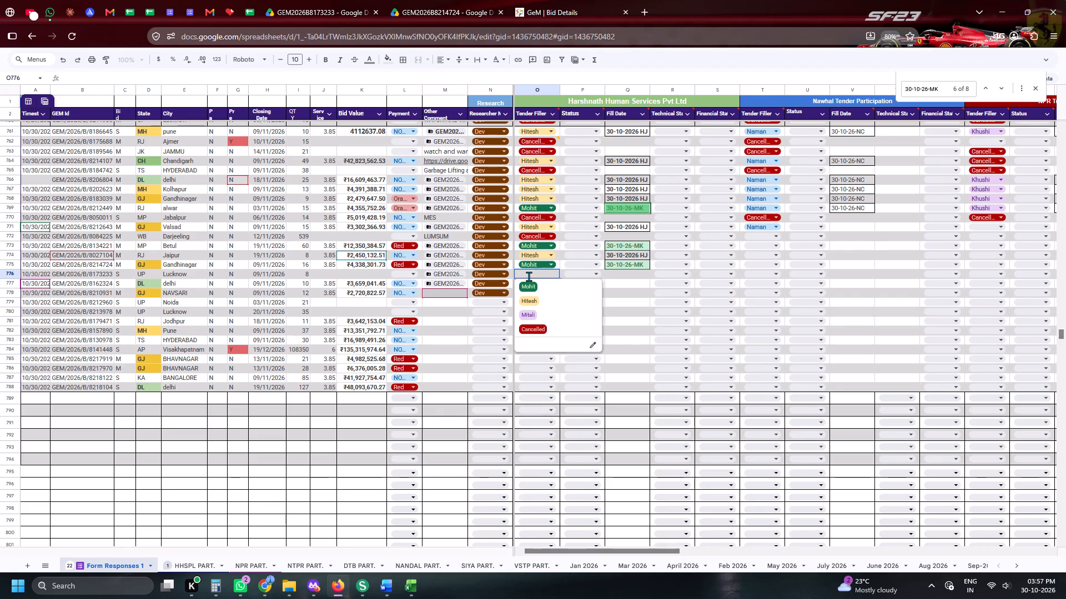
type("MK")
key("Tab")
key("Tab")
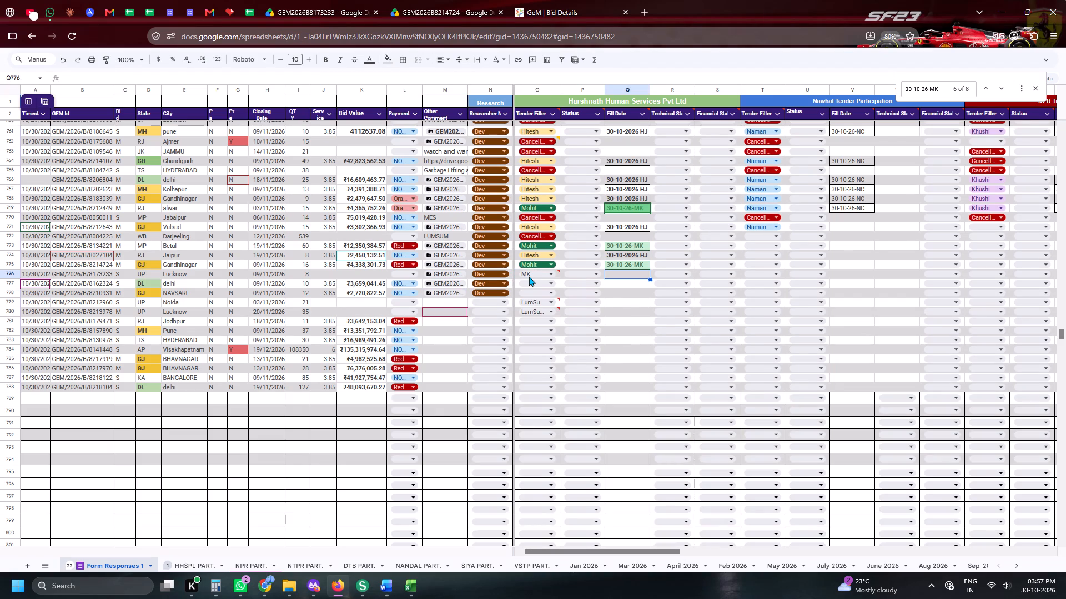
key("ctrl+d")
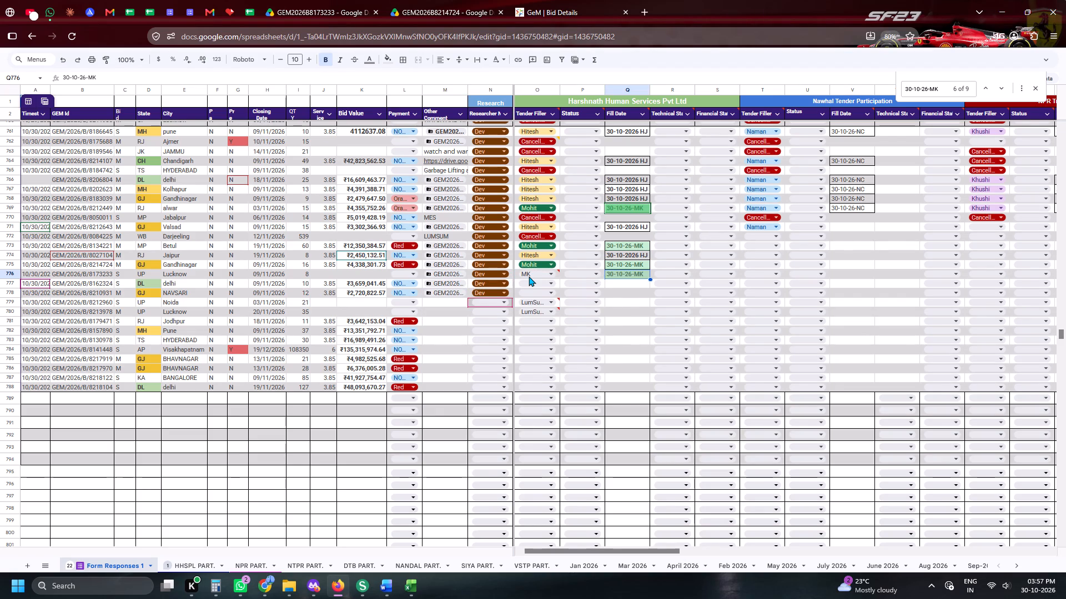
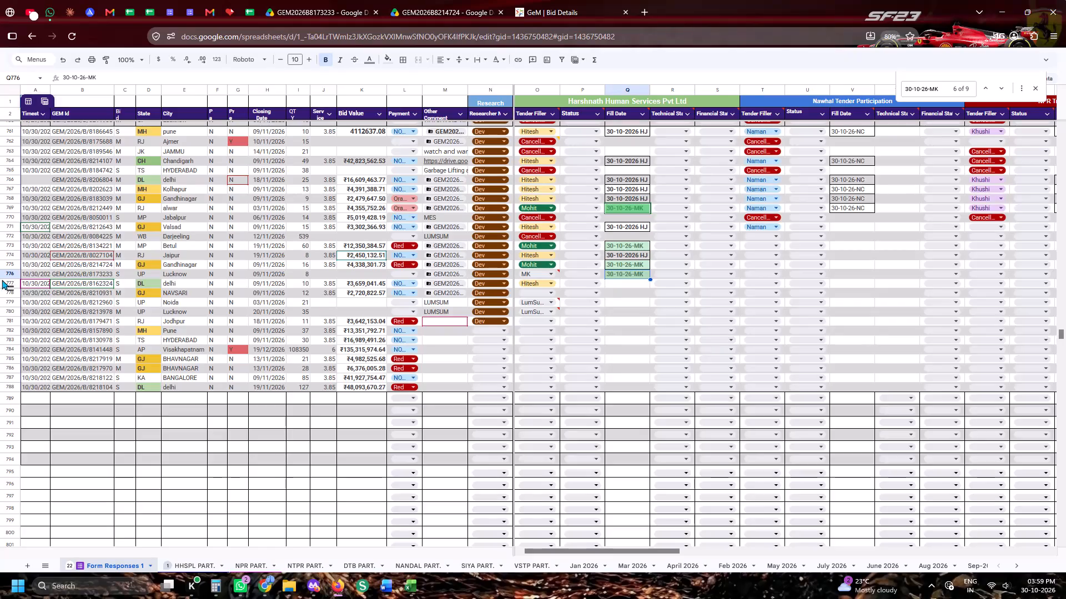
Copy bid number GEM/2026/B/8173233 from row 776 and look it up in GeM's bid listing using Exact Bid Search.
left_click(2, 275)
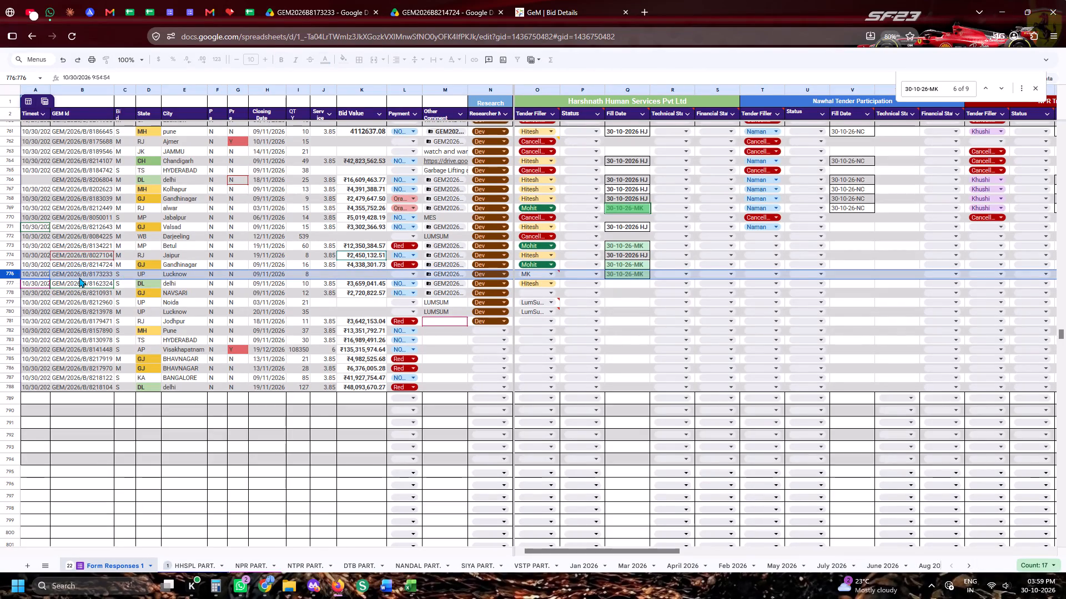
left_click(79, 276)
key("ctrl+c")
key("ctrl+c")
key("ctrl+c")
key("ctrl+c")
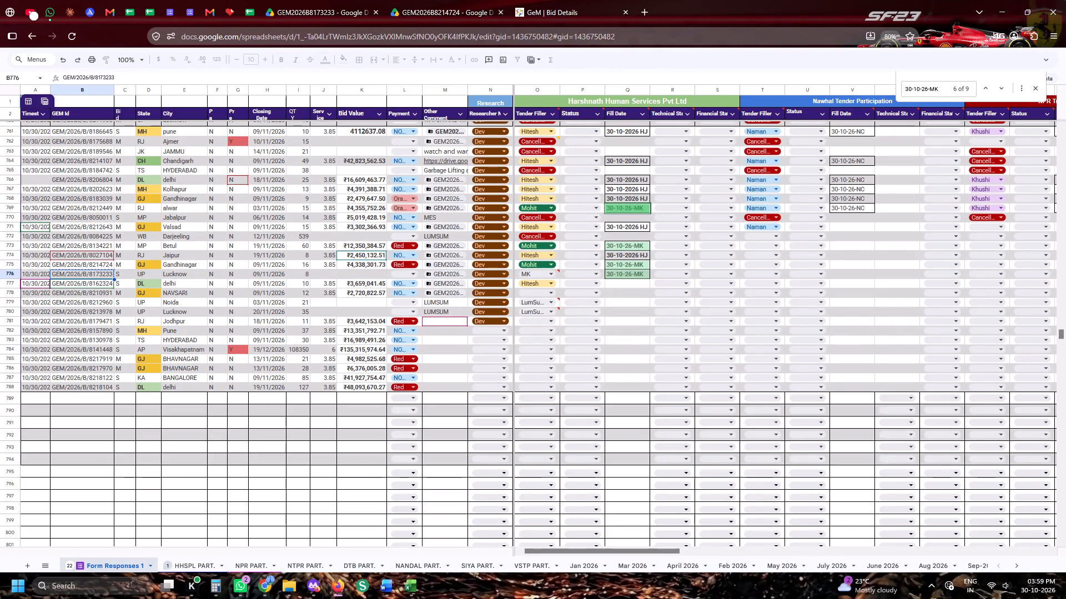
key("ctrl+c")
key("ctrl+c")
left_click(559, 0)
left_click(760, 88)
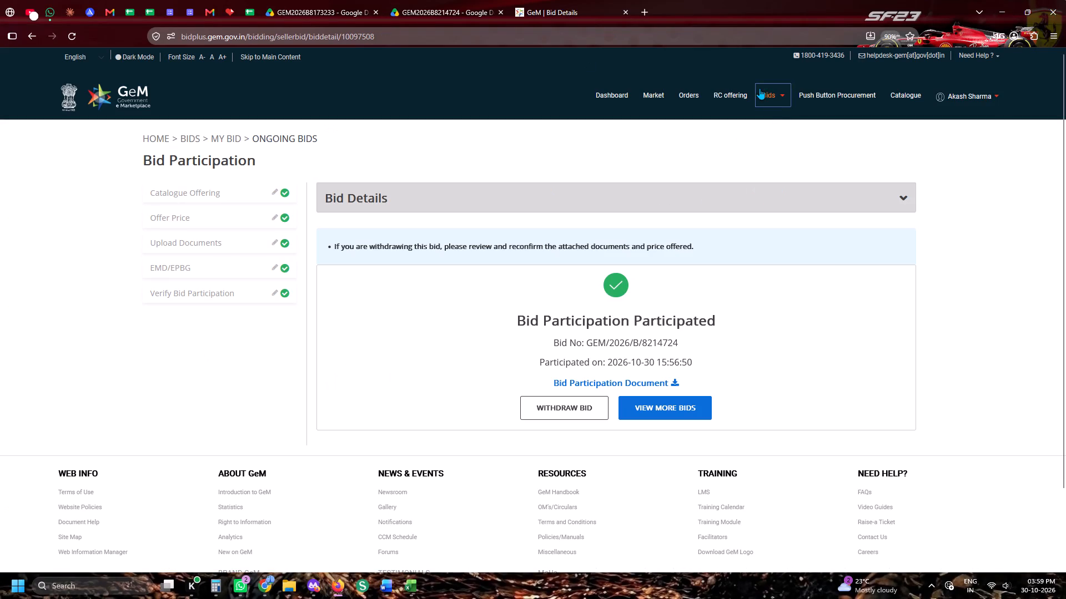
left_click(770, 116)
left_click(768, 137)
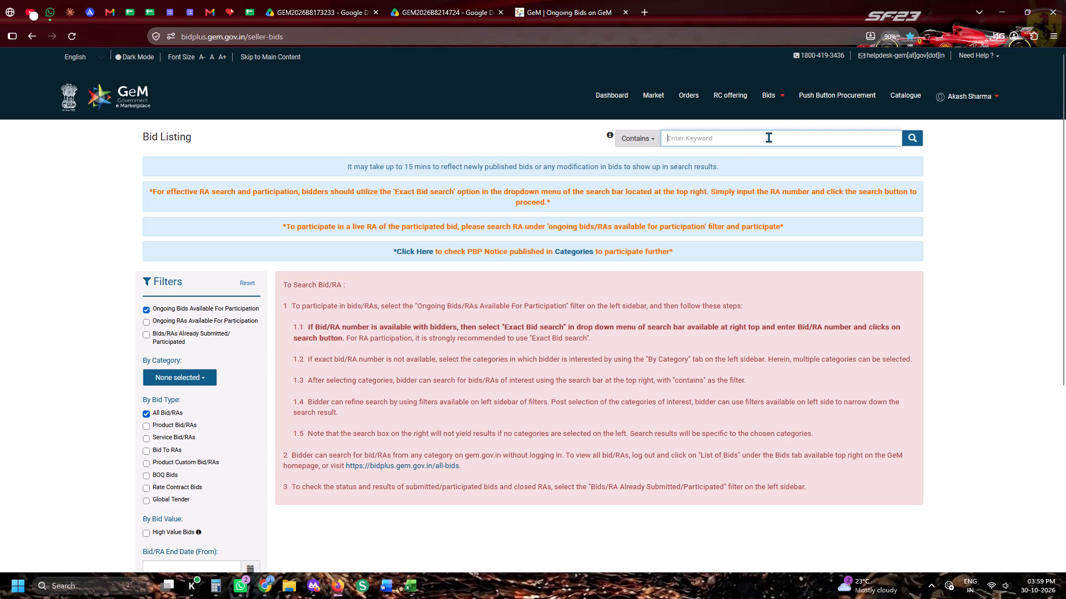
key("ctrl+v")
left_click(650, 142)
left_click(656, 201)
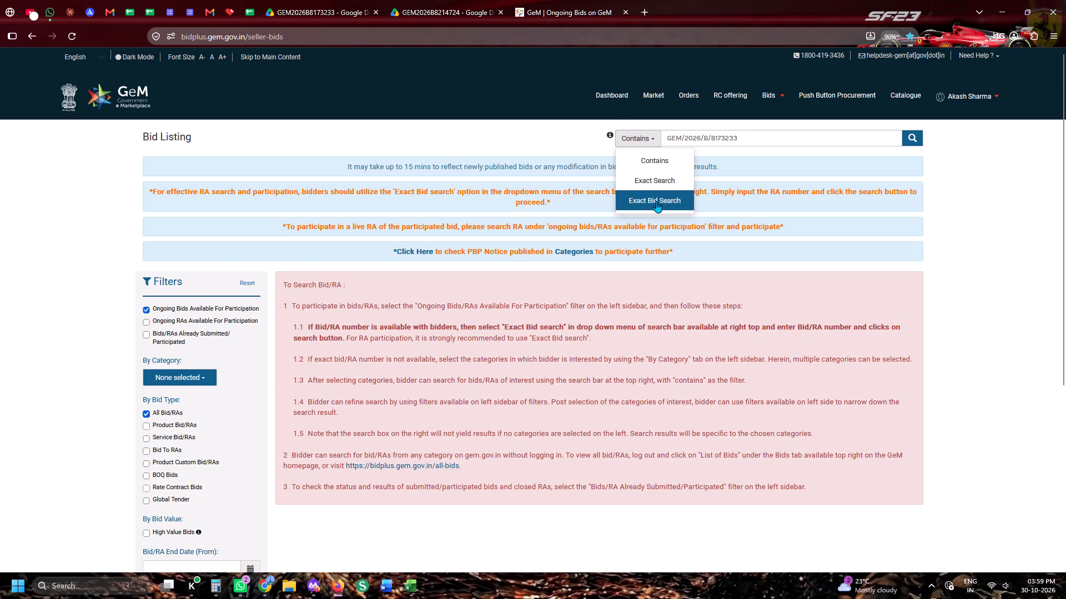
left_click(912, 142)
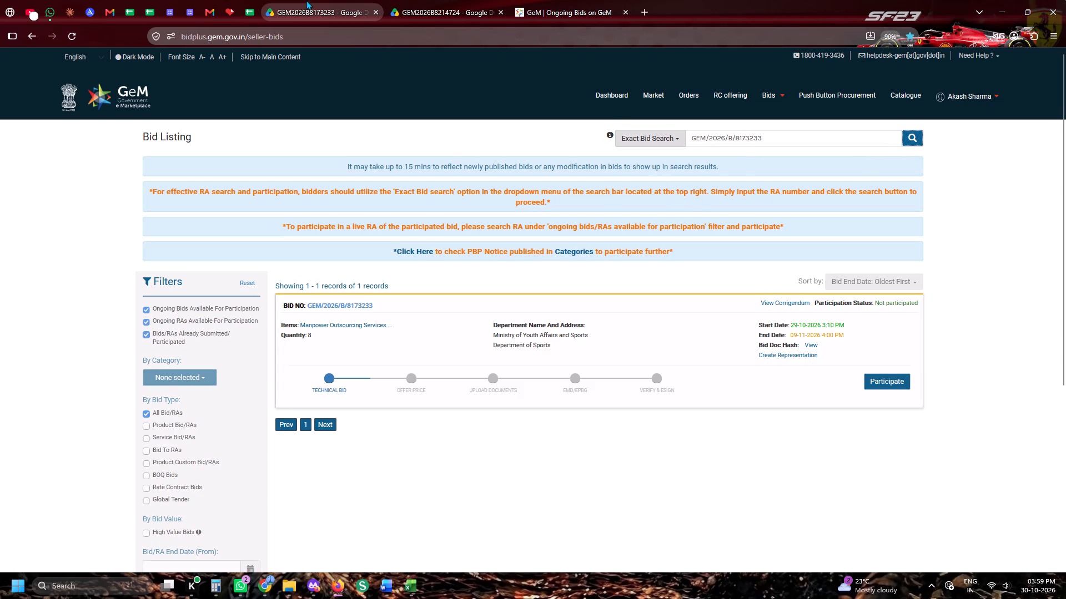
Return to the tender sheet's Form Responses 1 at row 776.
left_click(249, 13)
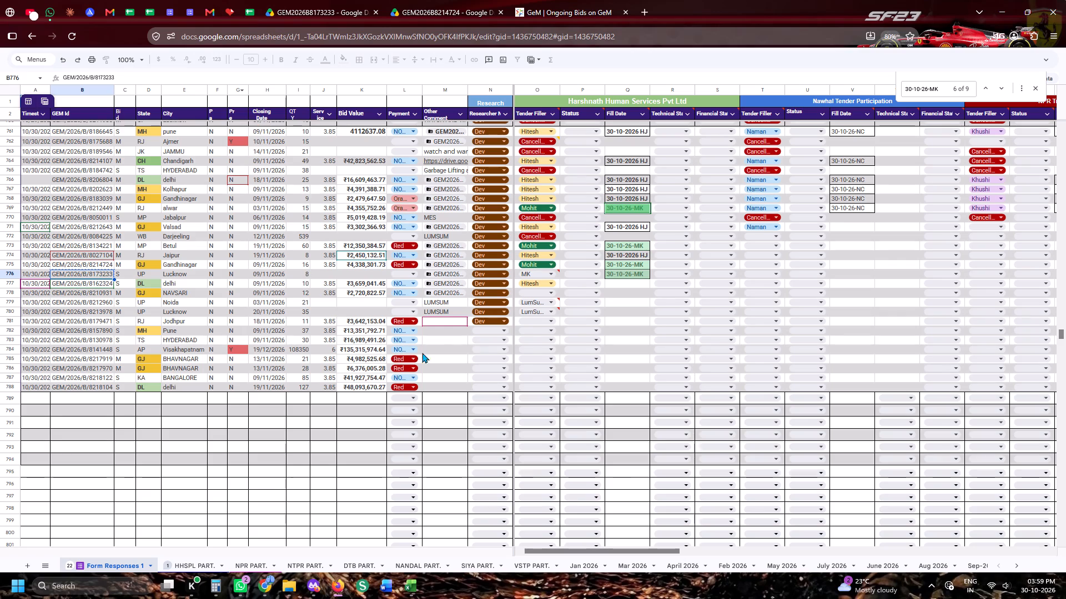
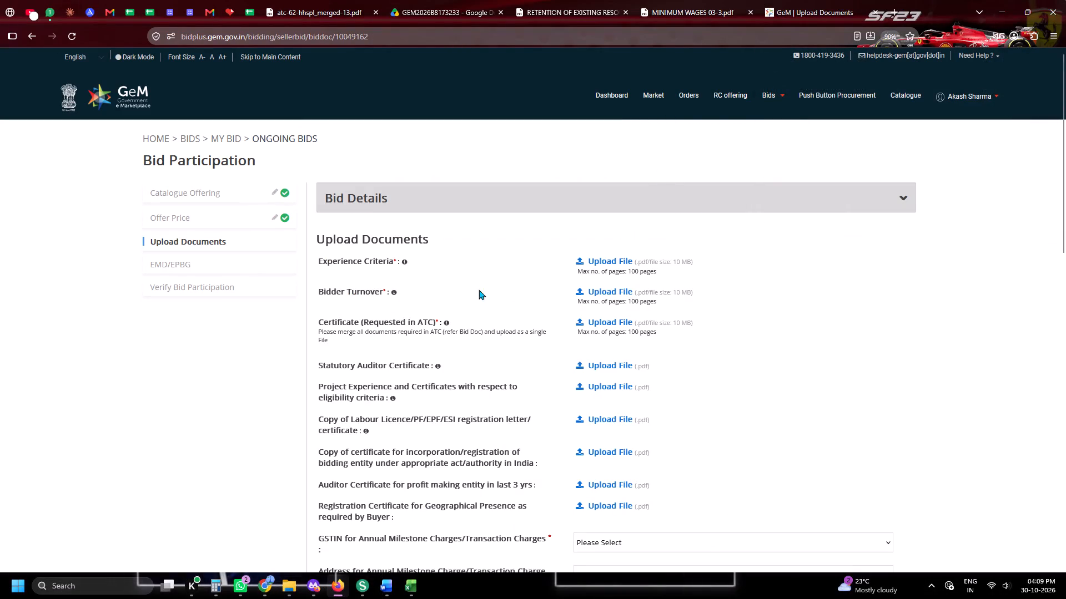
Upload experience-ceretera-hhspl for Experience Criteria and bidder-turnover-certificate-hhspl for Bidder Turnover.
left_click(590, 271)
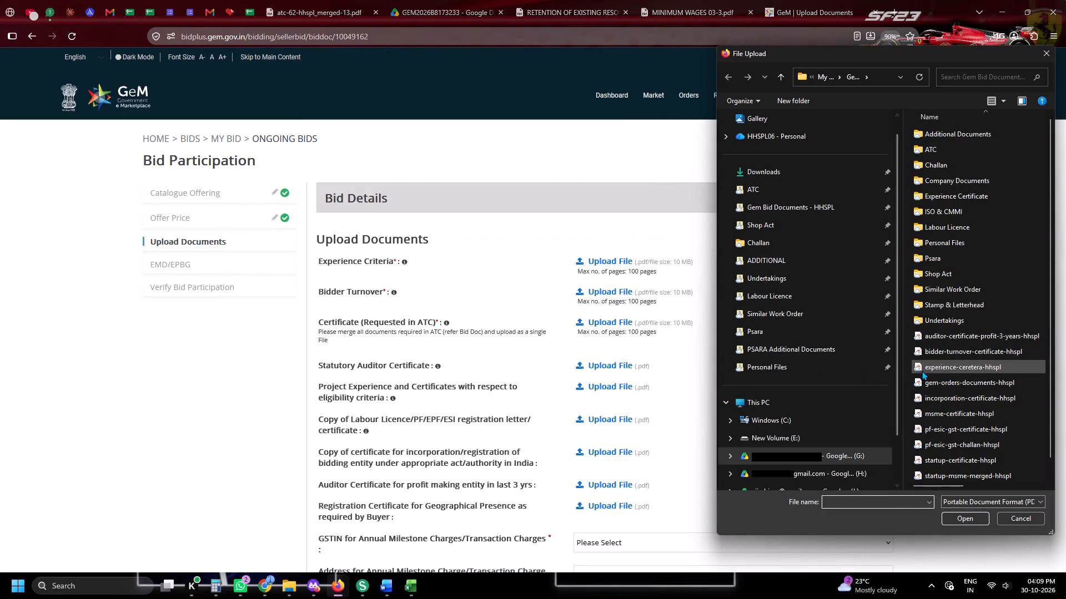
double_click(922, 370)
left_click(669, 295)
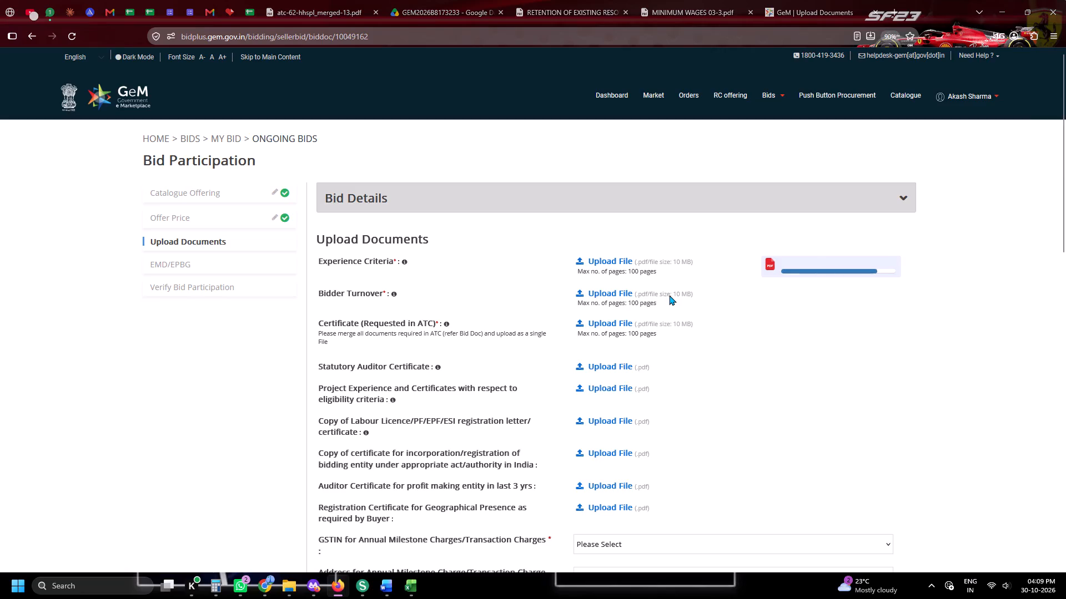
double_click(1010, 353)
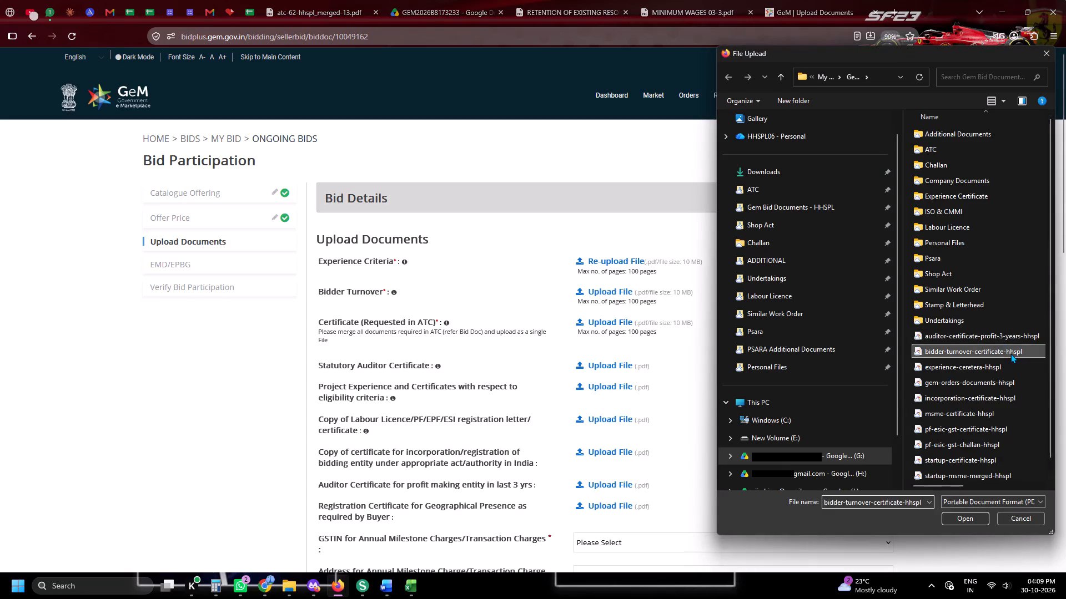
Check the merged ATC PDF's index and upload that file from Downloads for Certificate (Requested in ATC).
left_click(308, 23)
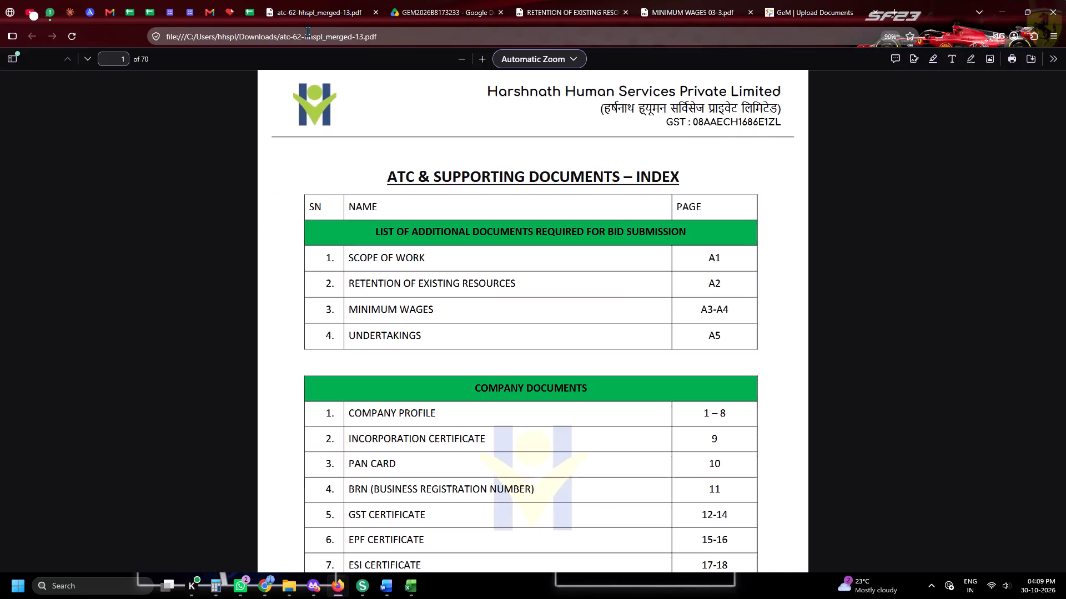
left_click(836, 0)
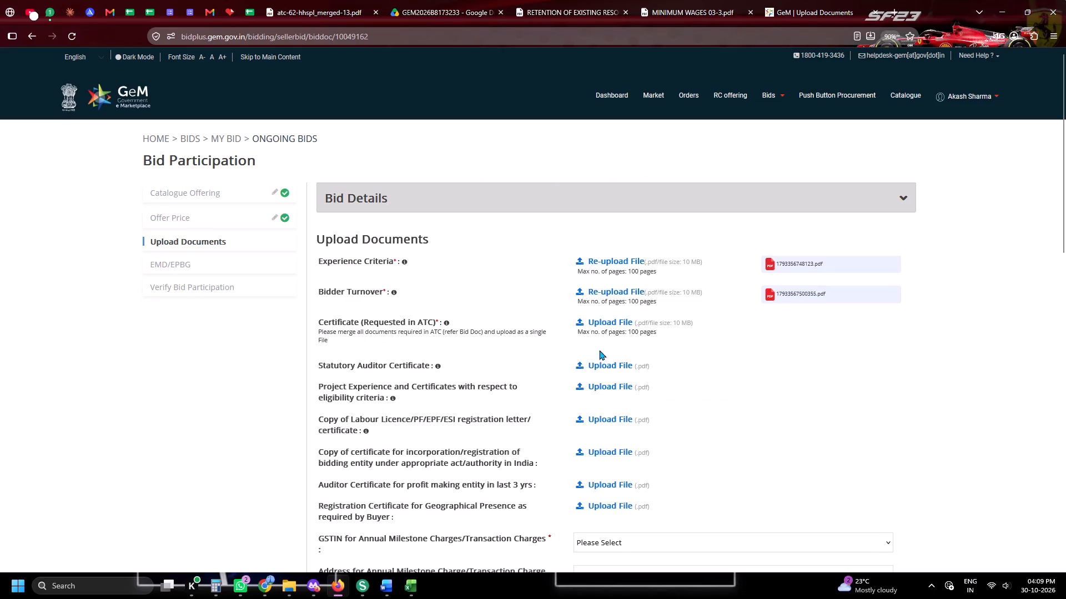
left_click(599, 327)
scroll(743, 280, "up", 4)
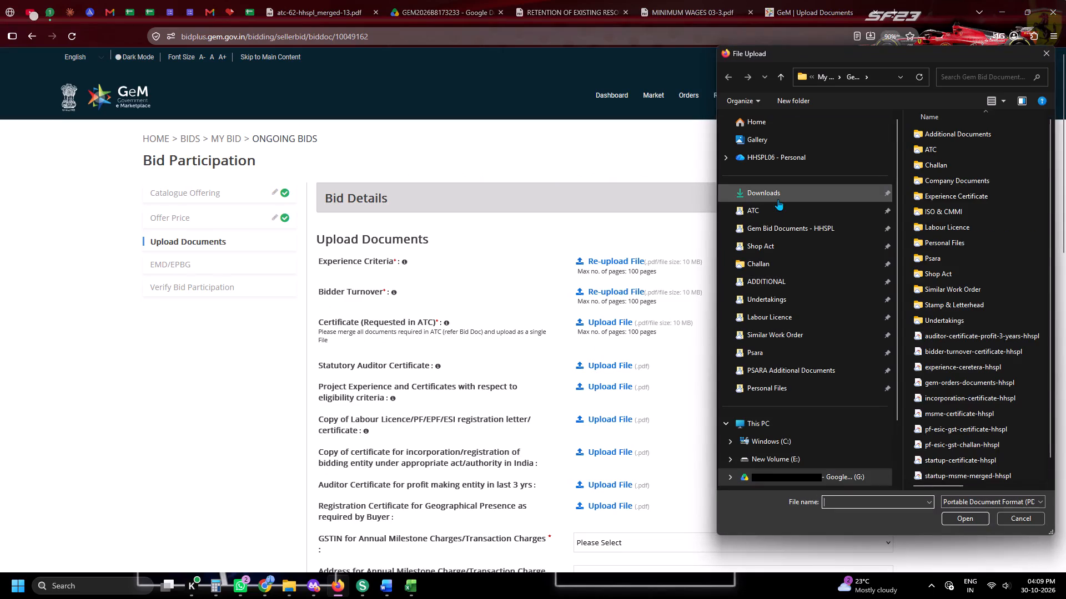
left_click(778, 199)
double_click(994, 143)
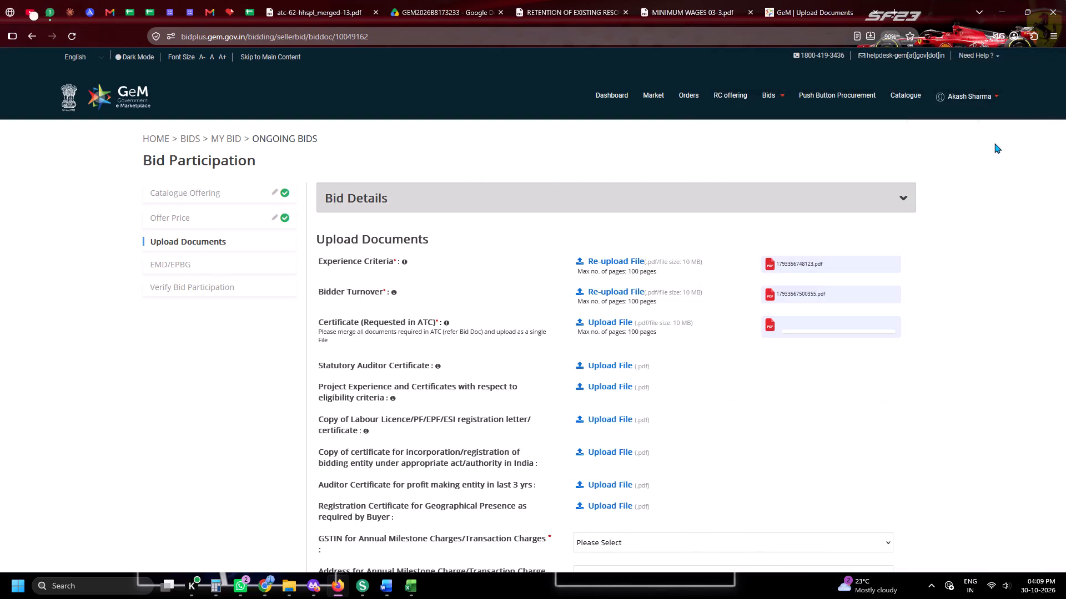
Upload statutory-auditor-certificate-hhspl from the Gem Bid Documents - HHSPL folder for Statutory Auditor Certificate.
scroll(752, 224, "down", 2)
left_click(608, 210)
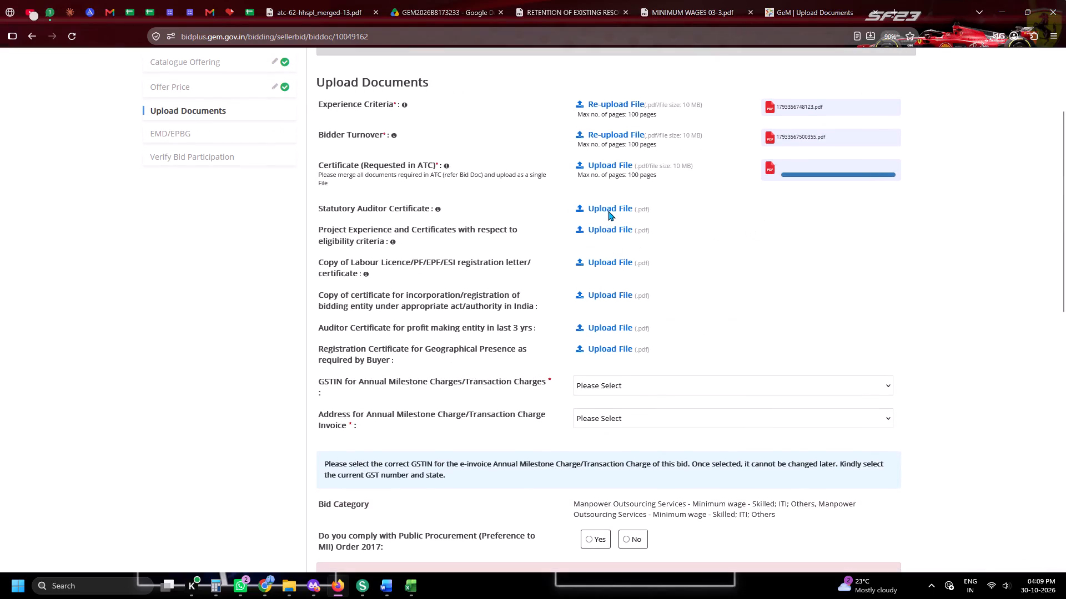
scroll(735, 258, "up", 4)
left_click(781, 235)
scroll(985, 422, "down", 5)
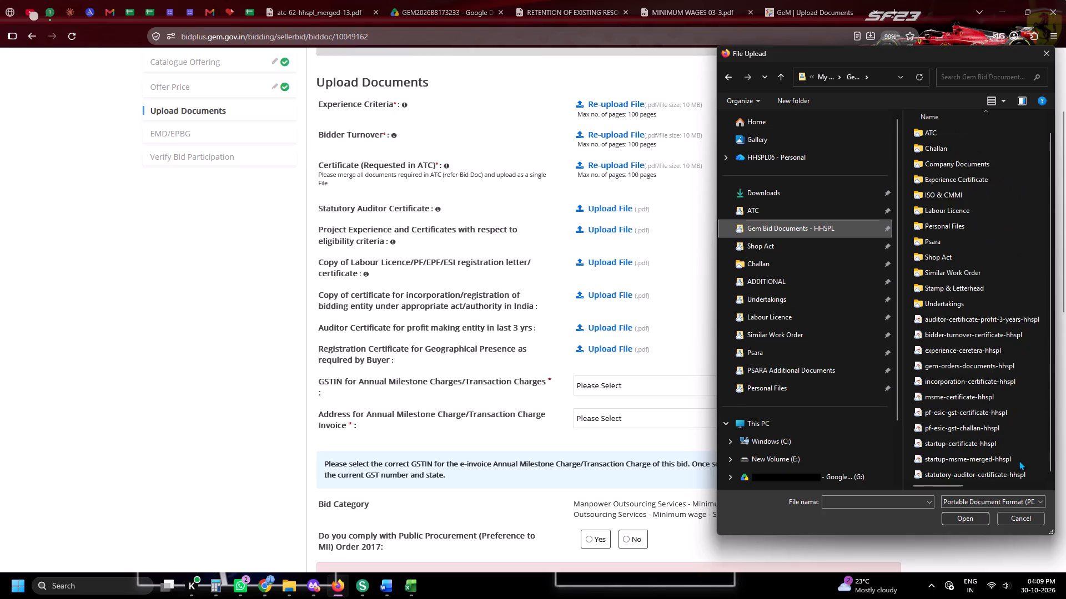
left_click(971, 464)
double_click(974, 479)
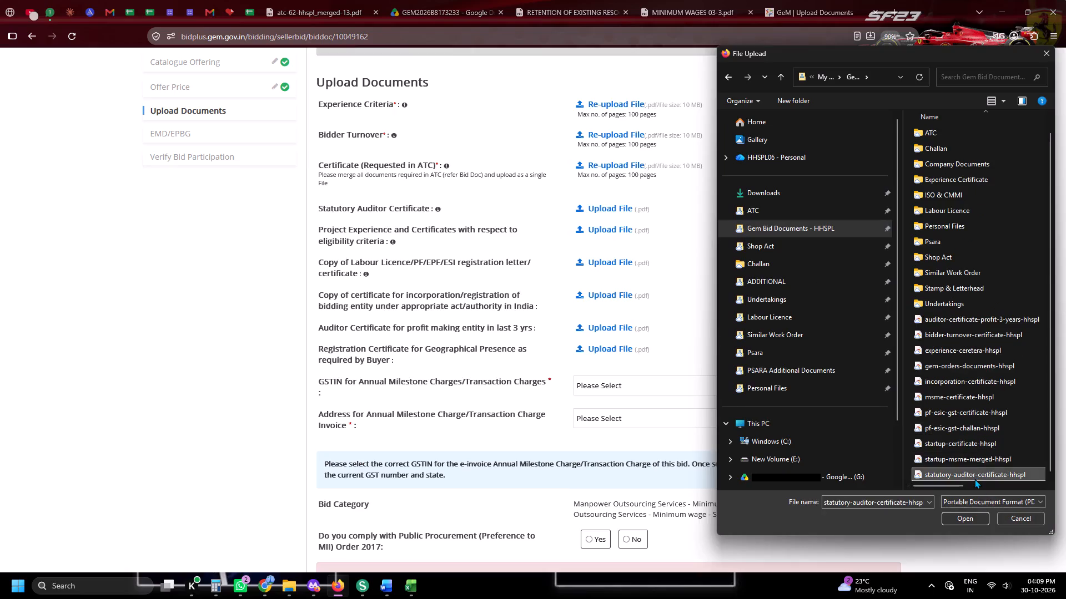
Upload gem-orders-documents-hhspl for Project Experience and Certificates with respect to eligibility criteria.
left_click(612, 237)
scroll(790, 285, "up", 3)
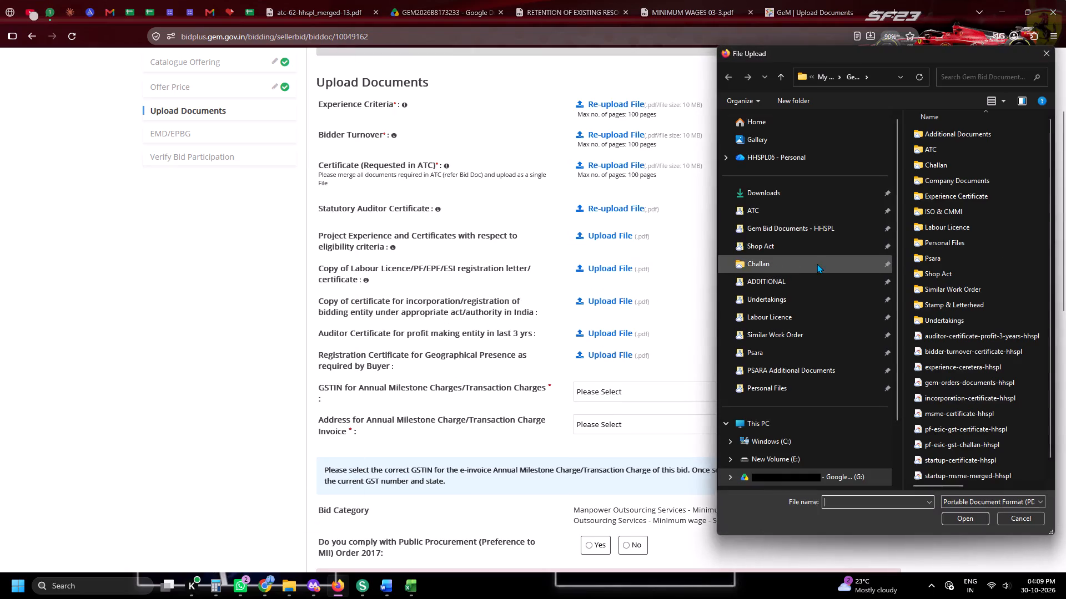
left_click(816, 232)
double_click(937, 382)
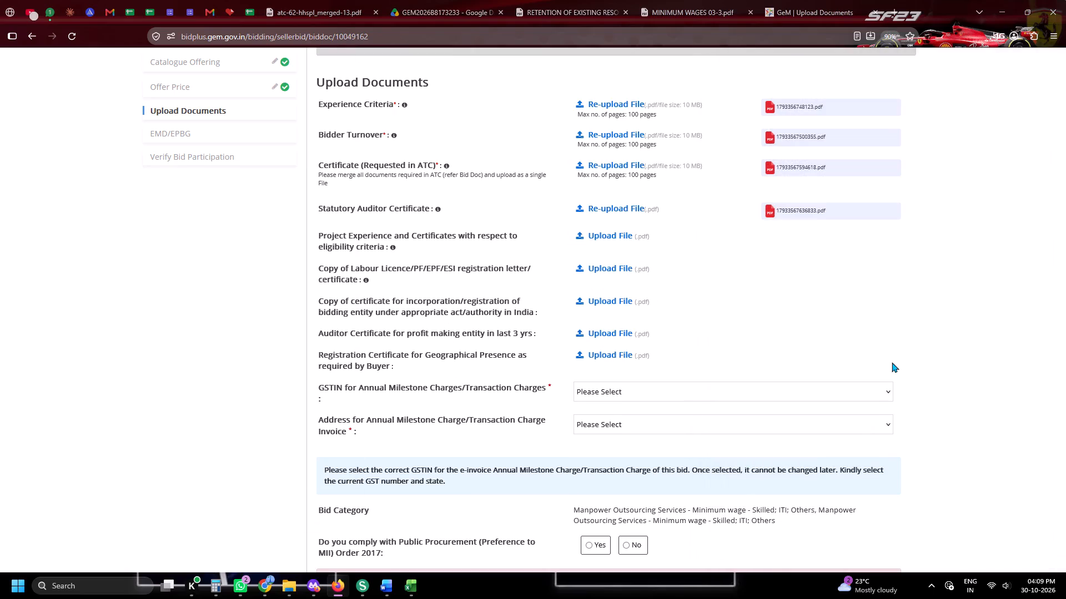
Upload pf-esic-gst-certificate-hhspl for the Labour Licence/PF/EPF/ESI registration letter or certificate.
left_click(592, 272)
scroll(904, 329, "down", 4)
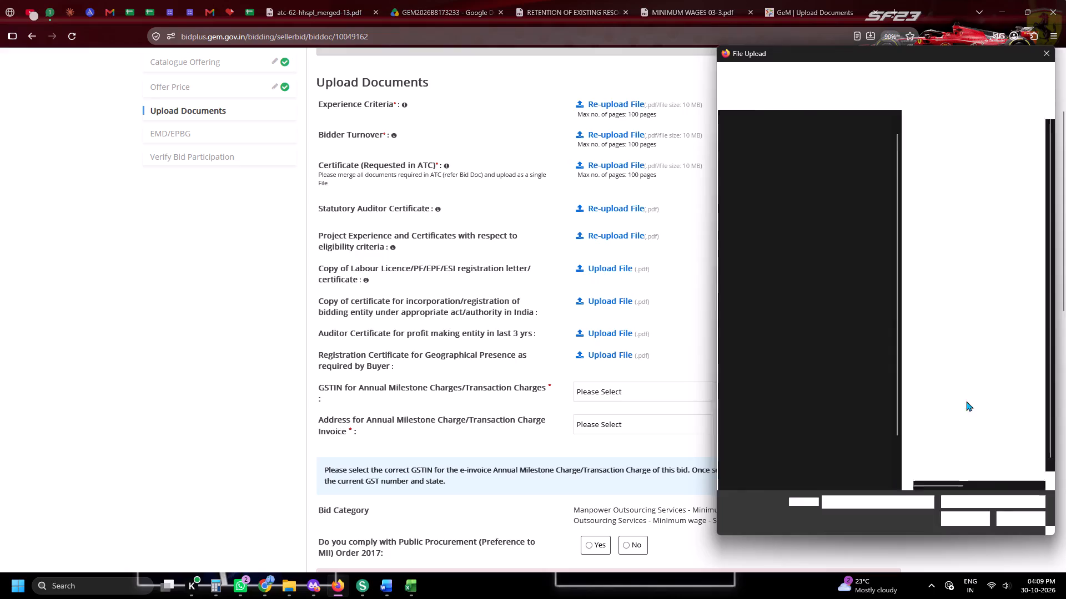
double_click(960, 405)
double_click(961, 409)
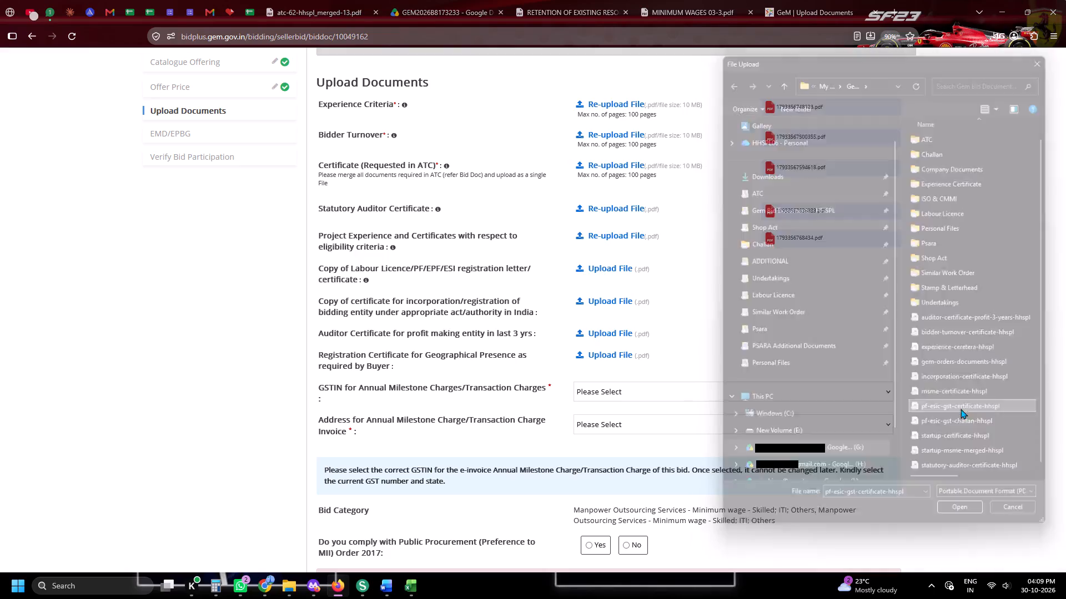
Upload the company's incorporation certificate for the copy of certificate for incorporation/registration of the bidding entity.
left_click(599, 302)
scroll(946, 296, "down", 4)
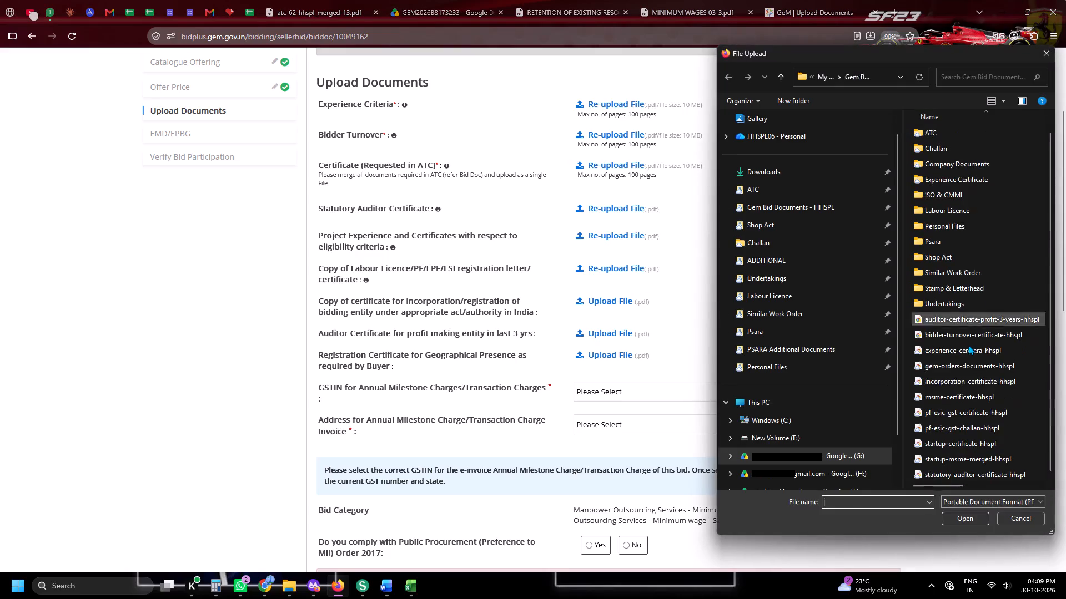
Choose incorporation-certificate-hhspl as the file for the bidding entity's certificate of incorporation/registration.
double_click(985, 385)
Upload auditor-certificate-profit-3-years-hhspl for the Auditor Certificate for profit making entity in last 3 yrs.
left_click(635, 332)
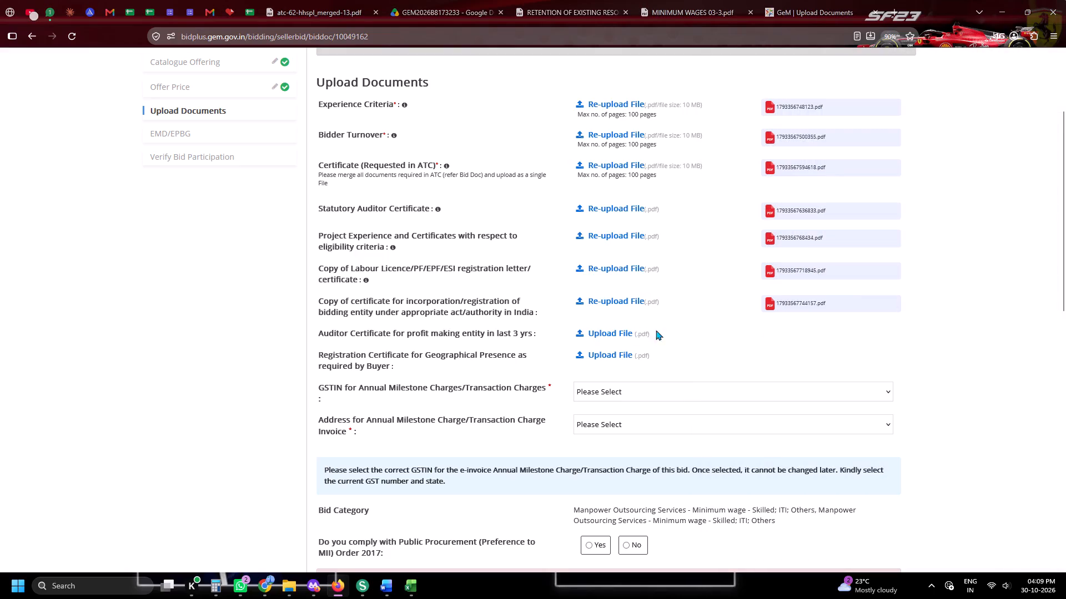
double_click(992, 340)
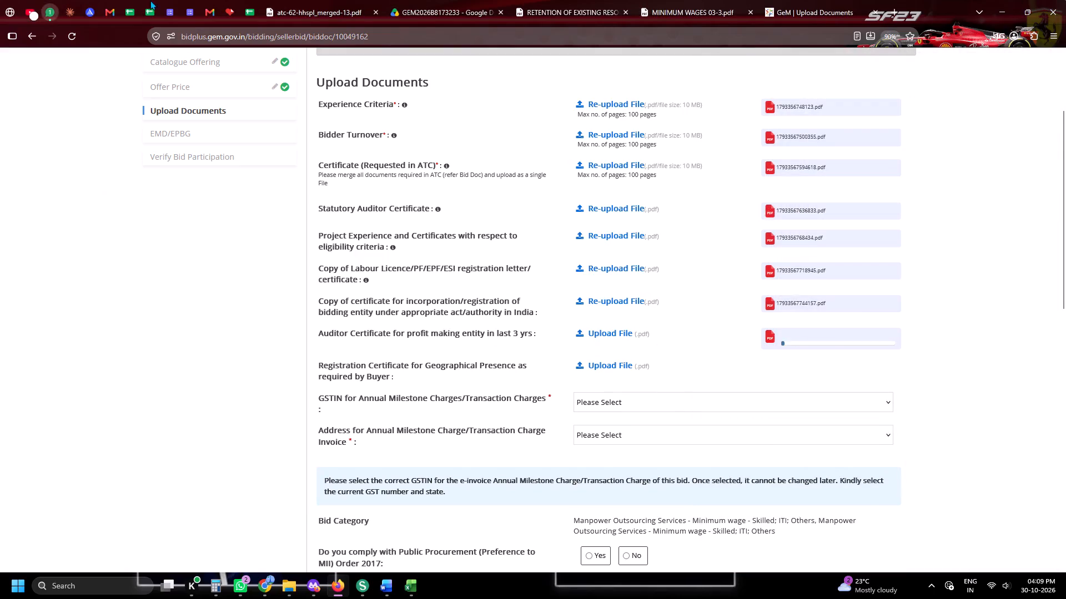
Check the tender's location in the tracking spreadsheet by highlighting the row for bid GEM/2026/B/8173233.
left_click(257, 11)
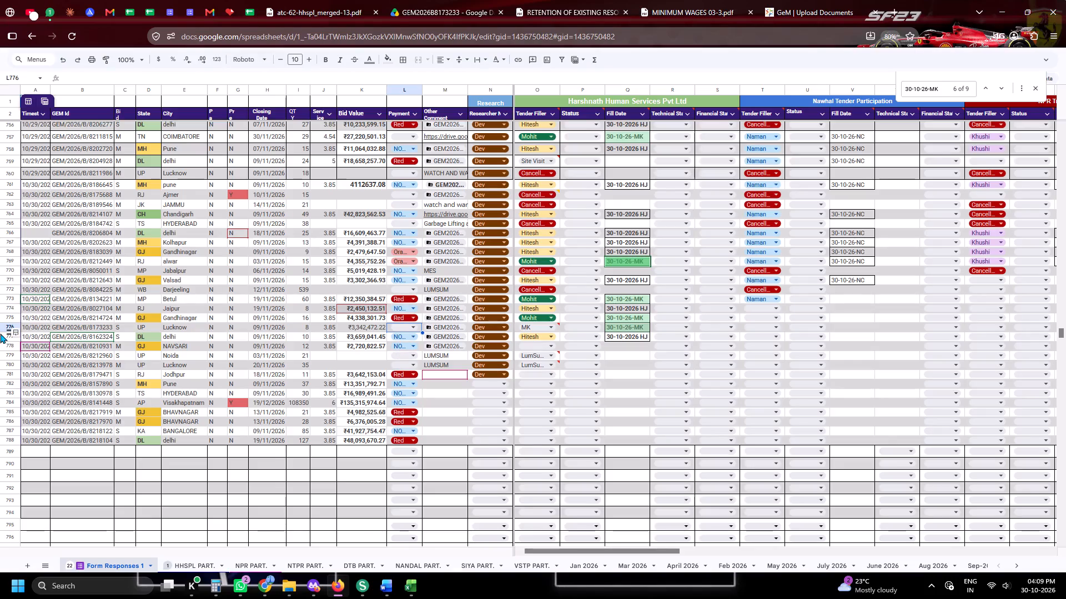
left_click(0, 333)
left_click(0, 333)
left_click(0, 329)
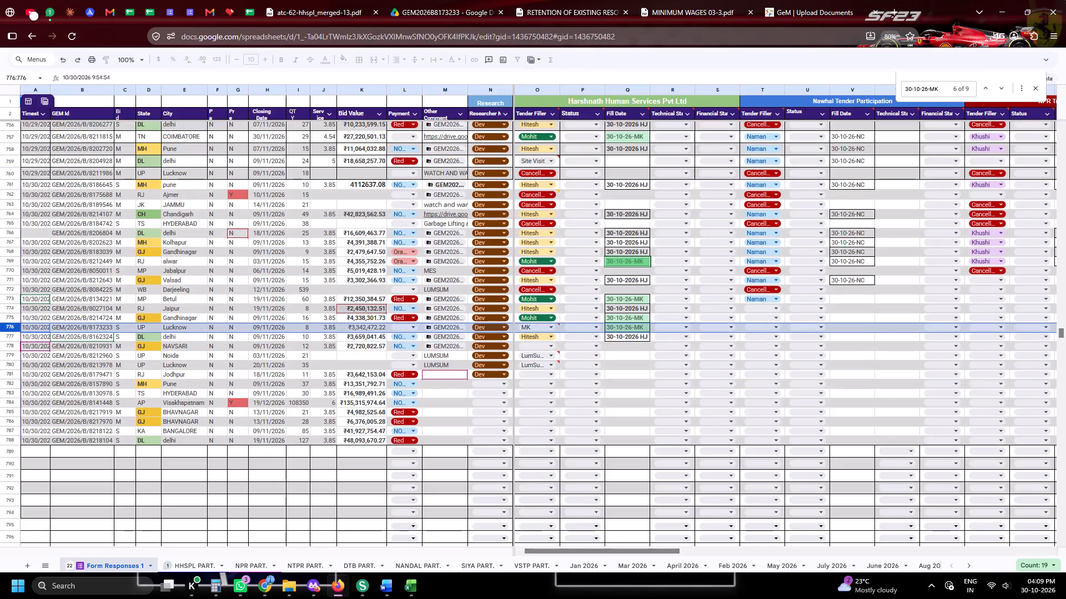
Back on the GeM bid page, upload the company's Uttar Pradesh premises document from the Shop Act folder for Registration Certificate for Geographical Presence.
left_click(795, 0)
left_click(639, 364)
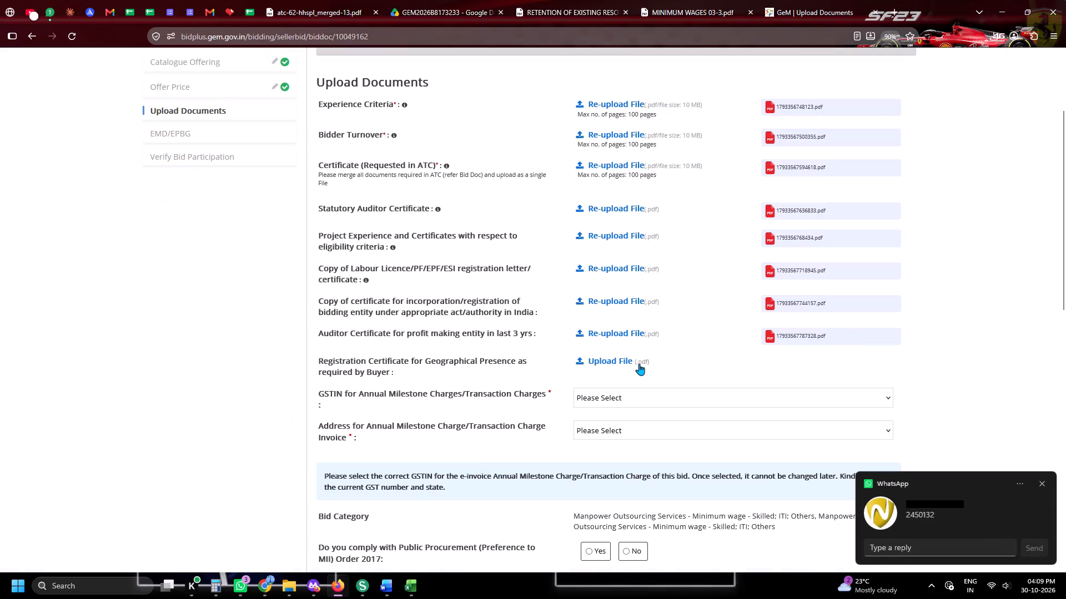
scroll(815, 296, "up", 6)
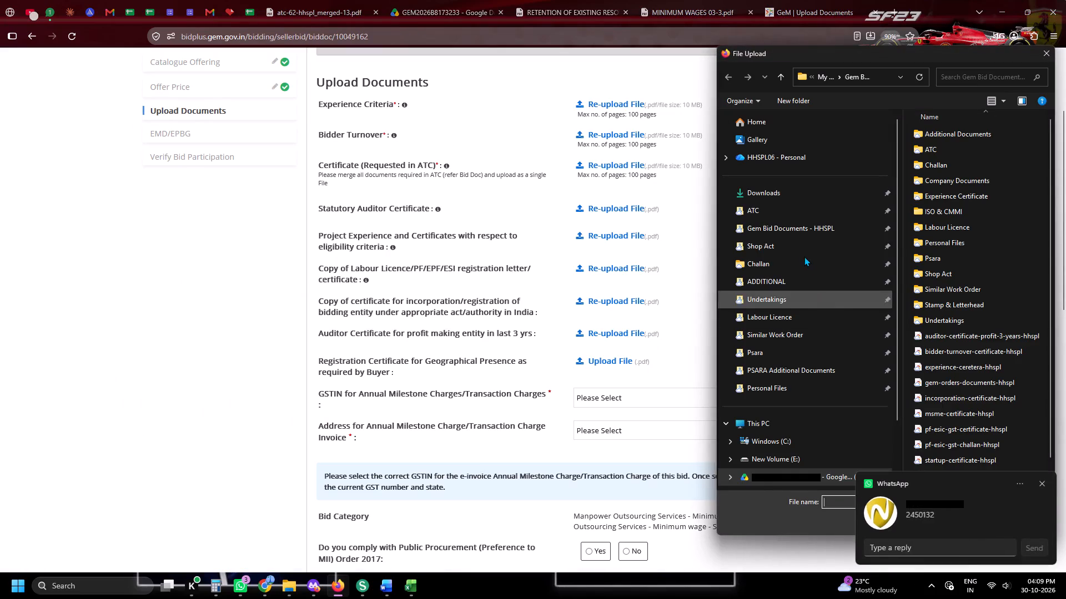
left_click(803, 253)
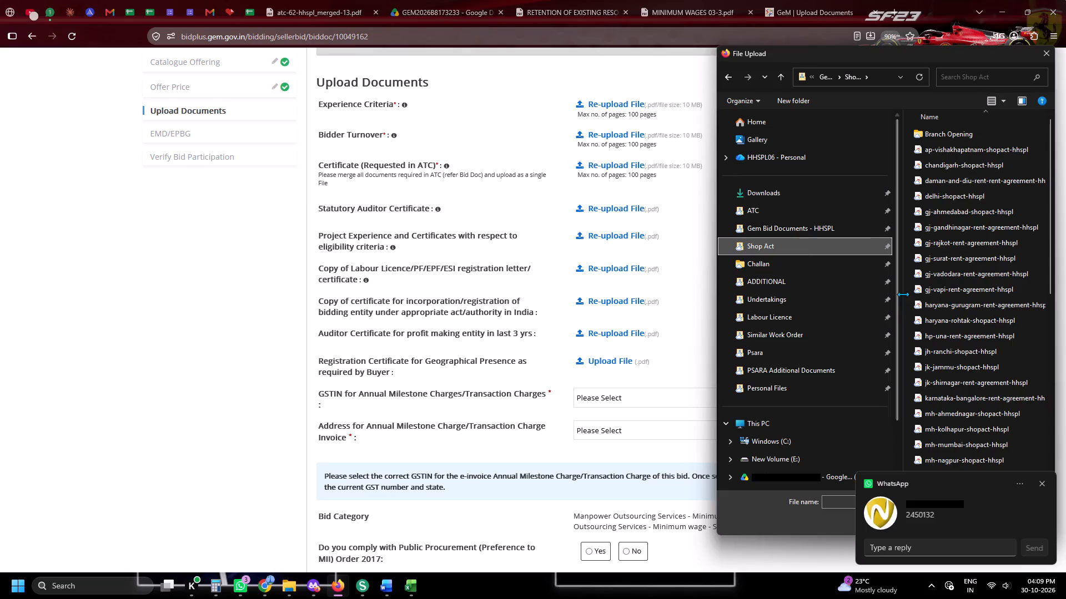
scroll(962, 266, "down", 6)
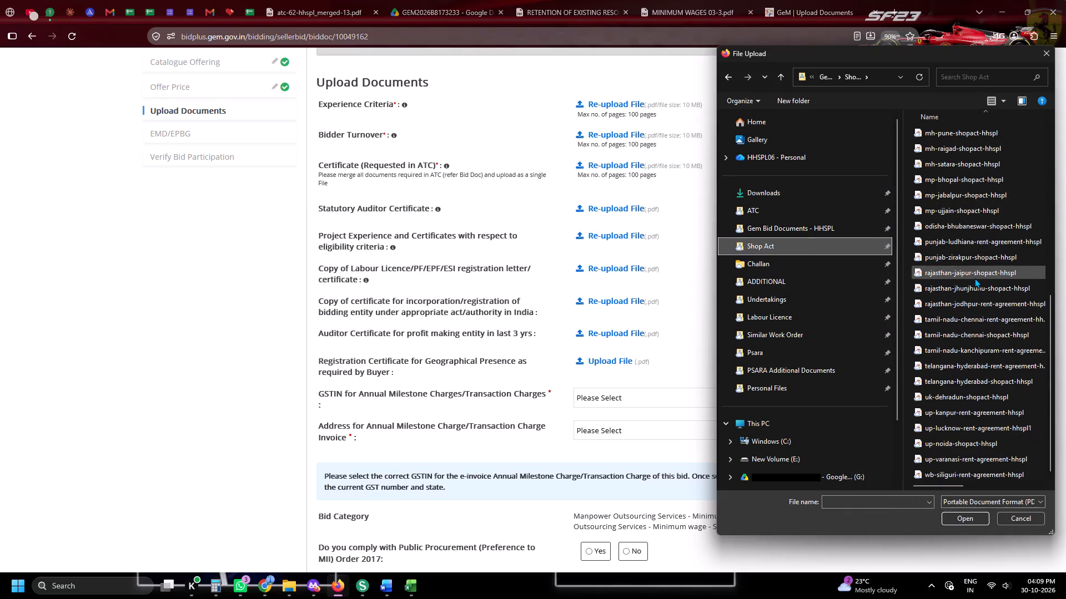
scroll(974, 278, "down", 2)
double_click(959, 436)
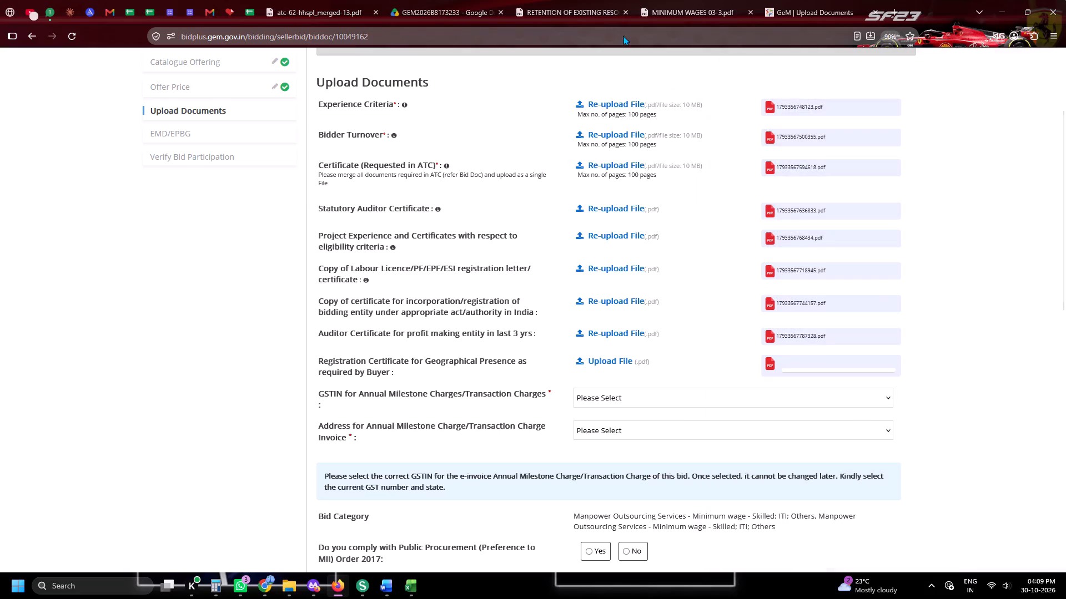
Set and confirm the company's registered GSTIN and its Jaipur invoice address for the Annual Milestone/Transaction Charges.
scroll(582, 172, "down", 3)
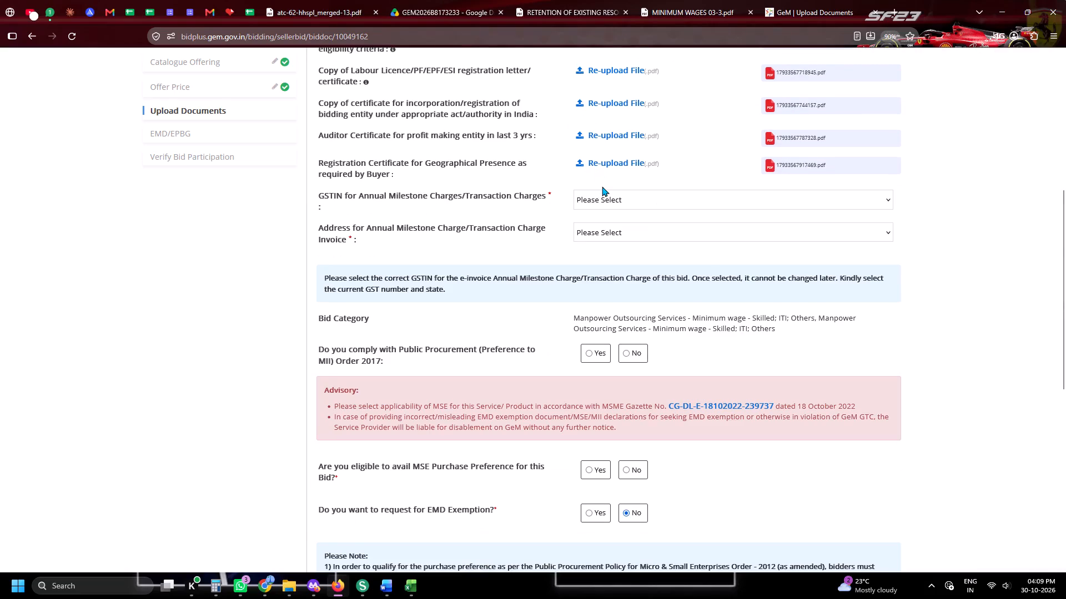
left_click(602, 186)
left_click(614, 210)
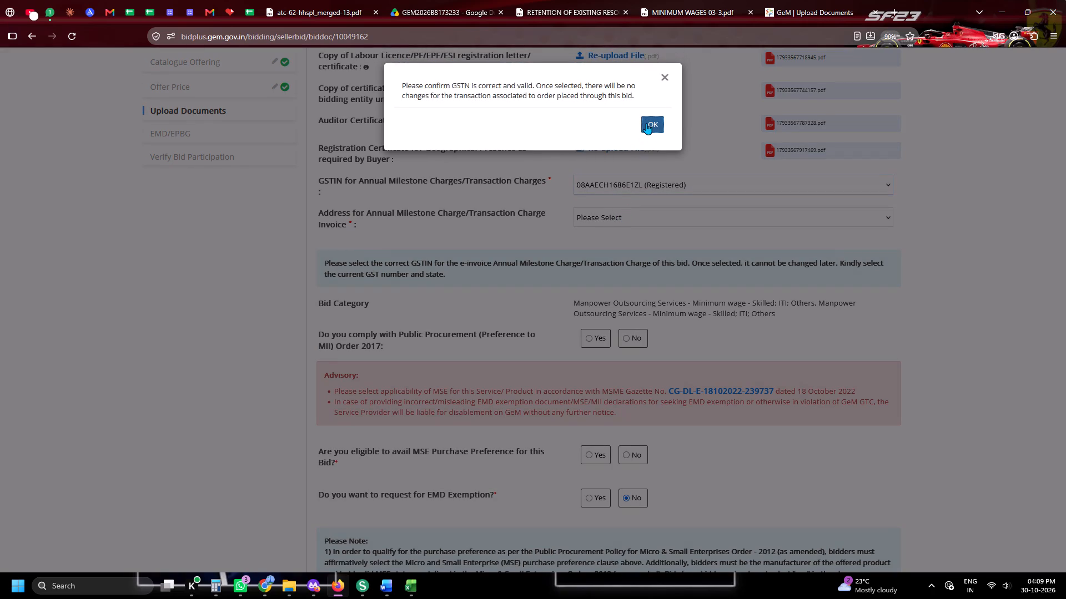
left_click(646, 123)
left_click(609, 224)
left_click(620, 245)
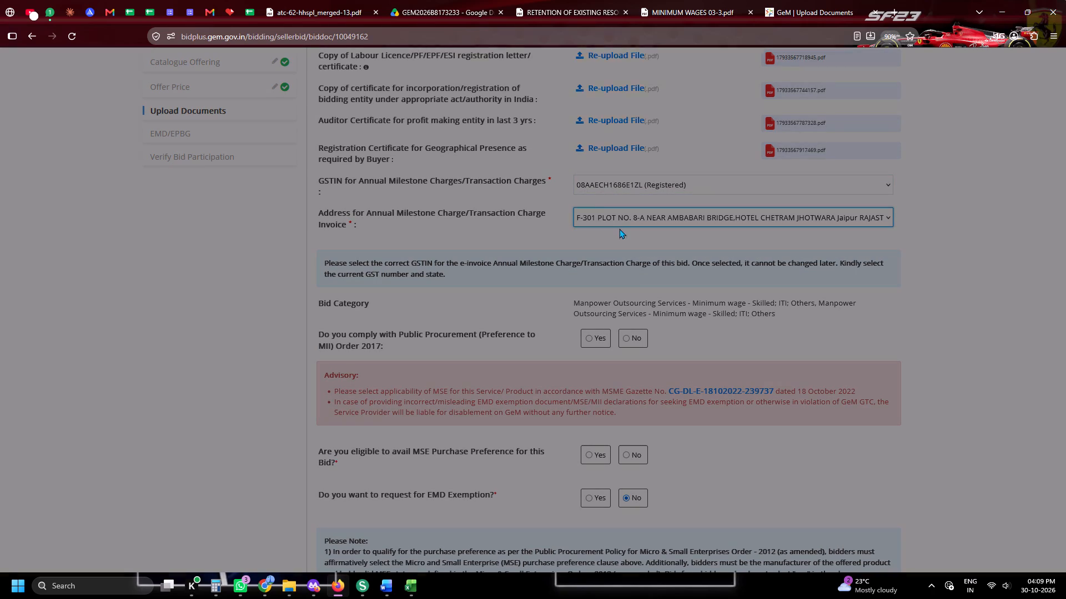
left_click(646, 126)
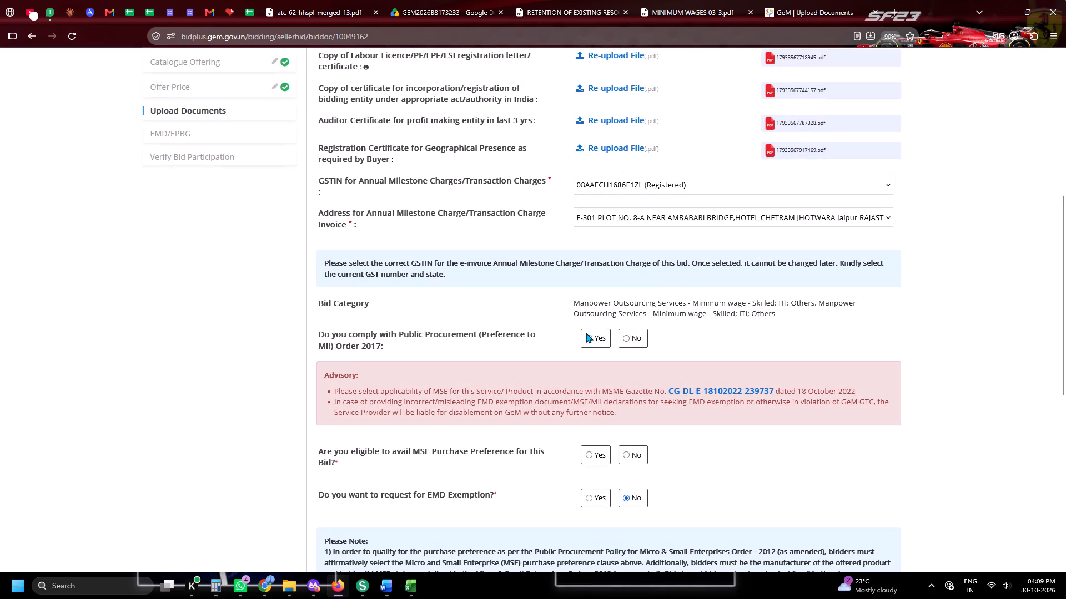
Answer Yes to complying with the Public Procurement (Preference to MII) Order 2017.
left_click(586, 333)
left_click(594, 341)
left_click(587, 339)
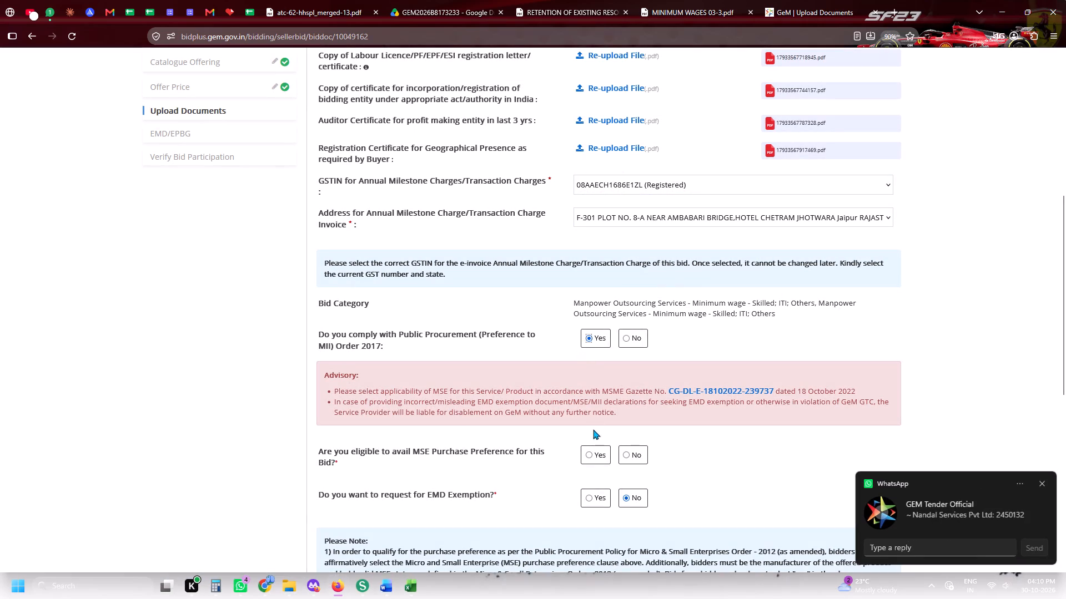
Answer Yes to MSE Purchase Preference eligibility and upload msme-certificate-hhspl as the MSE category certificate.
left_click(594, 450)
left_click(596, 528)
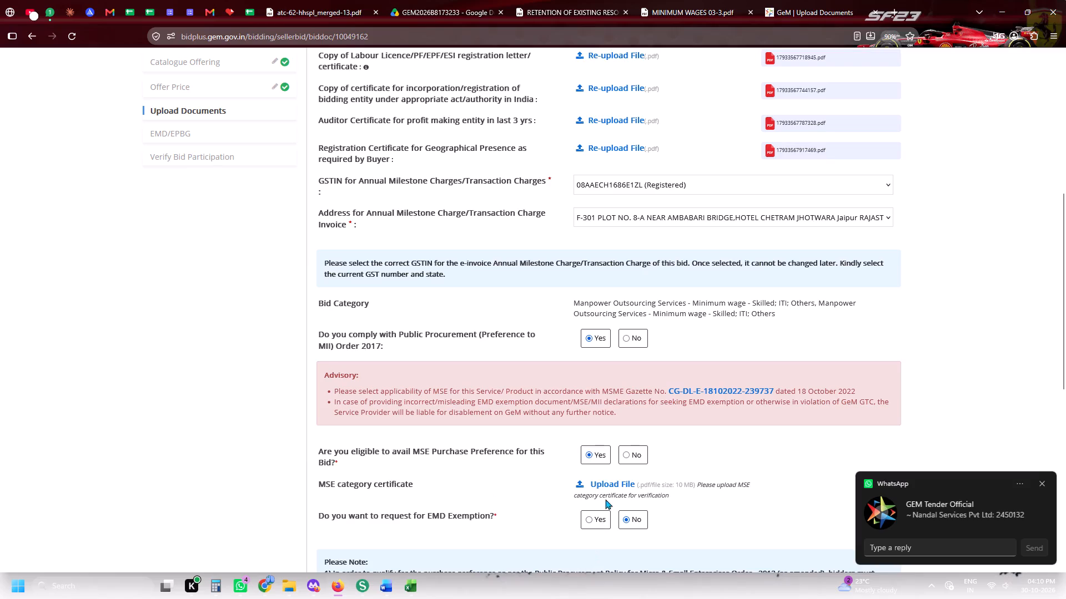
left_click(609, 492)
left_click(612, 480)
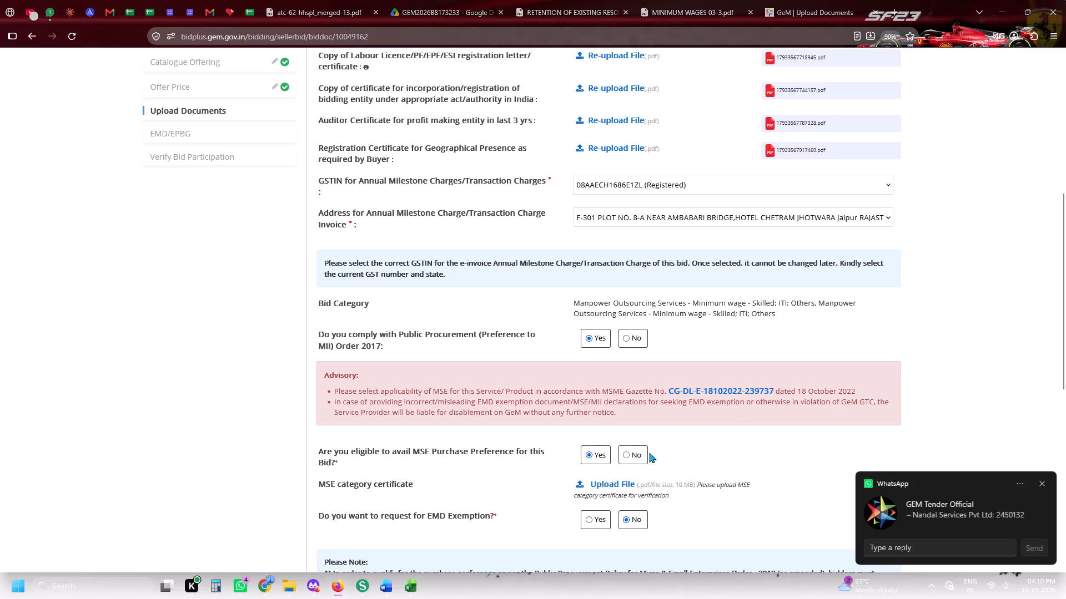
scroll(785, 330, "up", 7)
left_click(790, 233)
scroll(1065, 357, "down", 4)
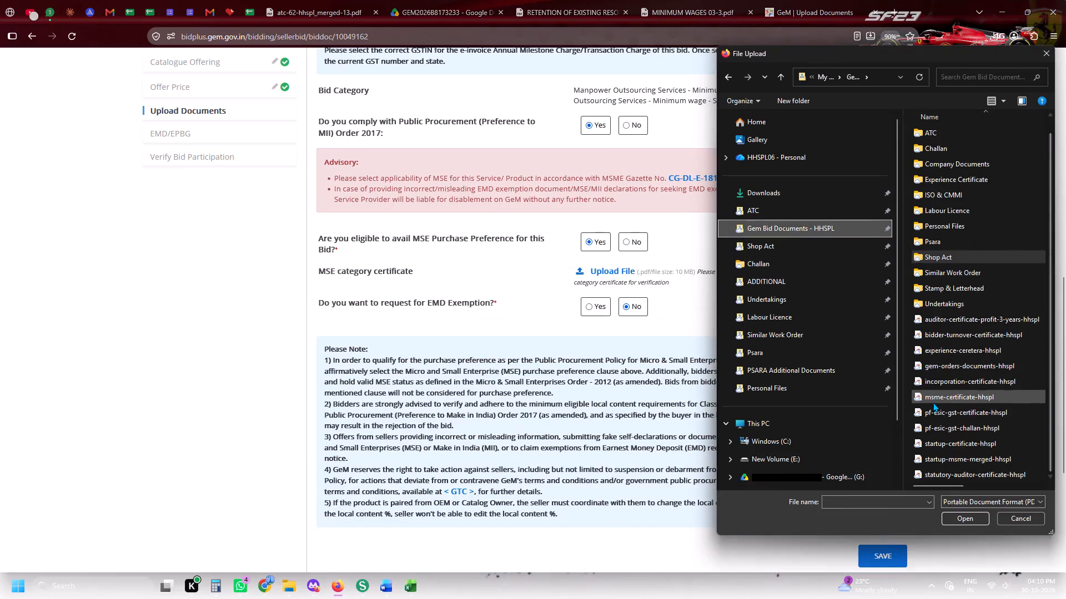
double_click(933, 402)
Request EMD exemption under the Start-up category and upload the supporting start-up document from the HHSPL bid documents.
scroll(788, 271, "down", 2)
left_click(579, 172)
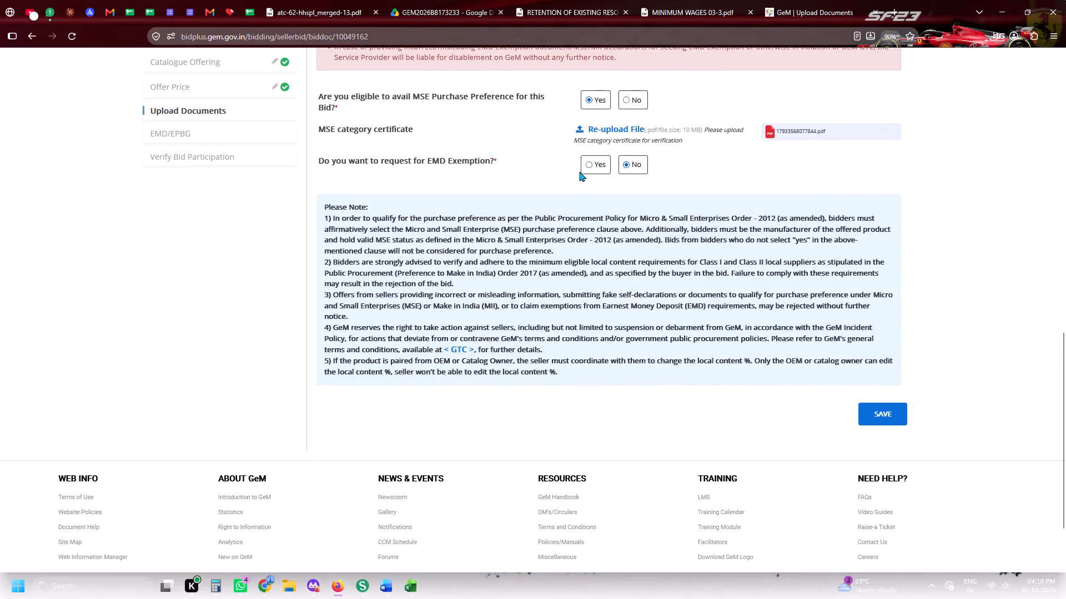
left_click(590, 159)
left_click(590, 169)
left_click(592, 189)
double_click(601, 227)
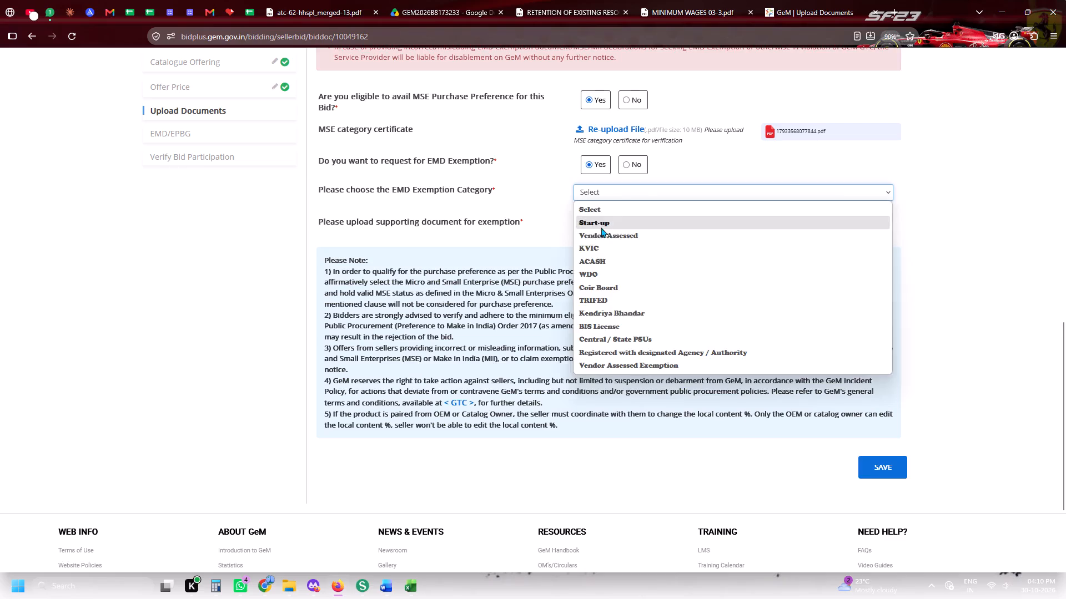
scroll(1002, 388, "down", 6)
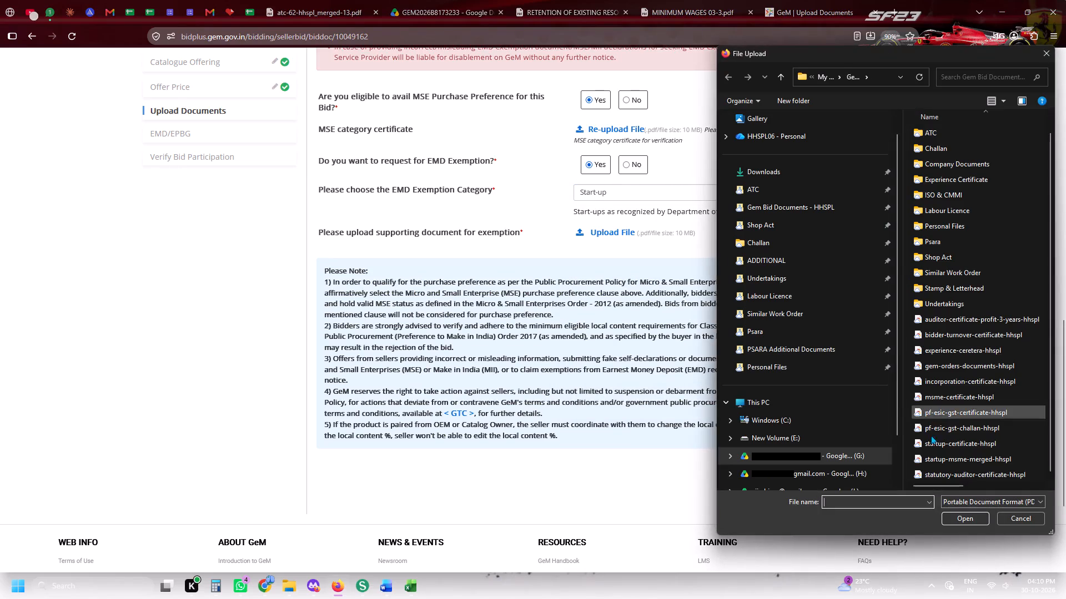
double_click(939, 454)
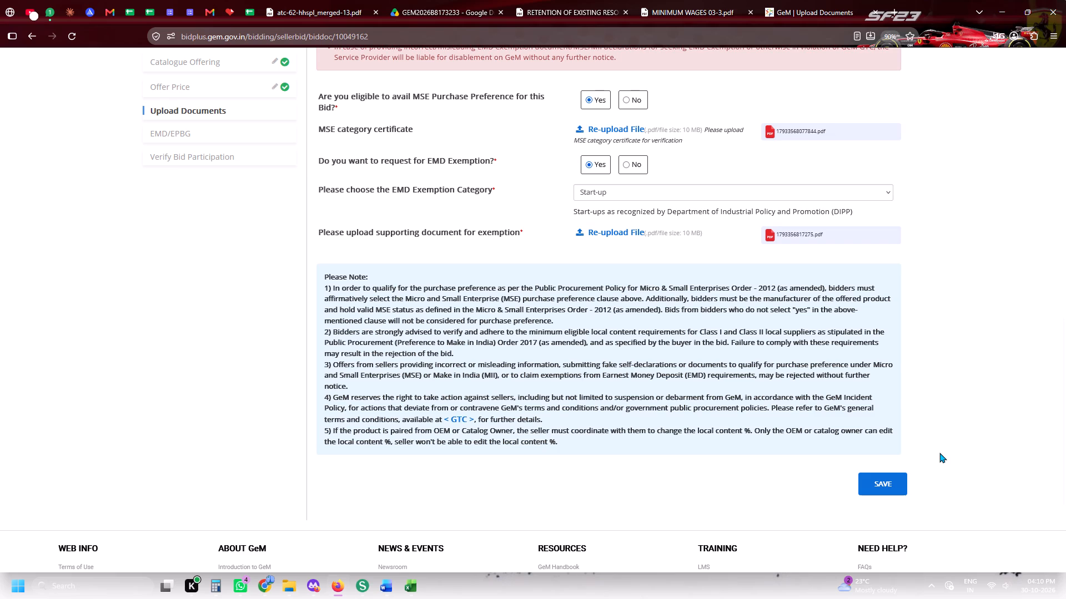
Save the bid's Upload Documents section.
left_click(861, 487)
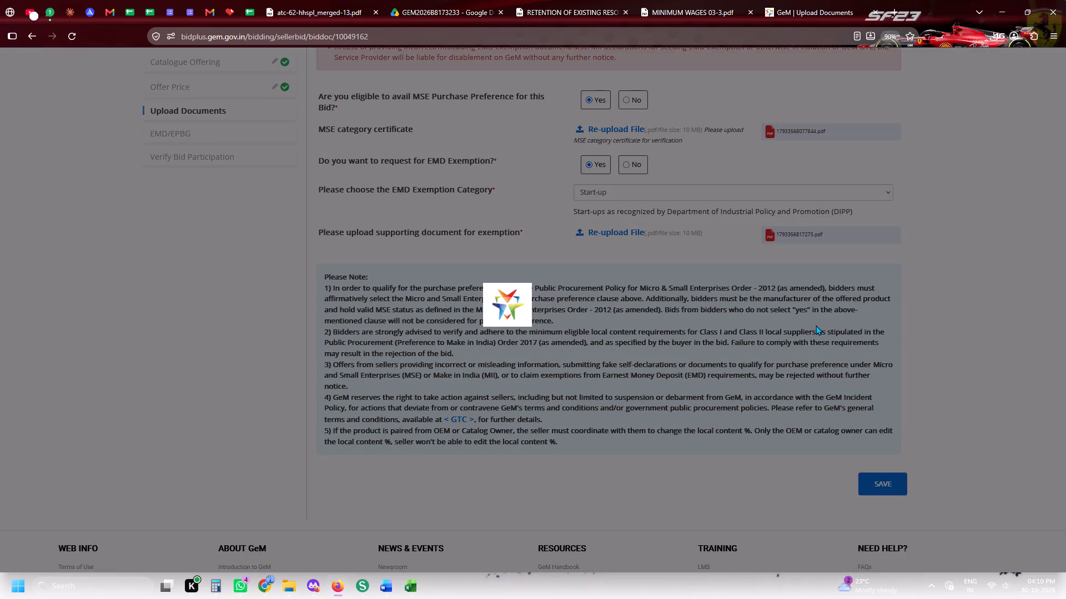
scroll(768, 219, "down", 13)
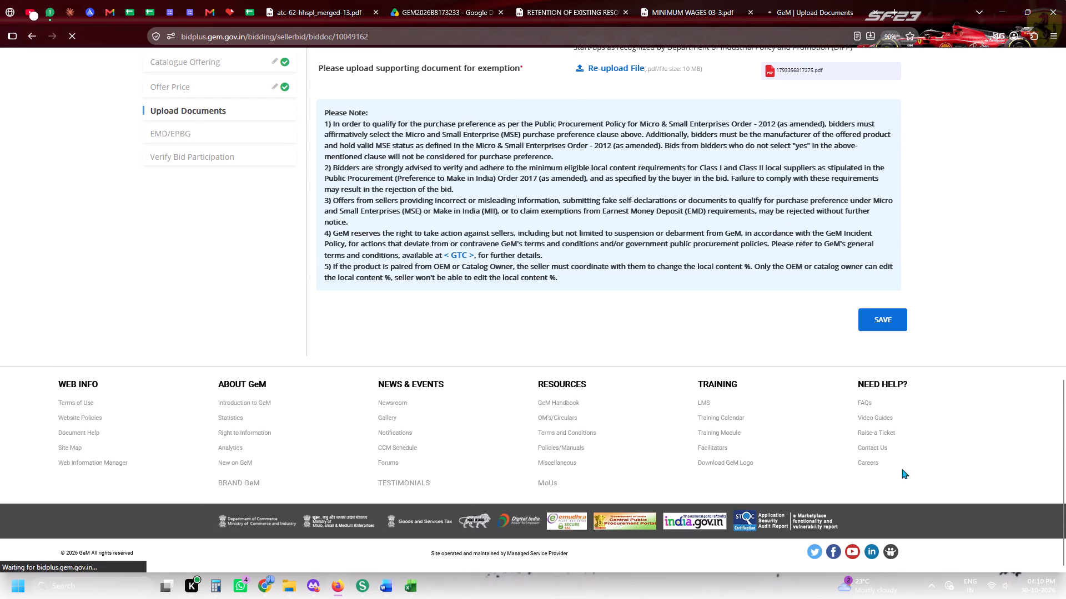
triple_click(864, 330)
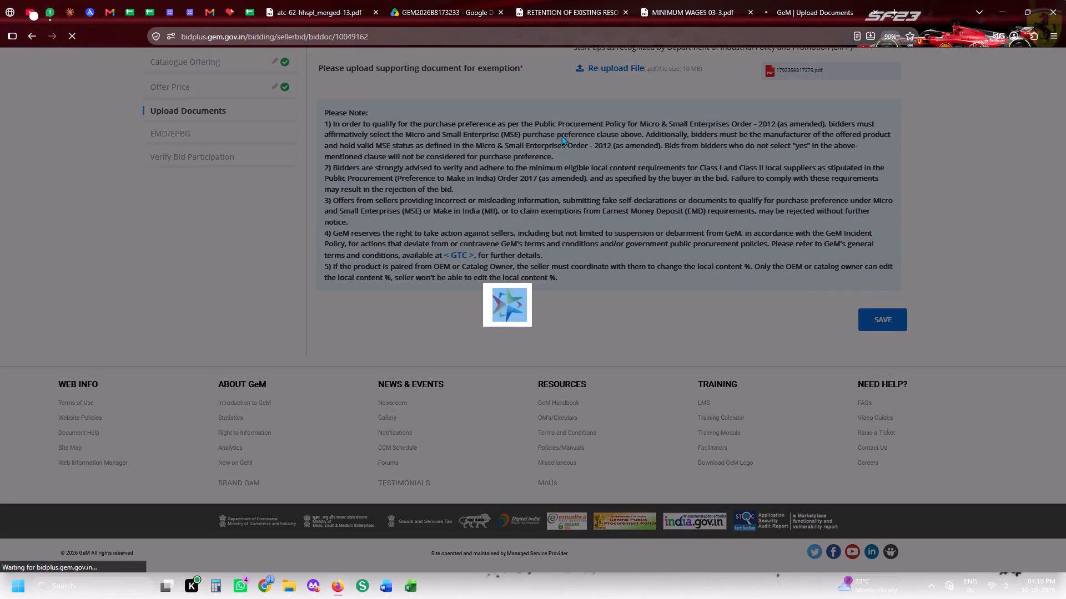
In the tender tracking sheet, set Harshnath's Tender Filler for GEM/2026/B/8173233 in row 776 to Mohit.
left_click(244, 11)
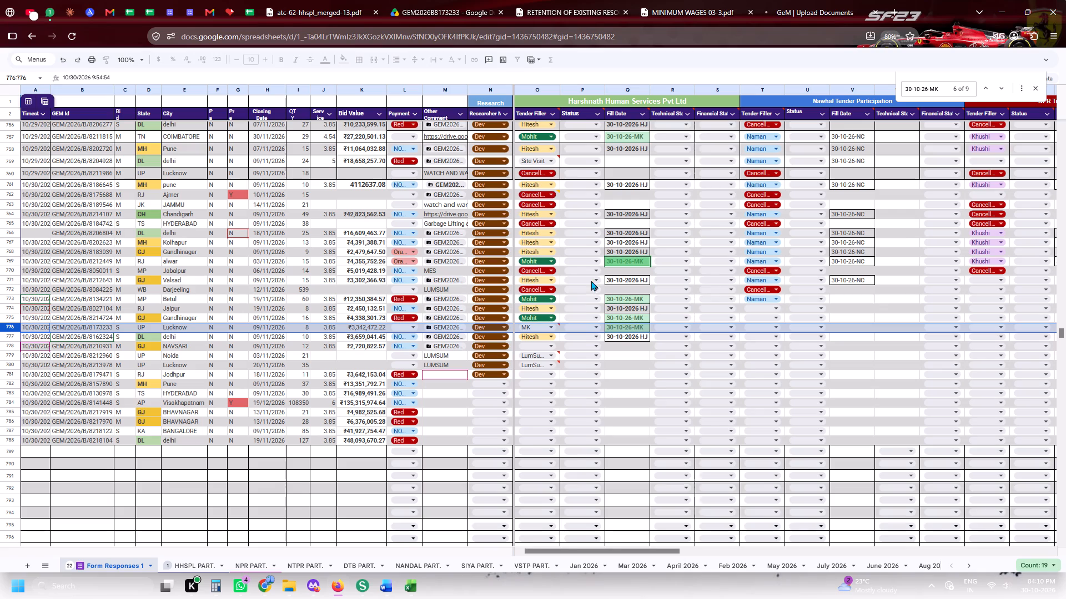
left_click(639, 398)
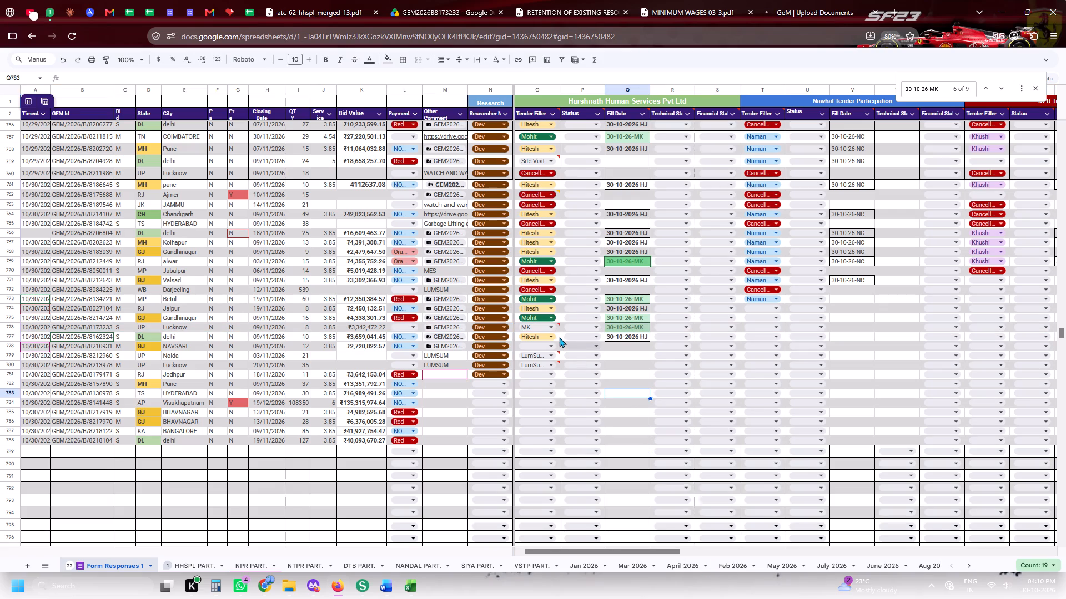
left_click(550, 330)
left_click(546, 338)
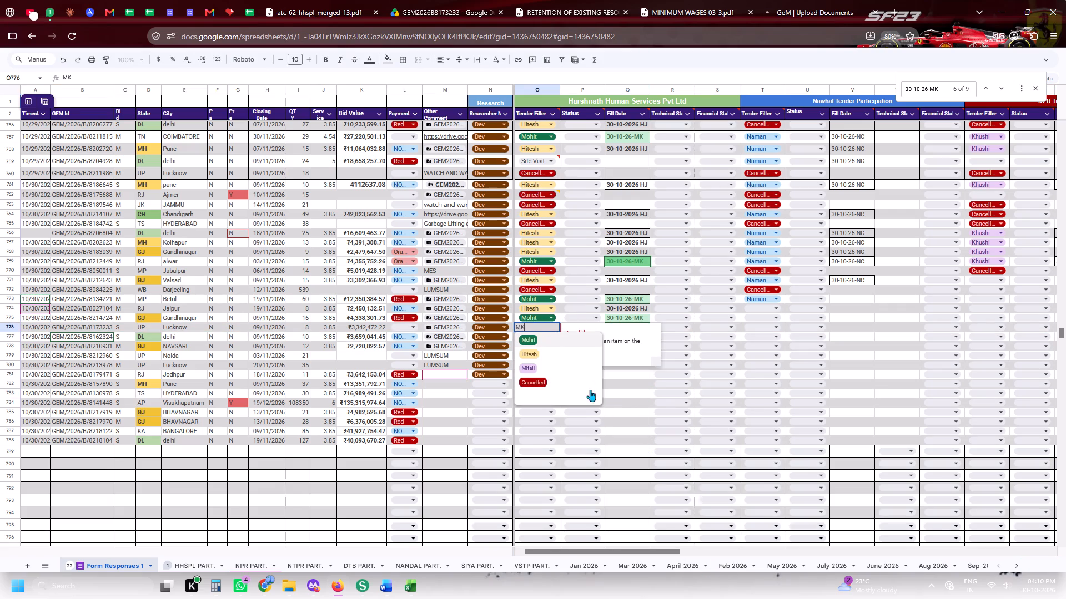
left_click(626, 420)
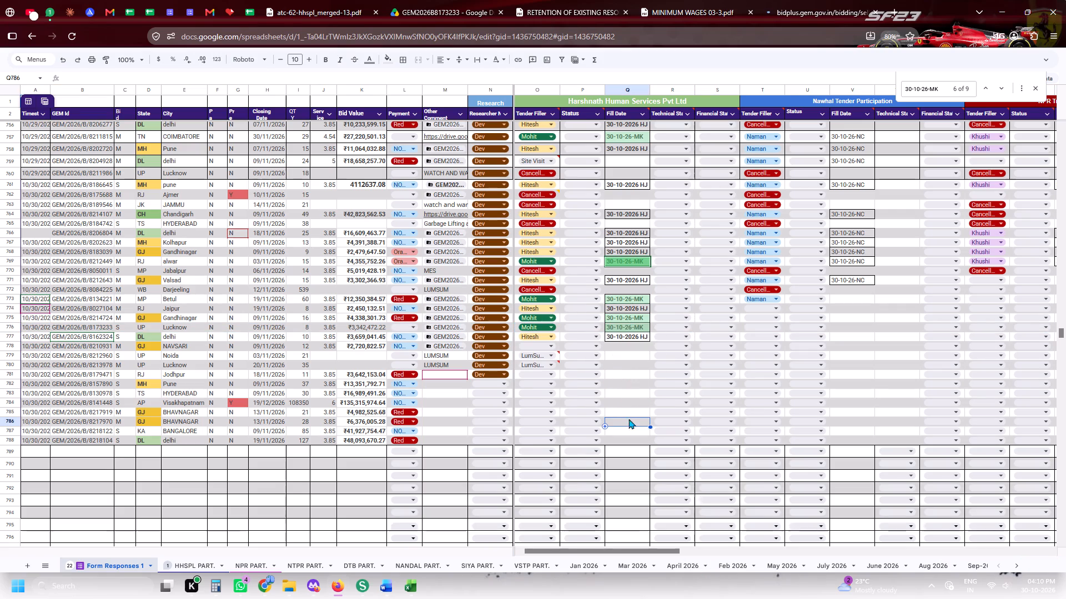
Return to the GeM bid participation page at its EMD/EPBG stage.
left_click(831, 0)
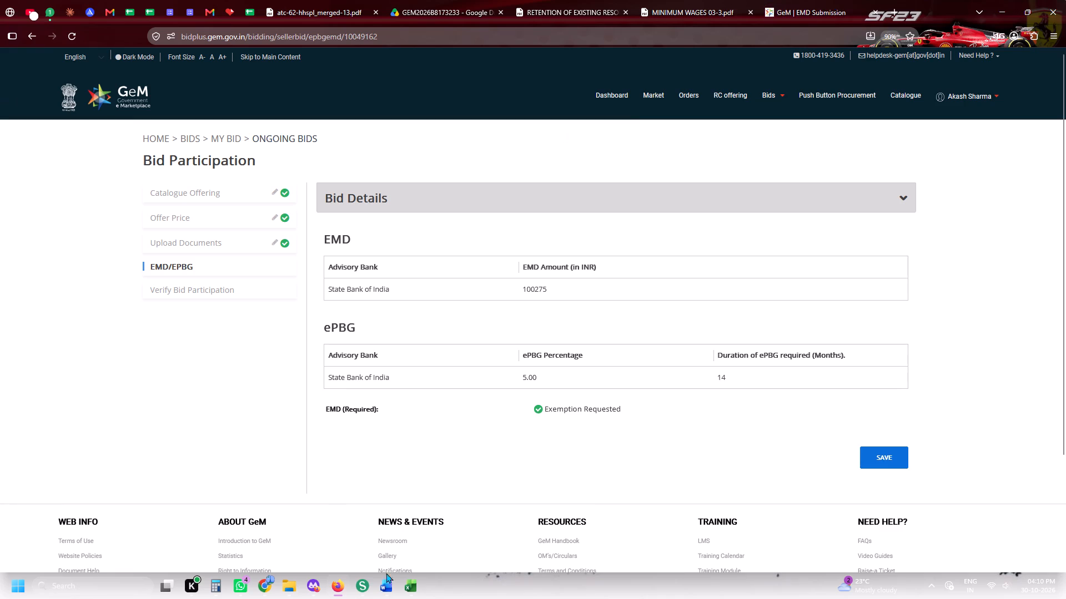
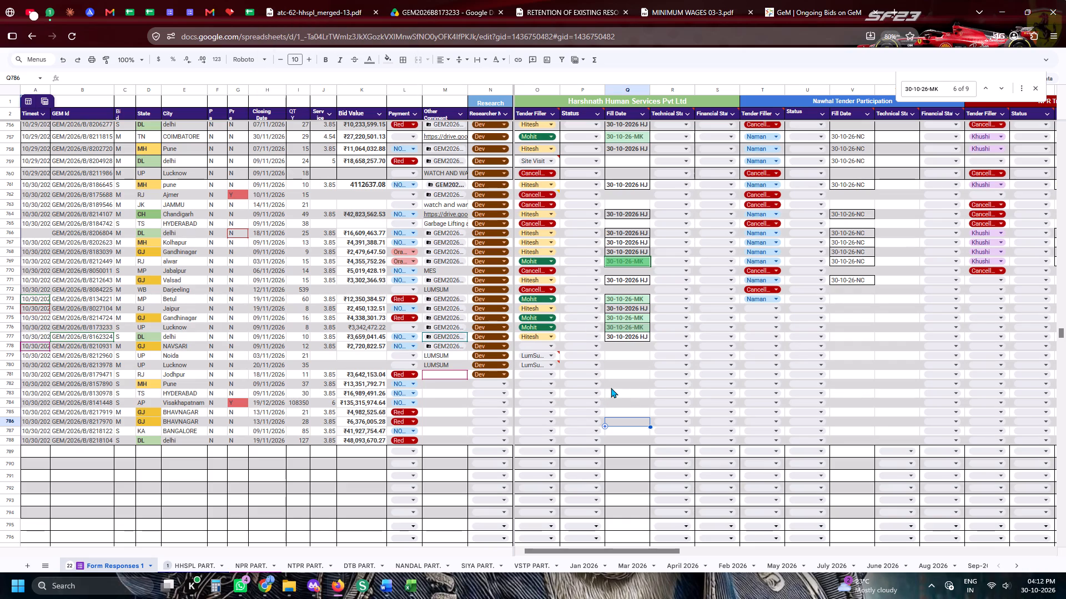
Open the Drive document folder linked in row 778 for the Navsari tender GEM/2026/B/8210931.
left_click(455, 347)
left_click(458, 362)
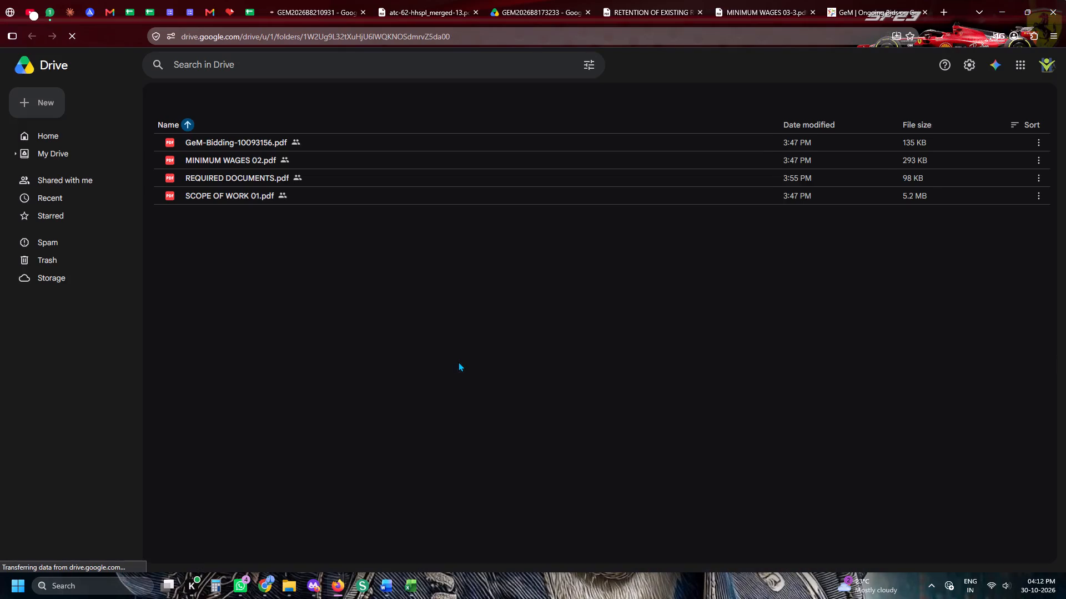
Back in the daily tender sheet, enter MK as Harshnath's Tender Filler for GEM/2026/B/8210931 in row 778.
left_click(257, 6)
left_click(529, 346)
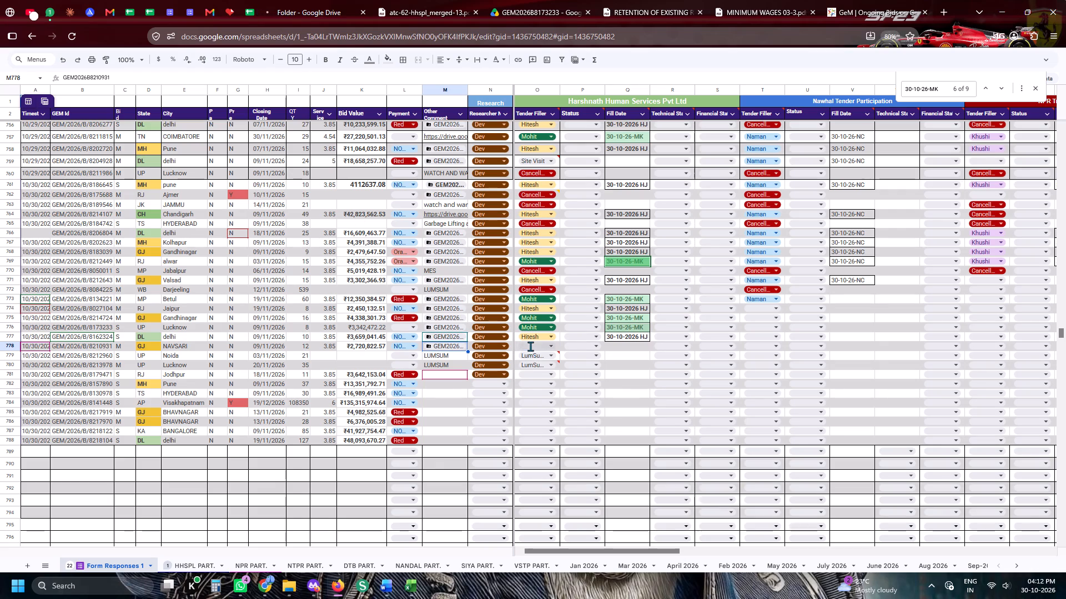
type("MK")
key("Tab")
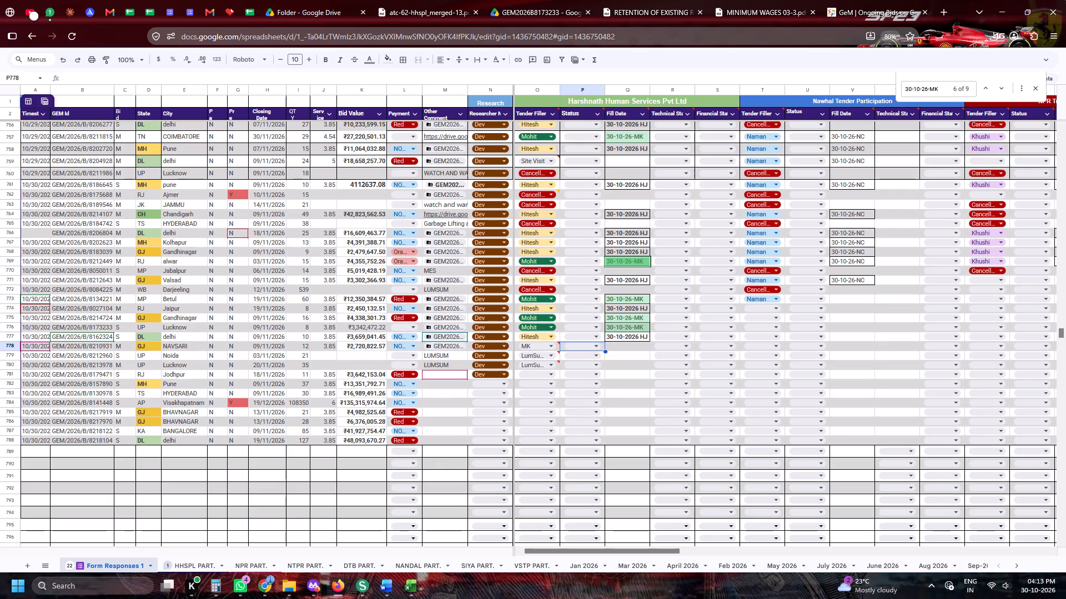
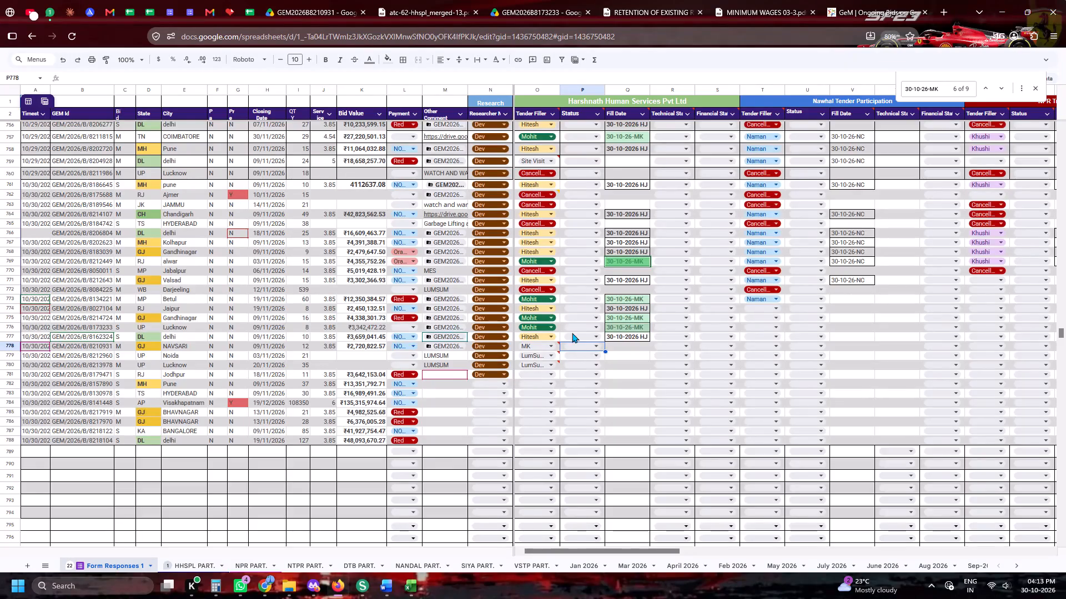
Fill Harshnath's Fill Date for GEM/2026/B/8210931 in row 778 with 30-10-26-MK, copied from row 776.
scroll(572, 317, "down", 3)
scroll(584, 322, "up", 2)
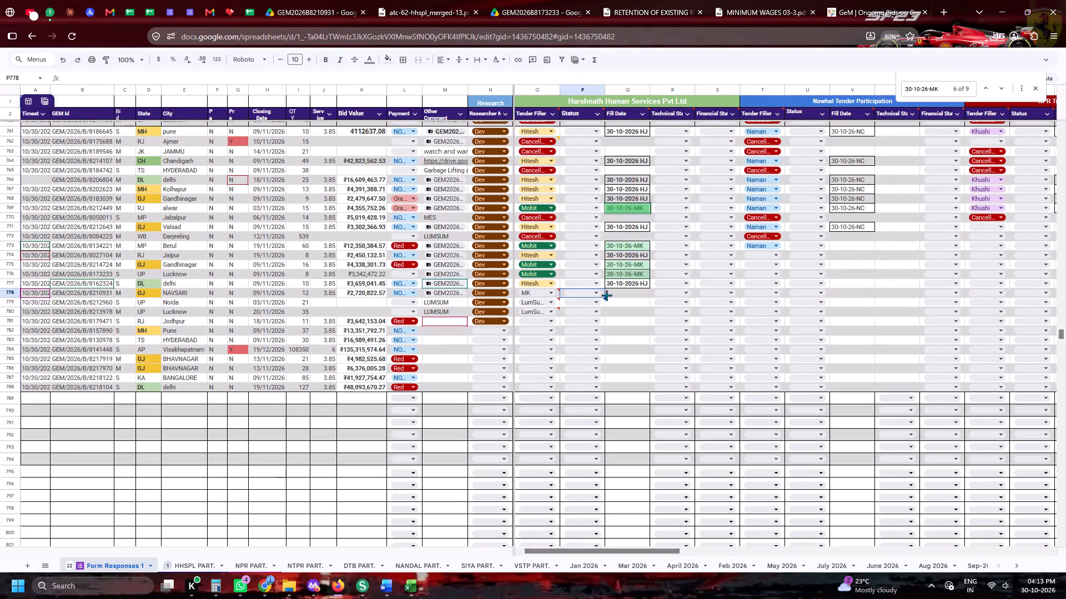
left_click(612, 292)
left_click(616, 275)
key("ctrl+c")
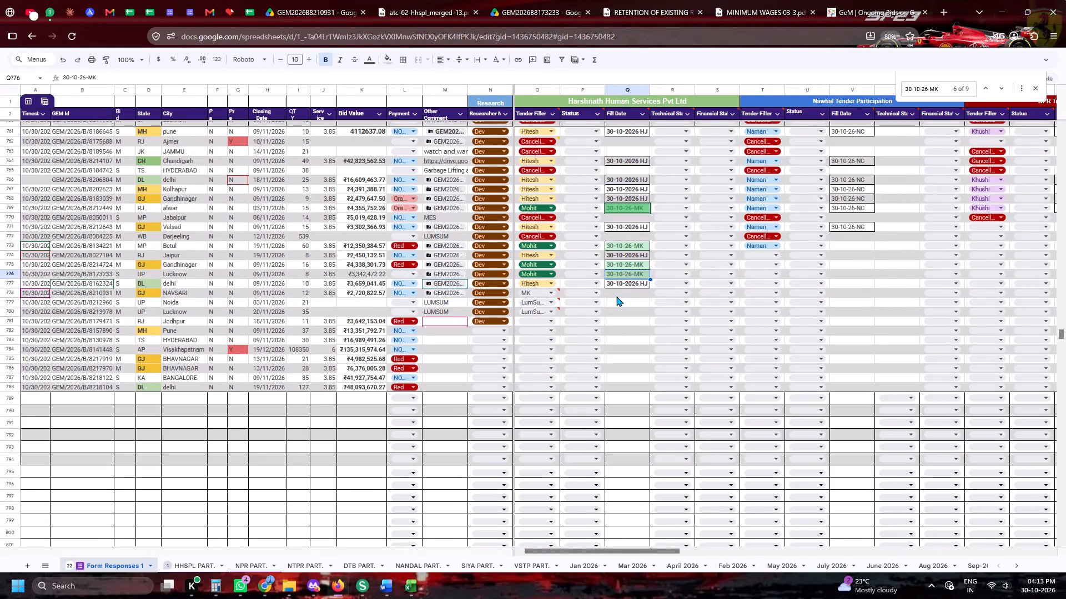
left_click(616, 296)
key("ctrl+v")
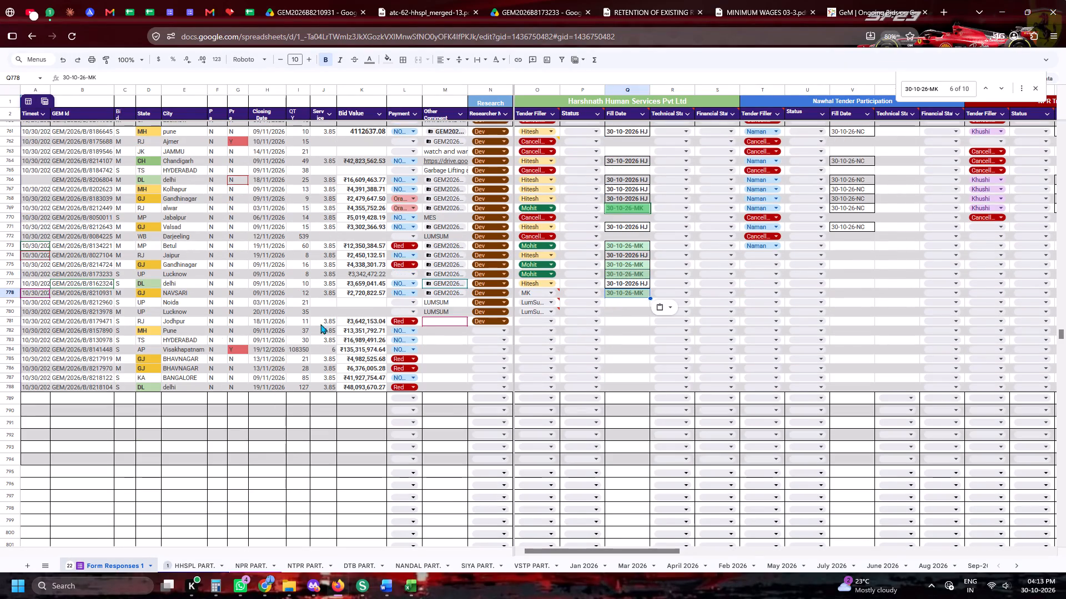
Copy the GeM ID GEM/2026/B/8210931 from row 778 and switch to the GeM Bid Listing page.
left_click(0, 291)
left_click(109, 290)
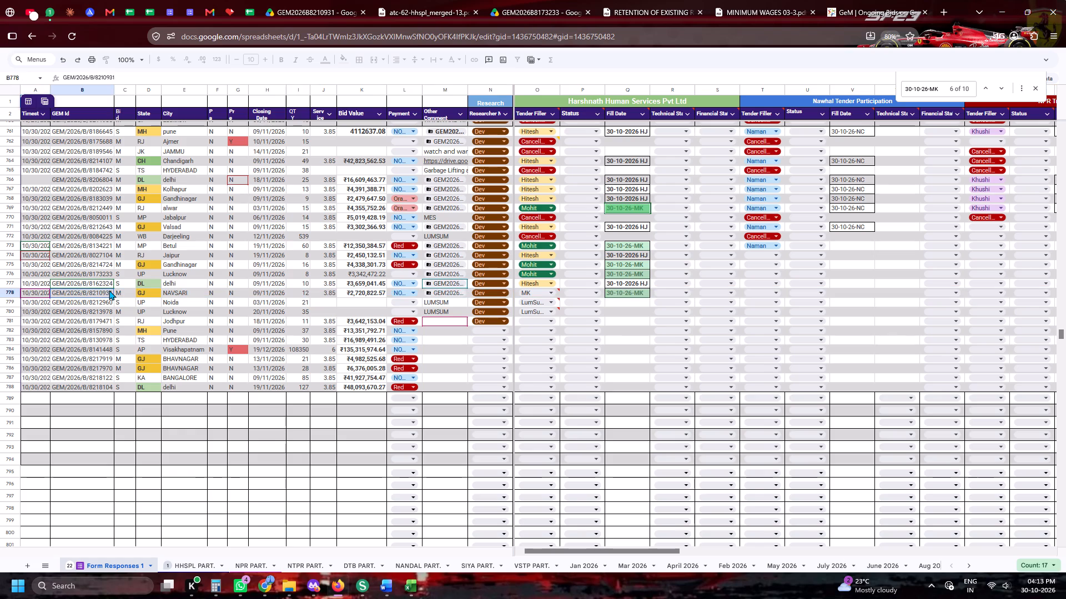
key("ctrl+c")
key("ctrl+c")
key("ctrl+c")
key("ctrl+c")
key("ctrl+c")
key("ctrl+c")
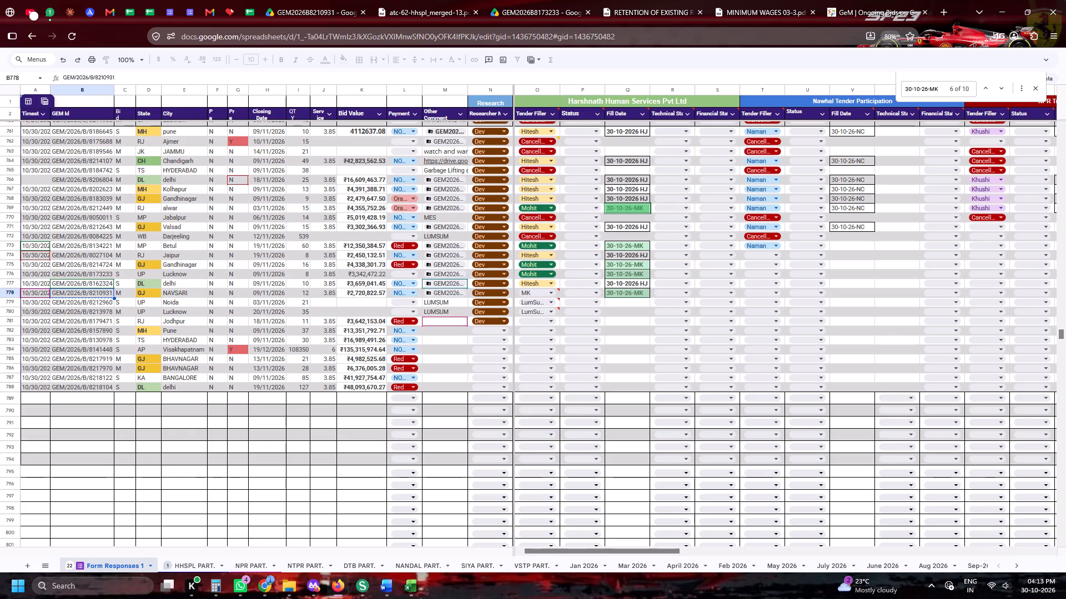
key("ctrl+c")
key("ctrl+c")
left_click(821, 0)
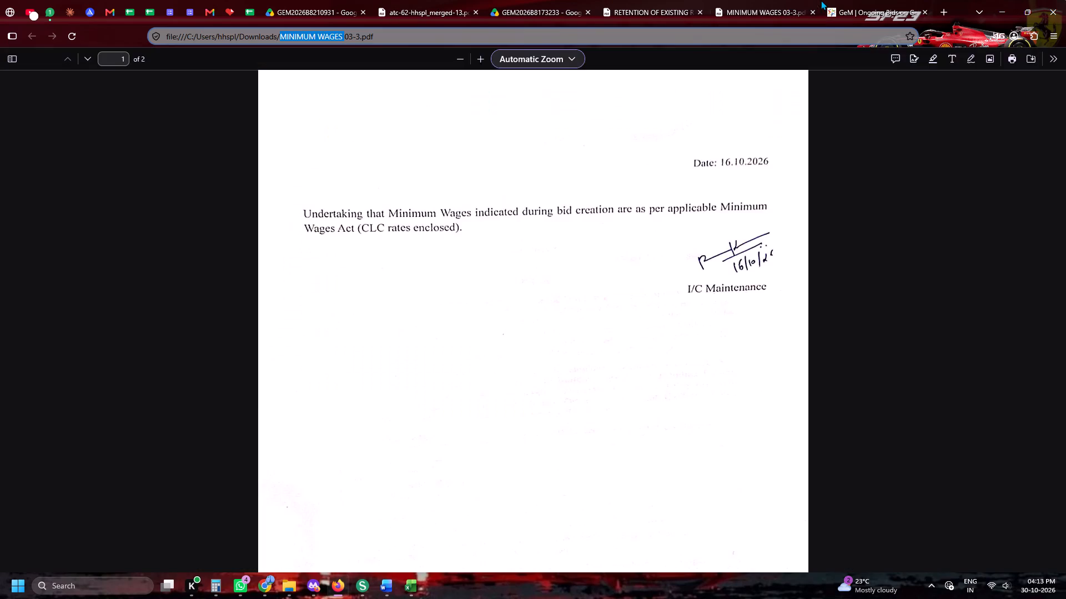
left_click(854, 4)
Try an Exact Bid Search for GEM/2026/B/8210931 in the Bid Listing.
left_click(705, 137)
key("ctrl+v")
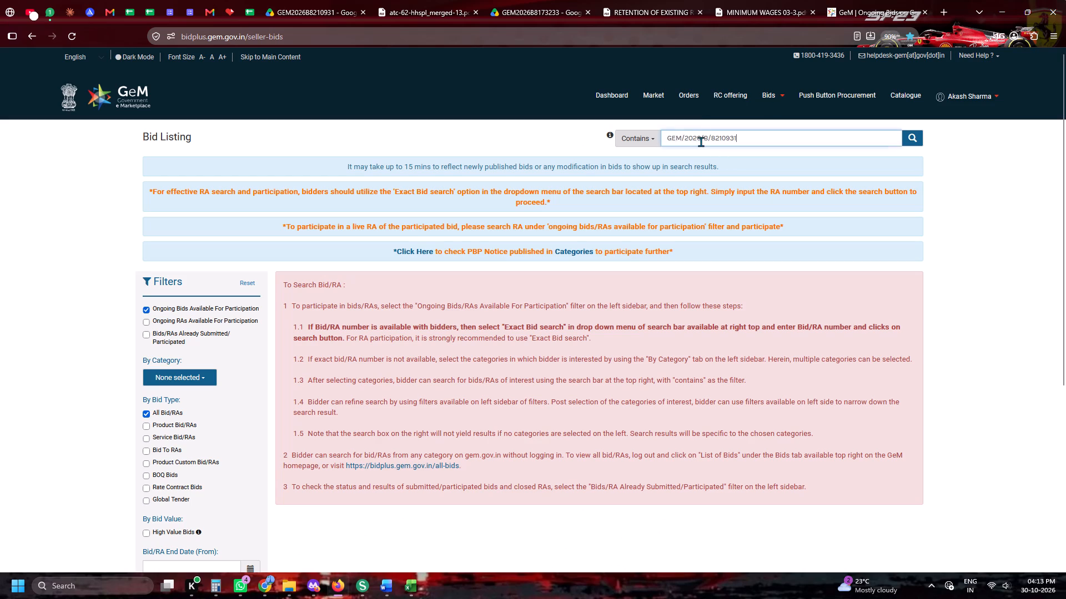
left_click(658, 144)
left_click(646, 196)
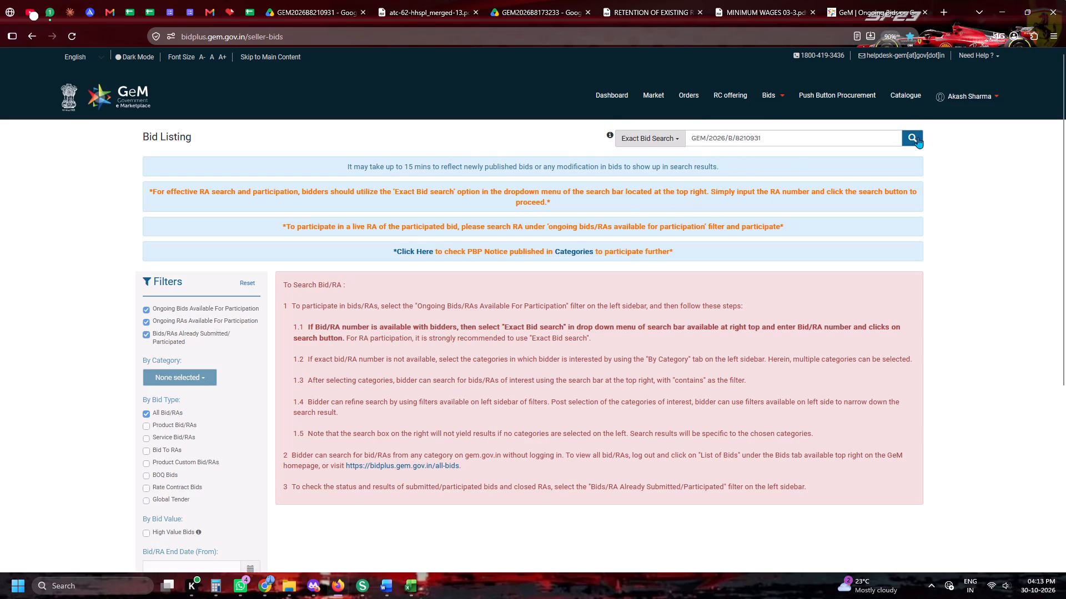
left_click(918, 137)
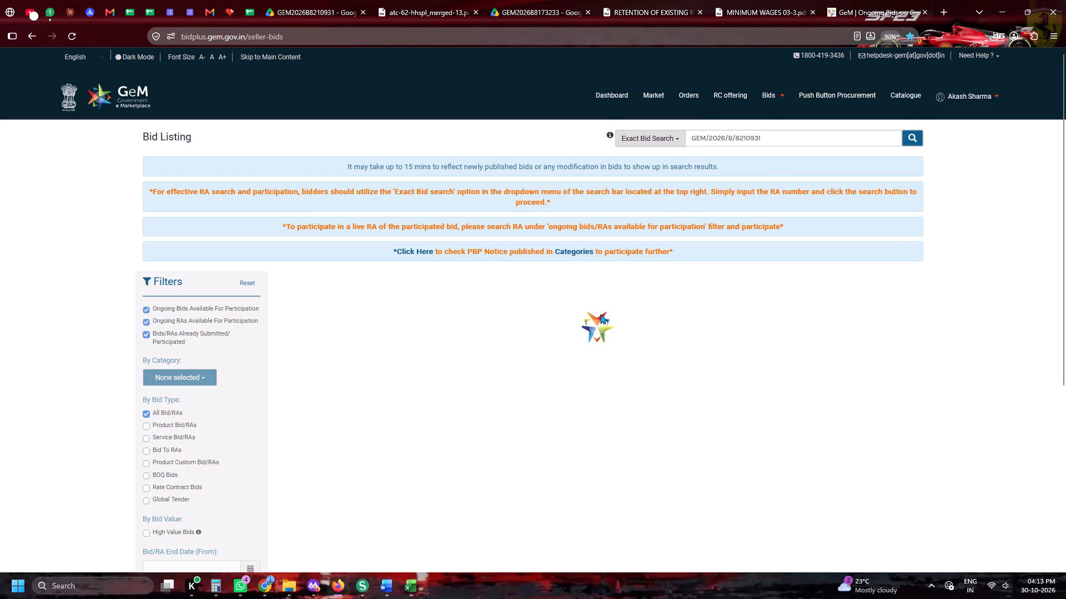
Reload the Bid Listing page and run an Exact Bid Search for GEM/2026/B/8210931 again.
left_click(73, 36)
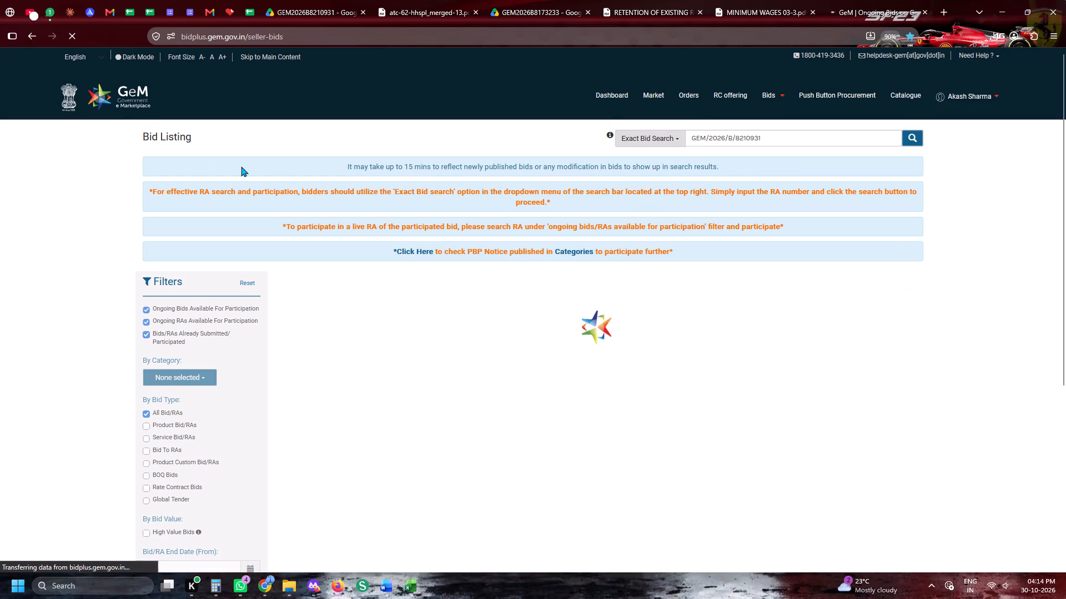
left_click(682, 141)
key("ctrl+v")
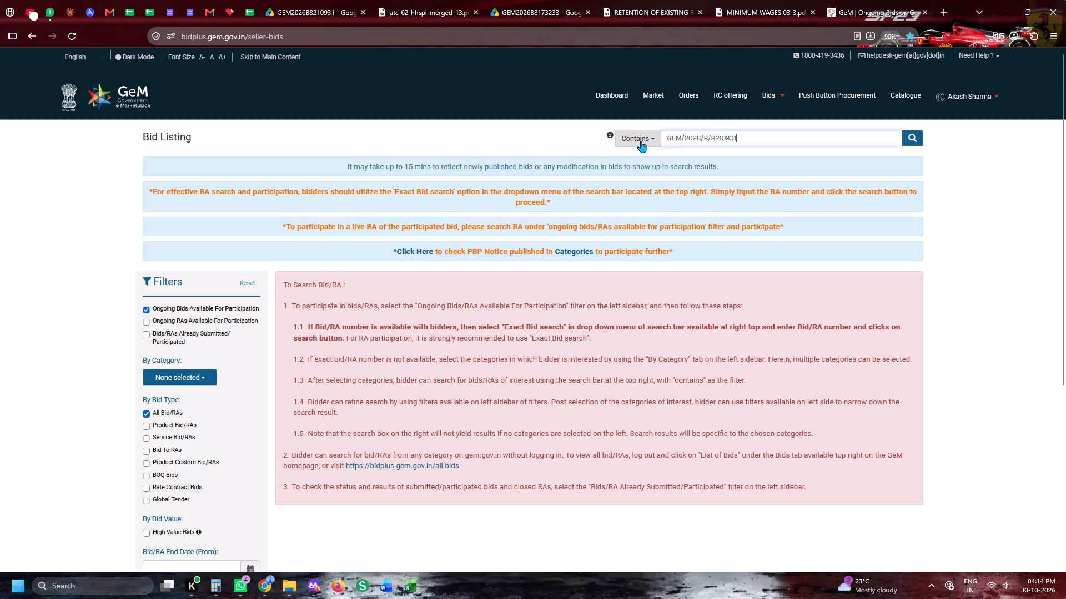
left_click(637, 138)
left_click(637, 195)
left_click(914, 140)
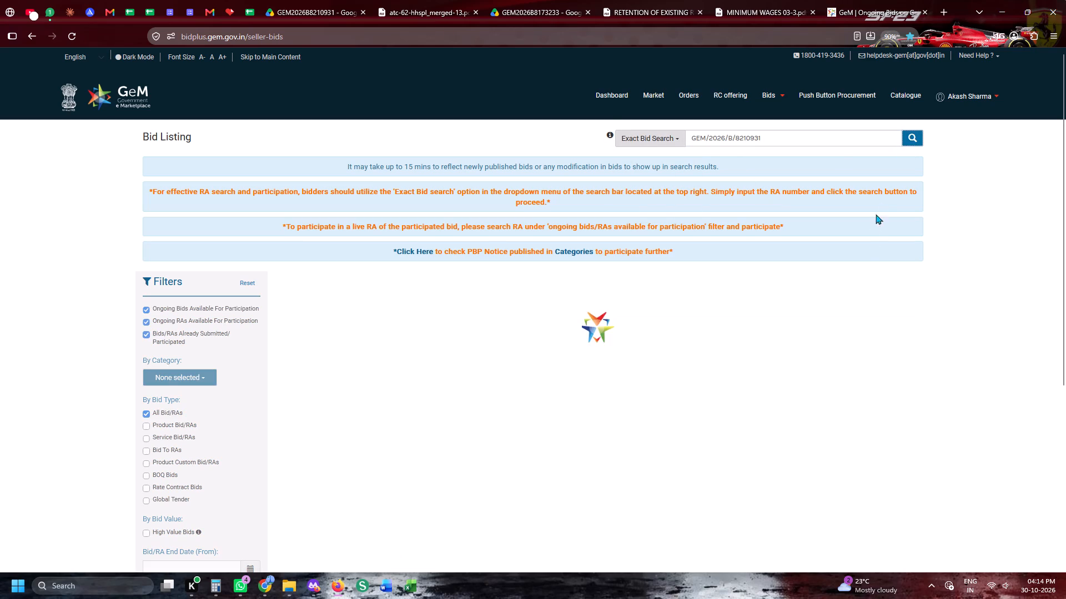
left_click(595, 326)
left_click(604, 333)
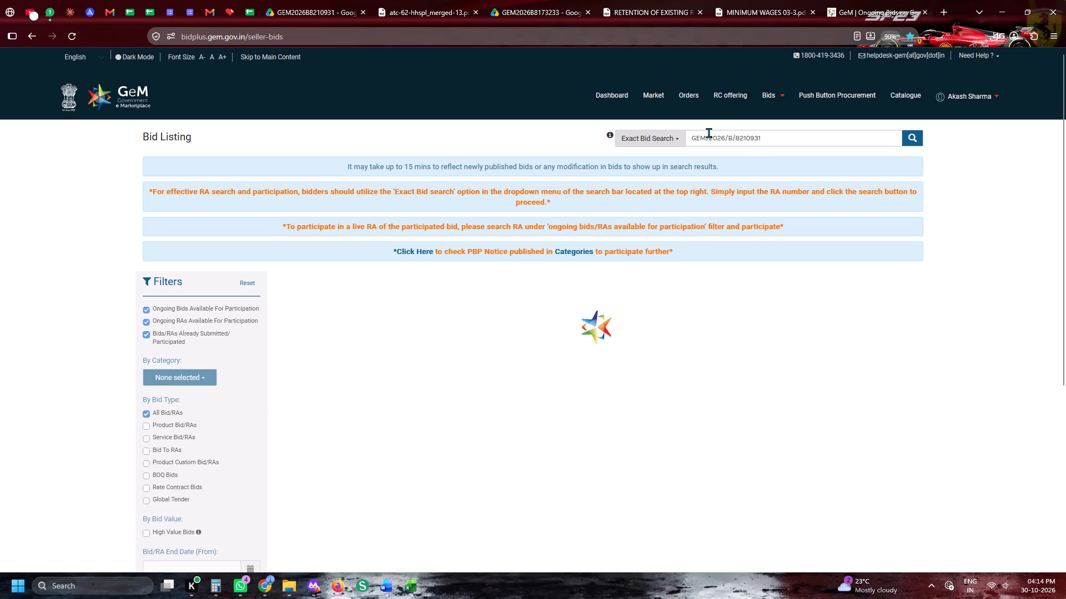
Start participation in bid GEM/2026/B/8210931 from its search result.
left_click(892, 379)
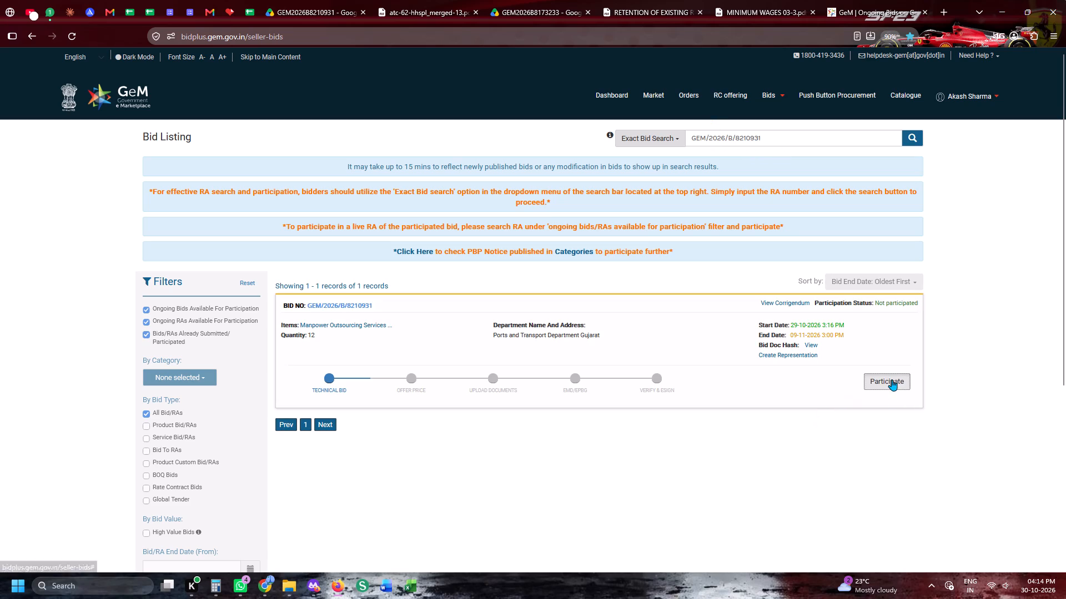
Switch to the other browser and view InvestorGain's Live IPO GMP report, filtering it to Mainboard IPOs.
left_click(319, 588)
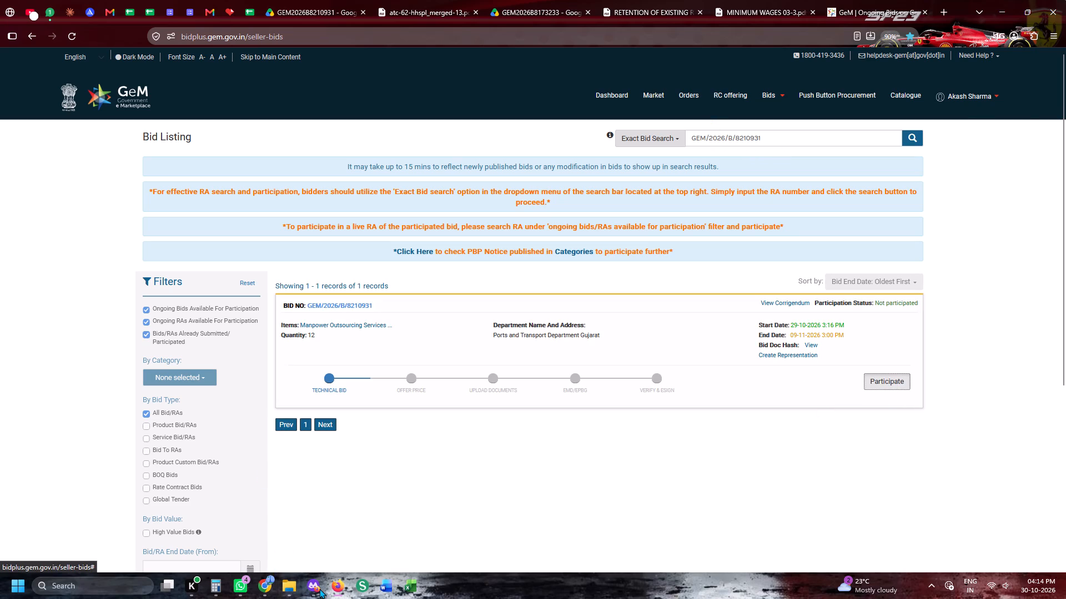
scroll(135, 99, "up", 20)
scroll(135, 99, "up", 1)
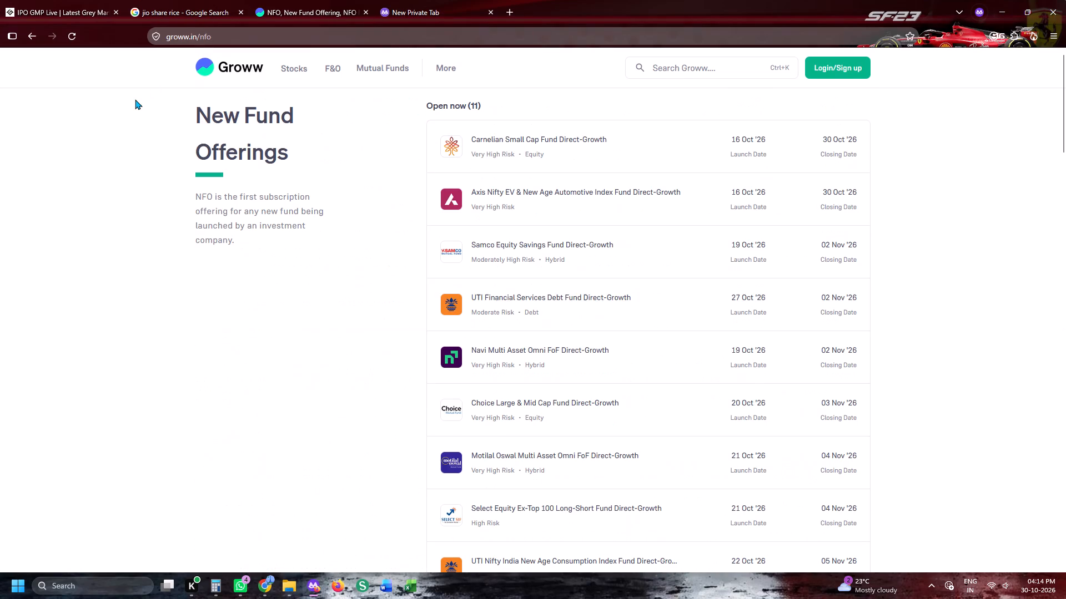
scroll(135, 99, "up", 4)
left_click(63, 9)
scroll(316, 302, "up", 6)
scroll(316, 302, "down", 2)
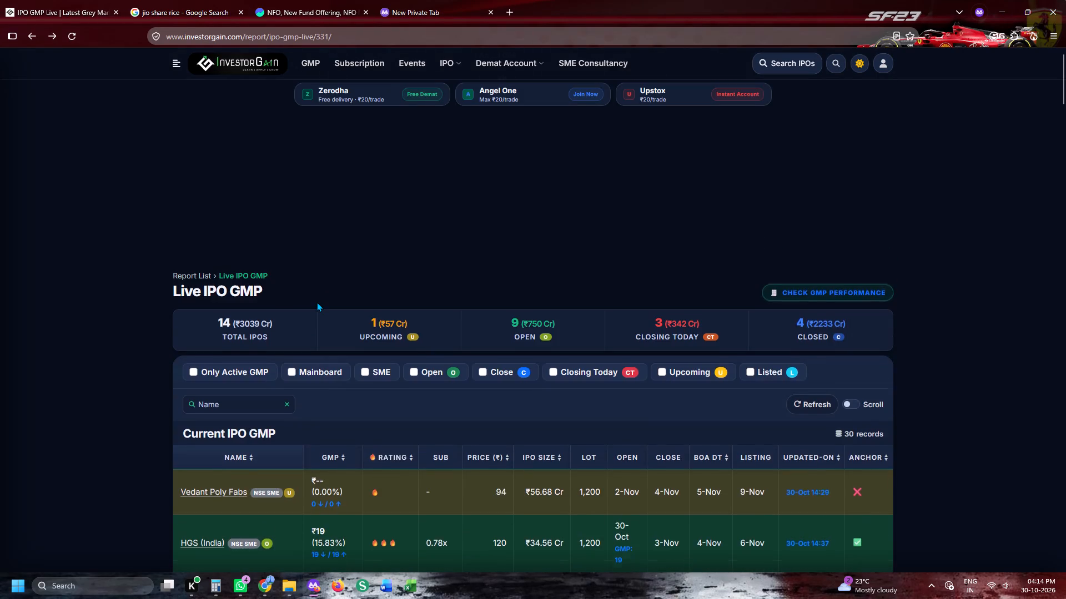
scroll(316, 302, "down", 2)
scroll(286, 185, "up", 1)
left_click(331, 116)
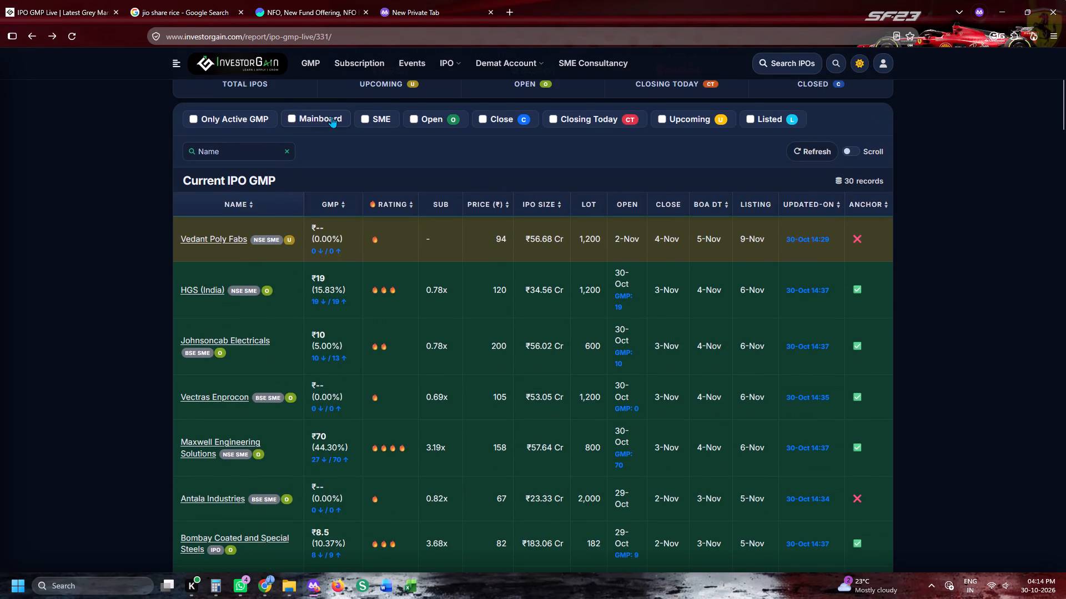
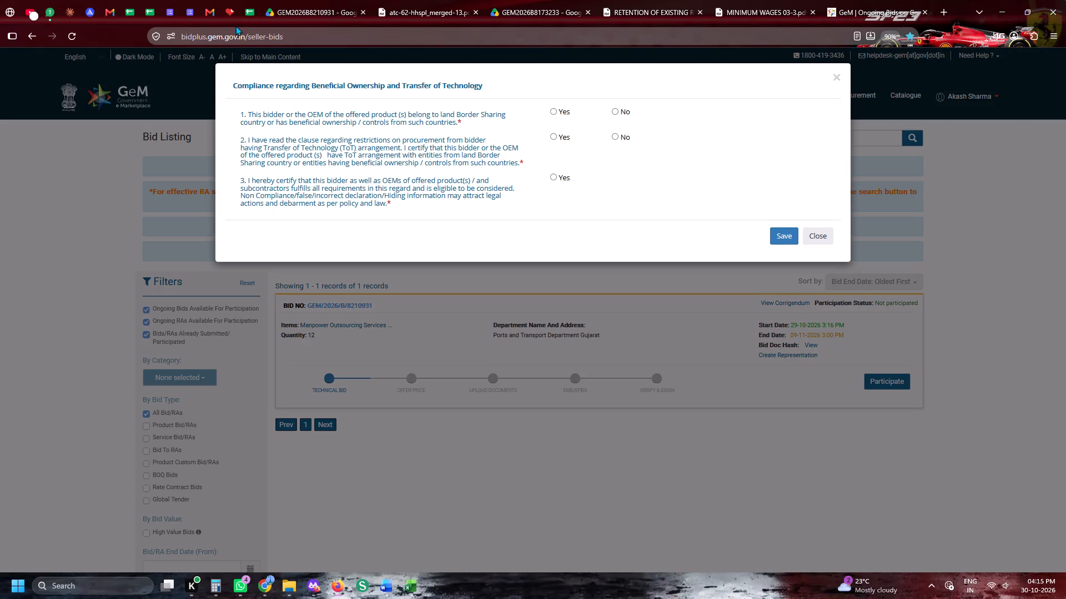
In the tender tracker, change the Harshnath Human Services Tender Filler for GEM/2026/B/8186910 (Kanpur) to MK.
left_click(240, 10)
scroll(496, 320, "up", 7)
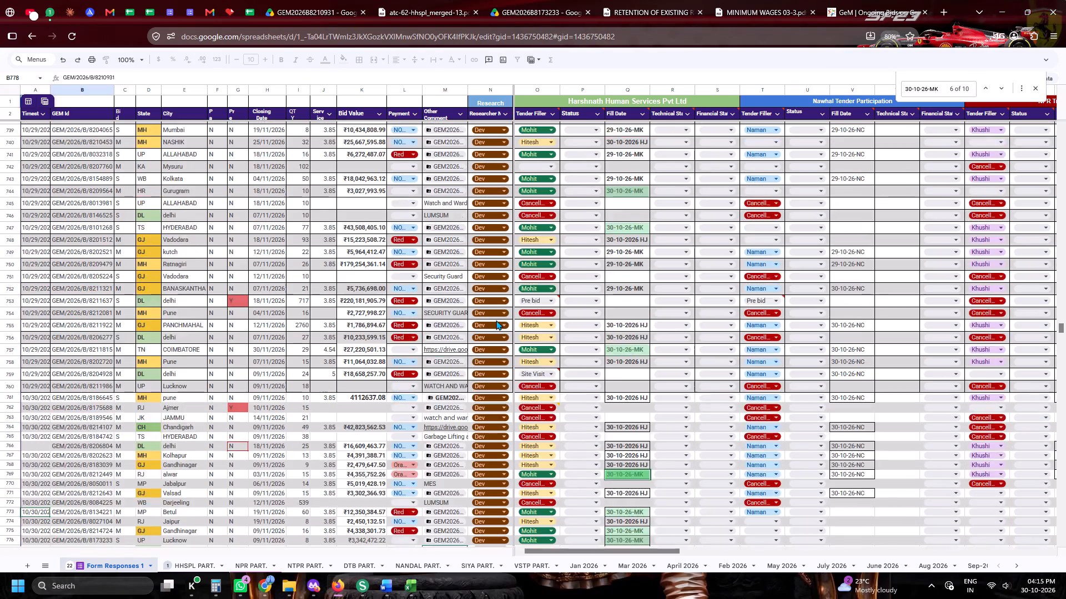
scroll(496, 320, "up", 8)
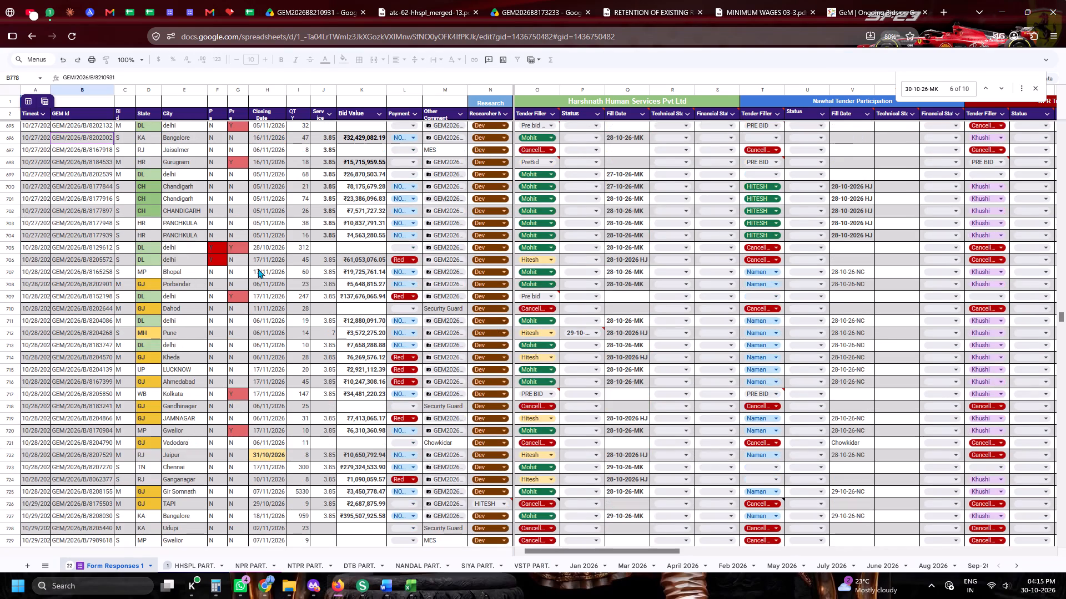
scroll(26, 231, "up", 11)
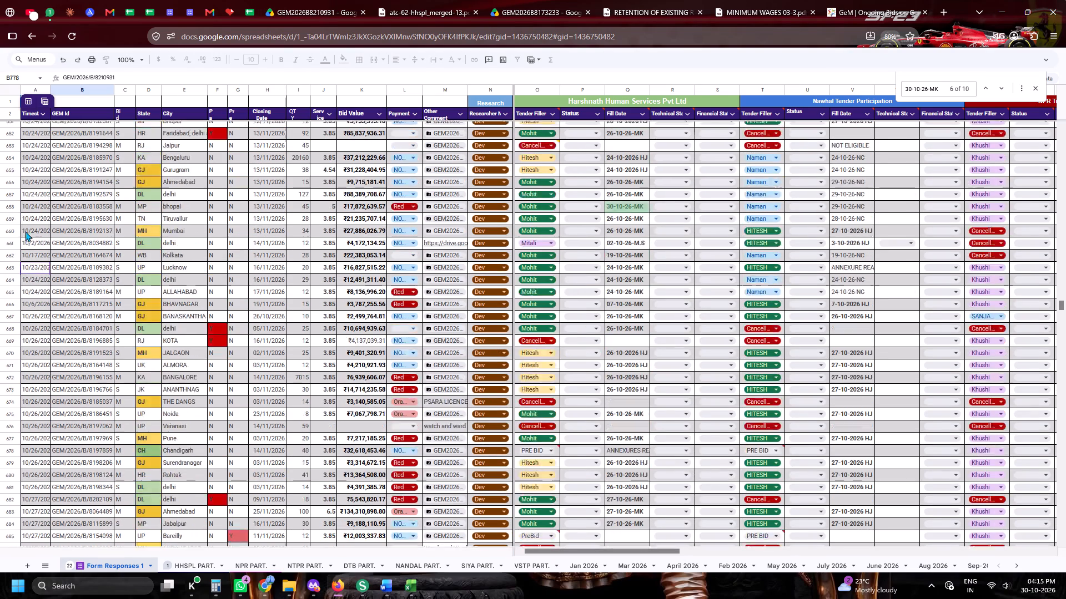
scroll(25, 231, "up", 9)
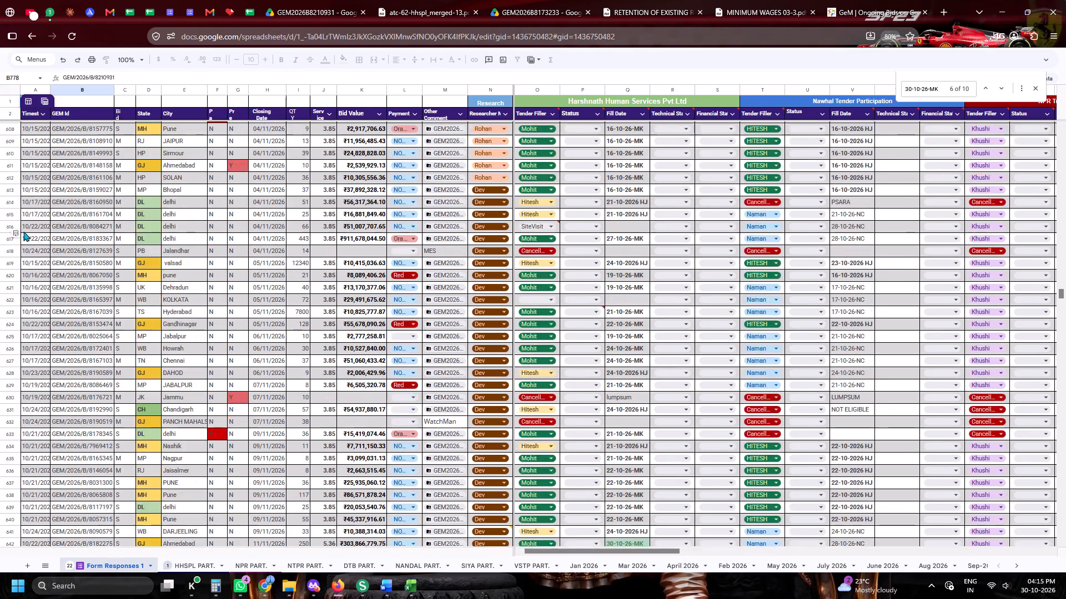
scroll(23, 231, "up", 8)
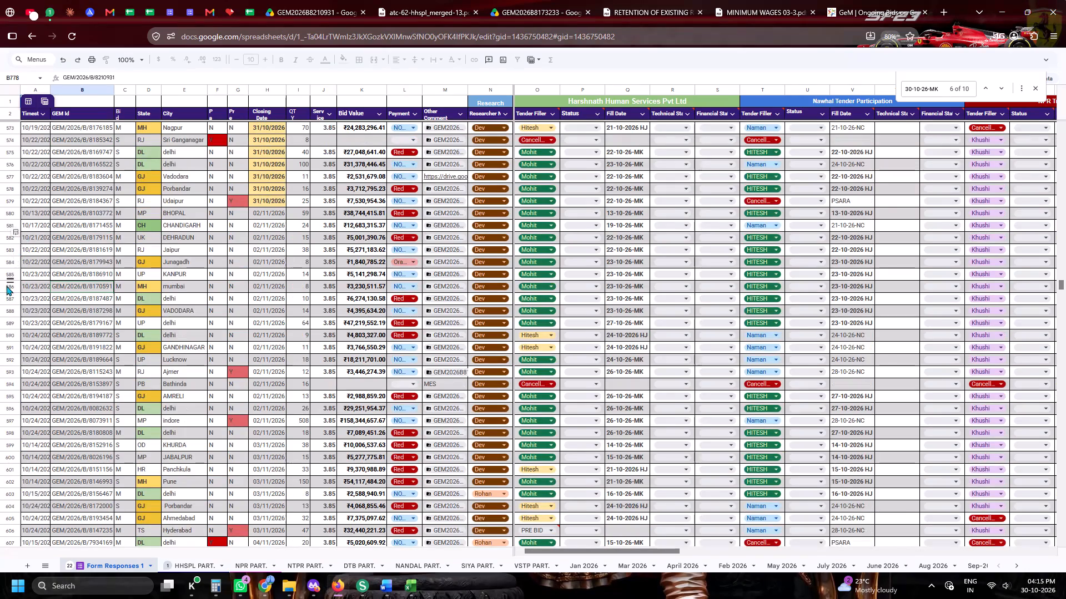
left_click(0, 273)
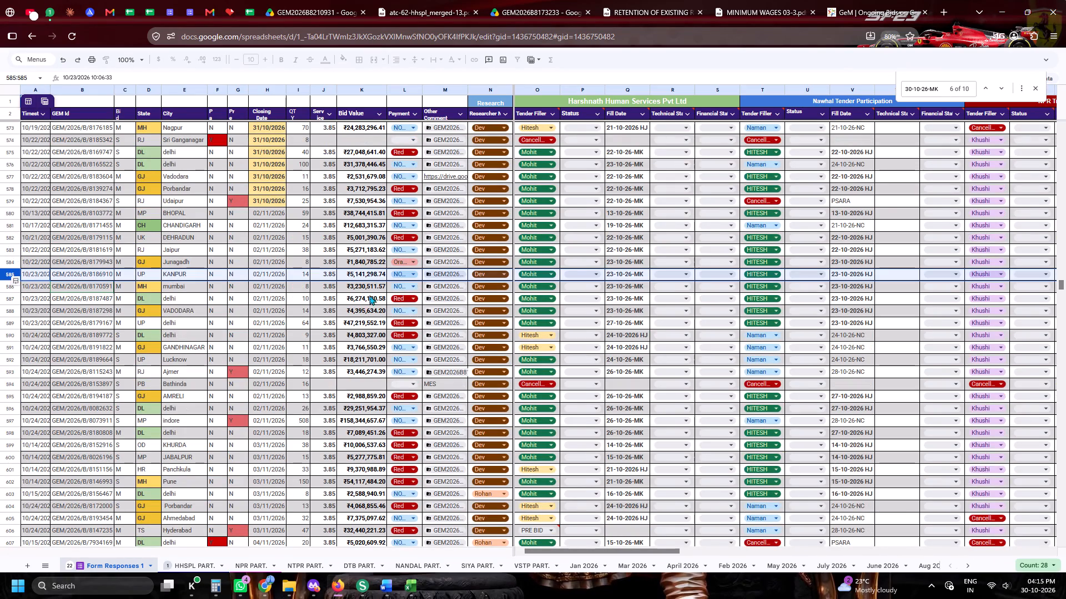
left_click(559, 278)
key("Delete")
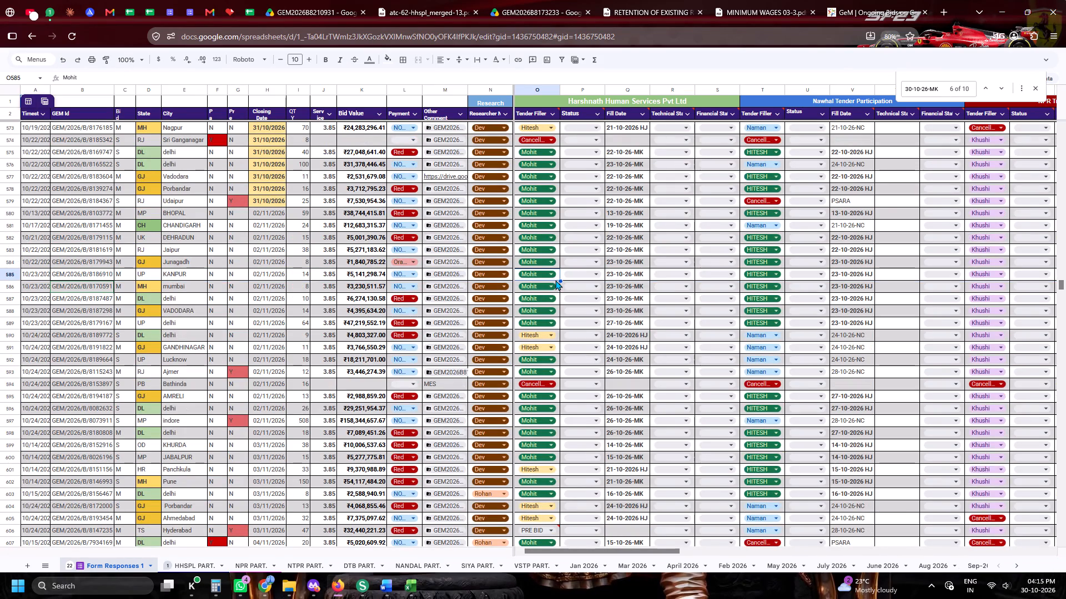
key("comma")
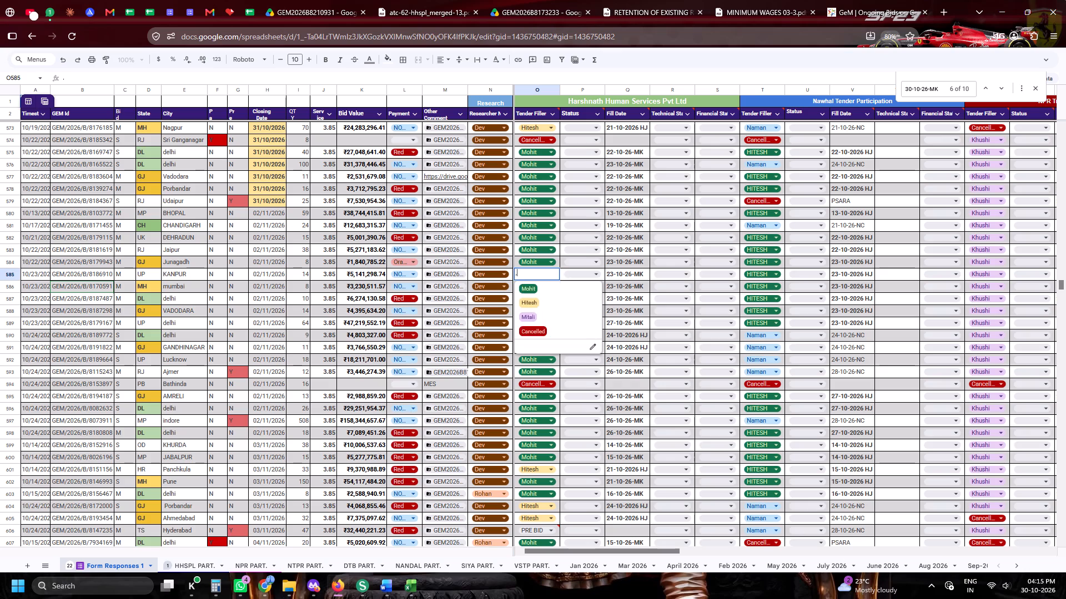
key("BackSpace")
key("BackSpace")
type("MK")
key("Tab")
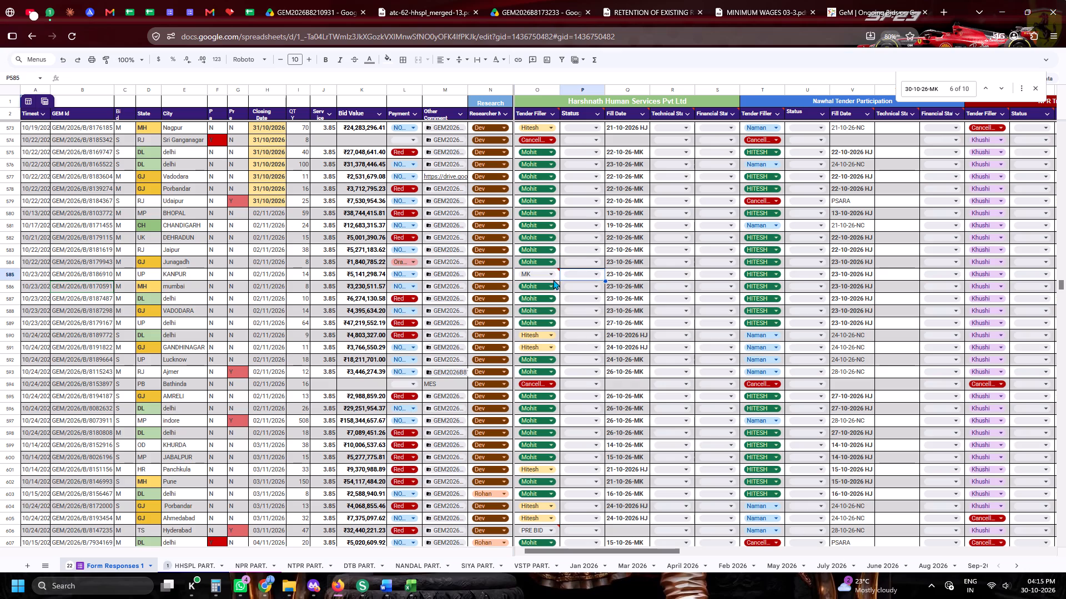
Open the Drive folder linked in the Kanpur tender's Other Comment cell, view its files and close it.
left_click(449, 271)
left_click(458, 290)
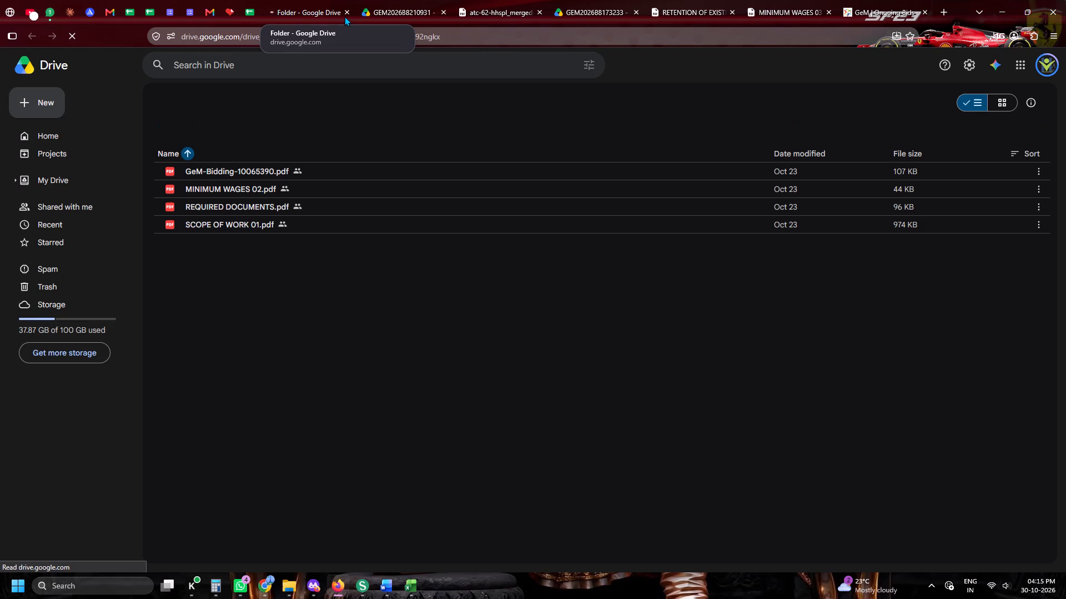
left_click(344, 16)
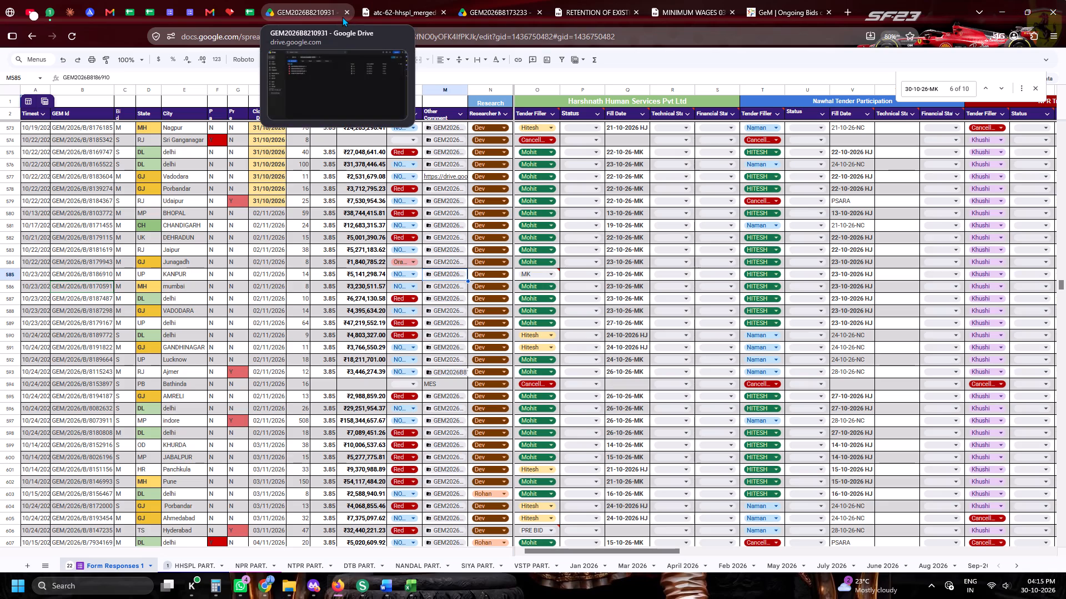
Close the leftover Drive folder and PDF tabs, keeping the GeM bid page open.
left_click(350, 15)
left_click(350, 15)
left_click(350, 15)
left_click(350, 15)
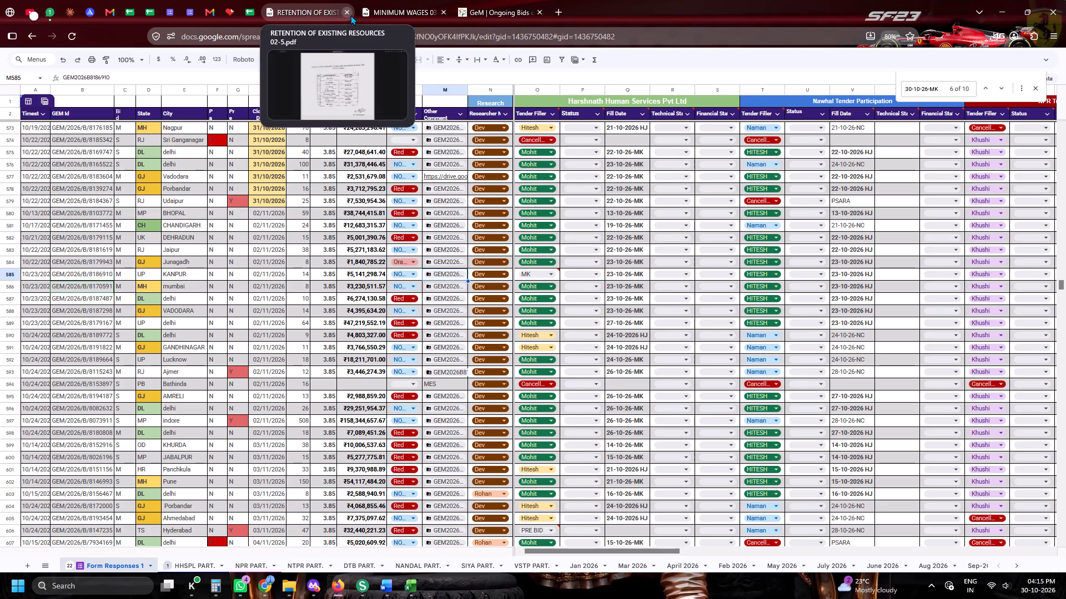
left_click(350, 15)
left_click(275, 0)
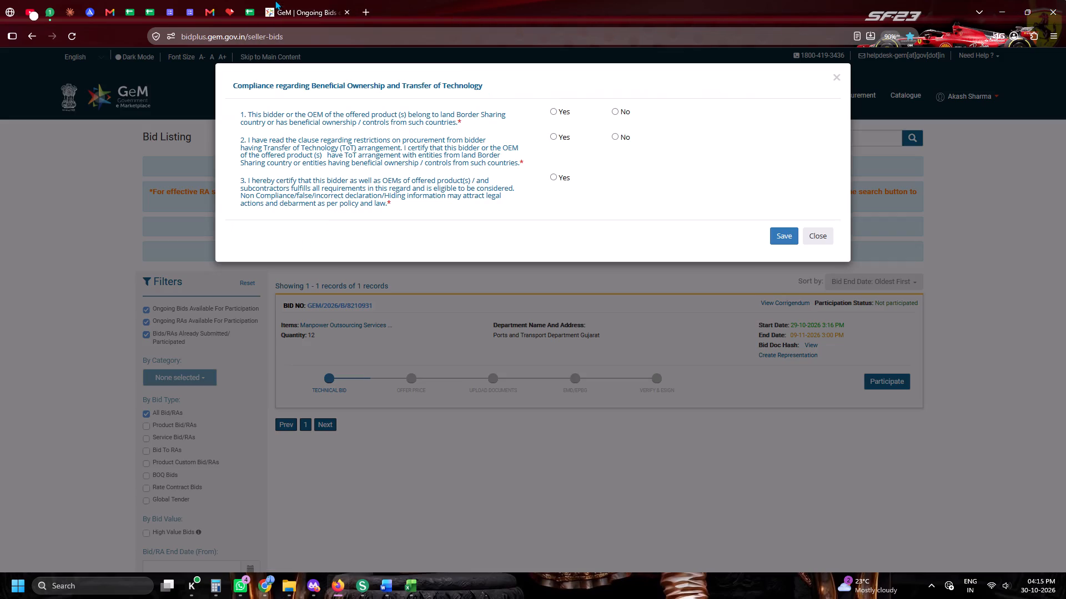
left_click(622, 135)
left_click(622, 110)
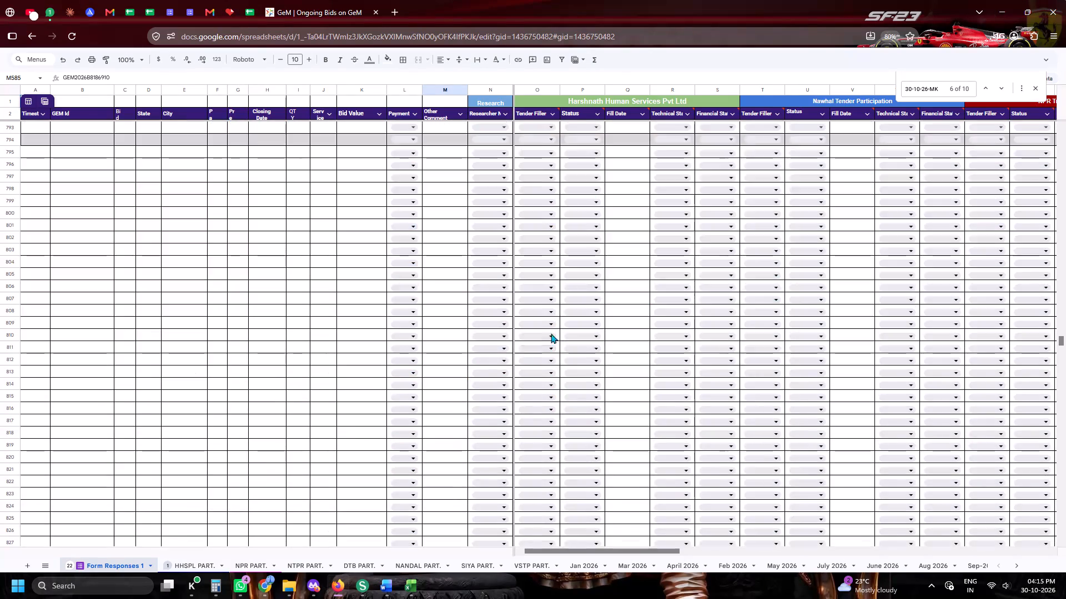
scroll(564, 327, "up", 4)
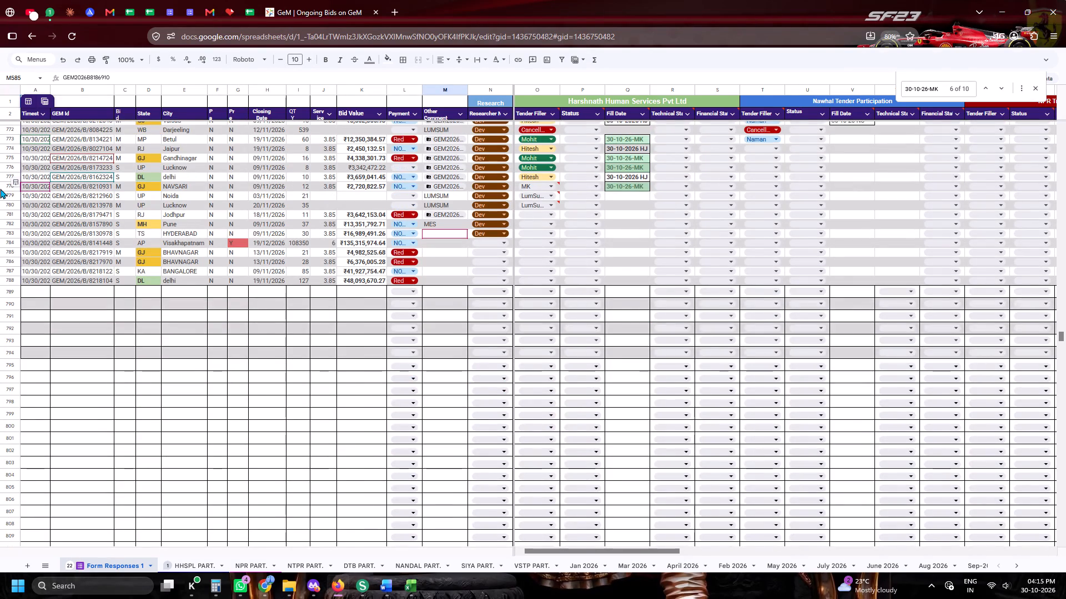
left_click(0, 189)
Go back to the GeM bid page and check whether the compliance declaration has been processed.
left_click(335, 0)
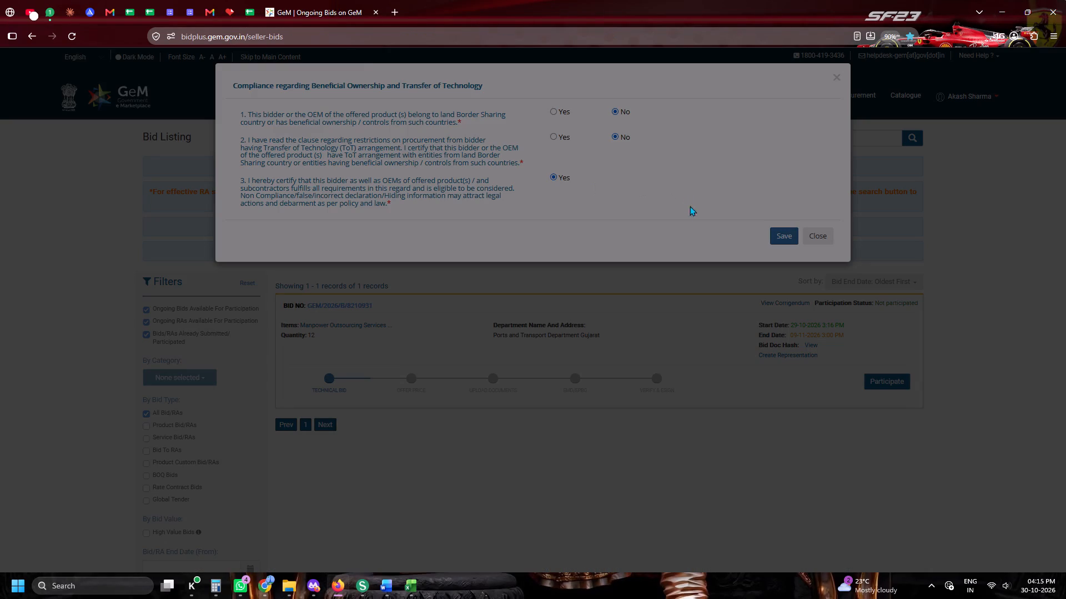
left_click(716, 212)
left_click(593, 181)
left_click(335, 0)
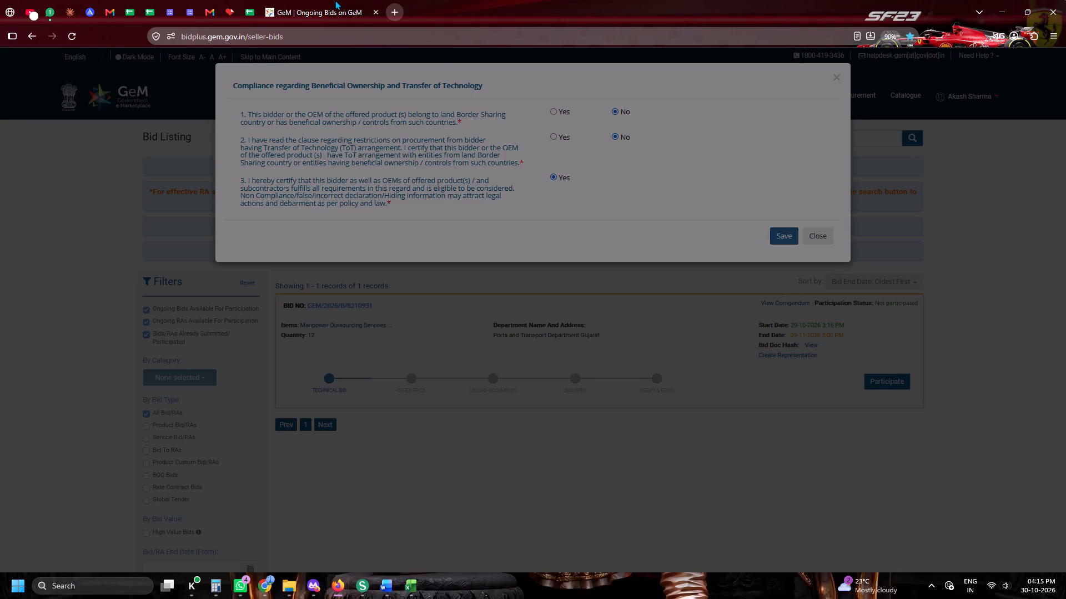
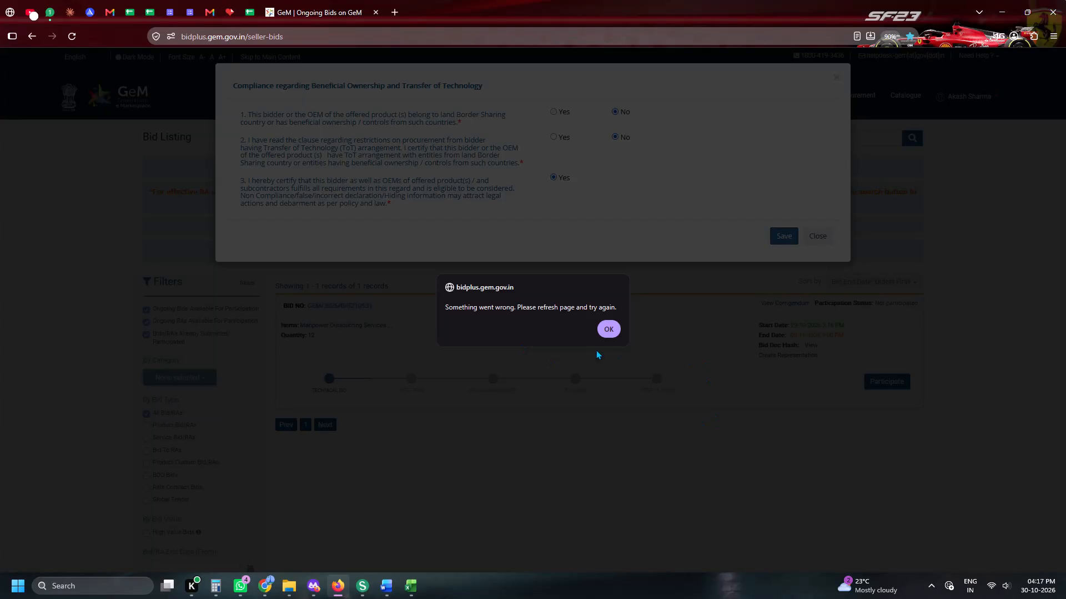
Dismiss the error alert and try again to save the beneficial ownership and technology transfer declaration for GEM/2026/B/8210931.
left_click(609, 332)
left_click(773, 250)
left_click(773, 243)
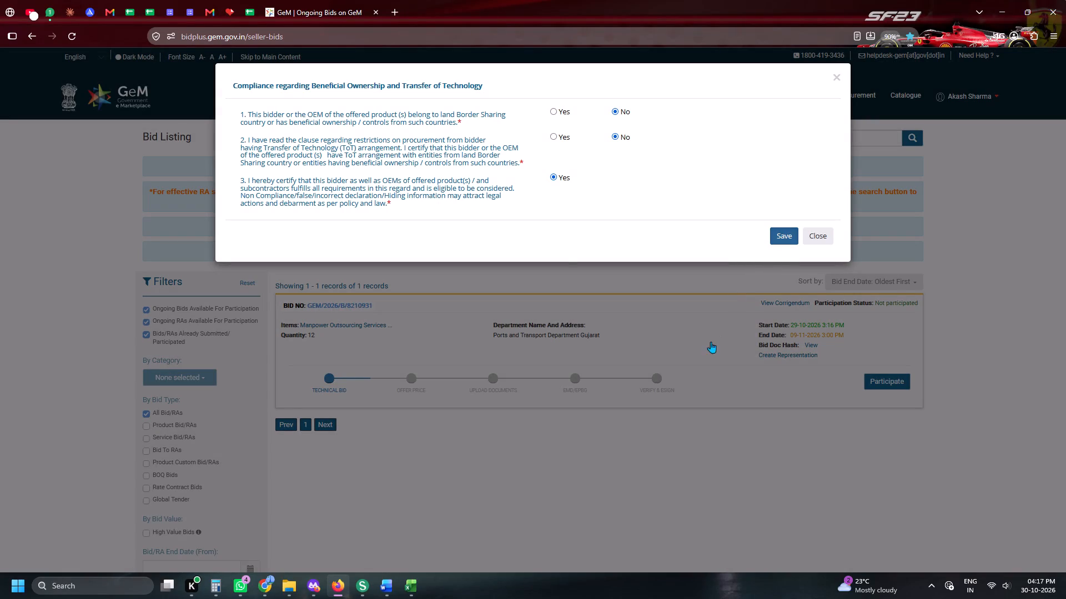
left_click(296, 17)
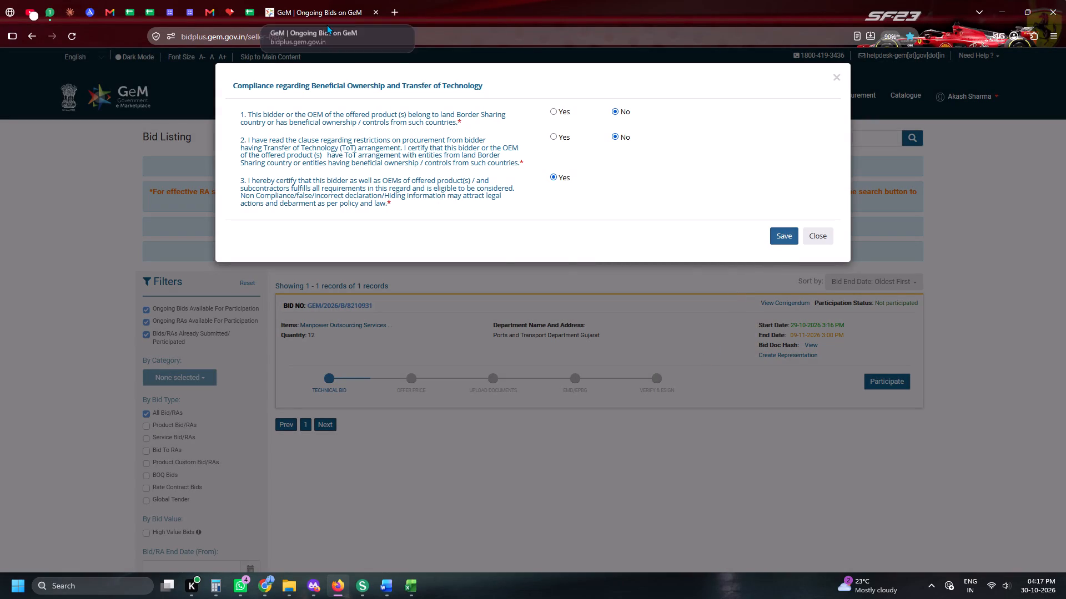
left_click(777, 232)
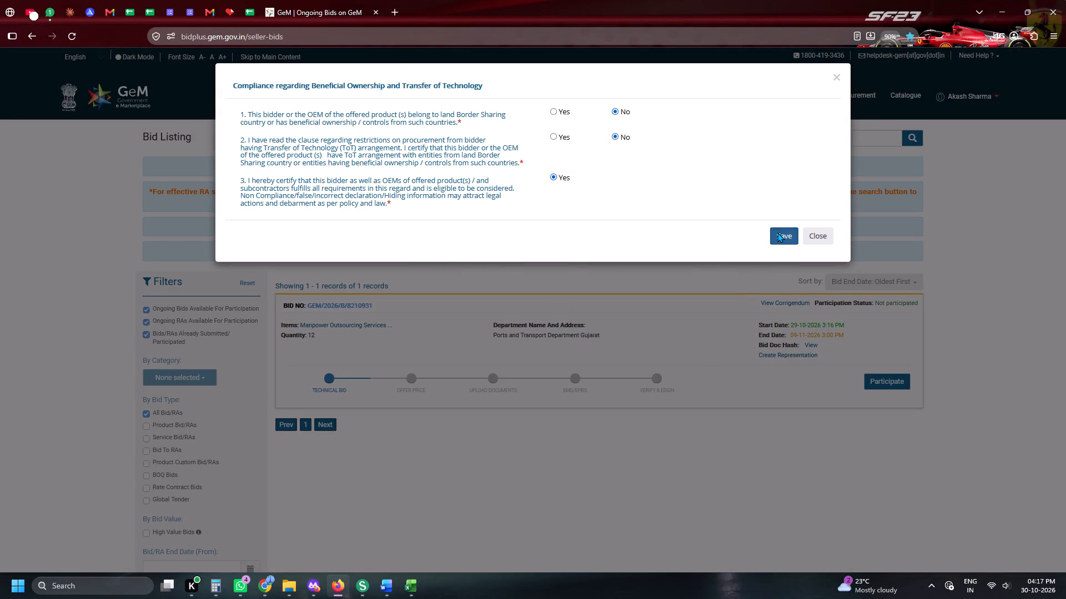
Switch back to the tender tracker spreadsheet showing the Harshnath Human Services participation columns.
left_click(256, 0)
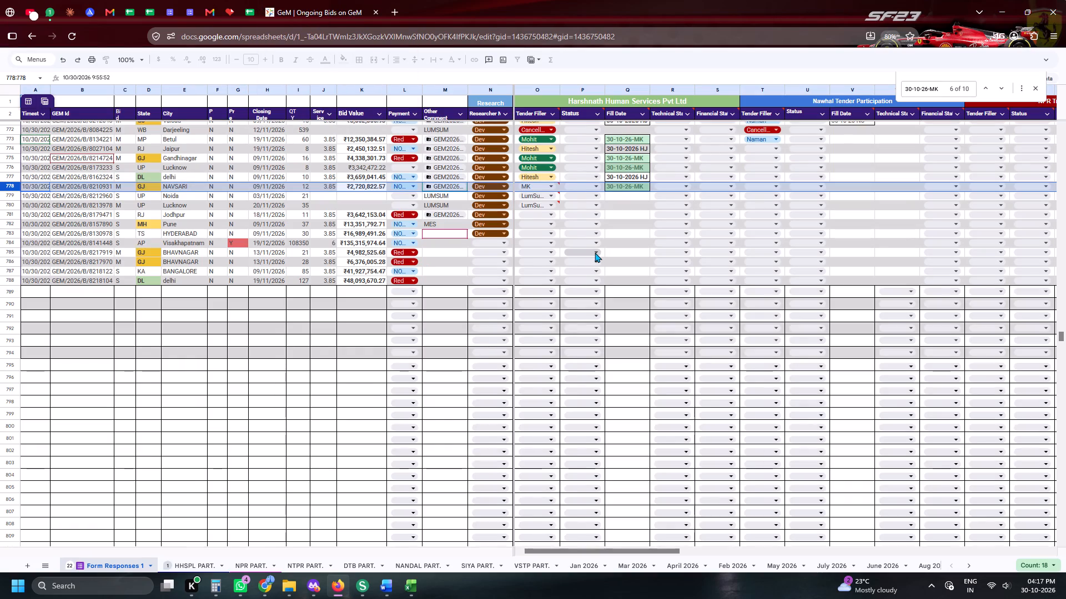
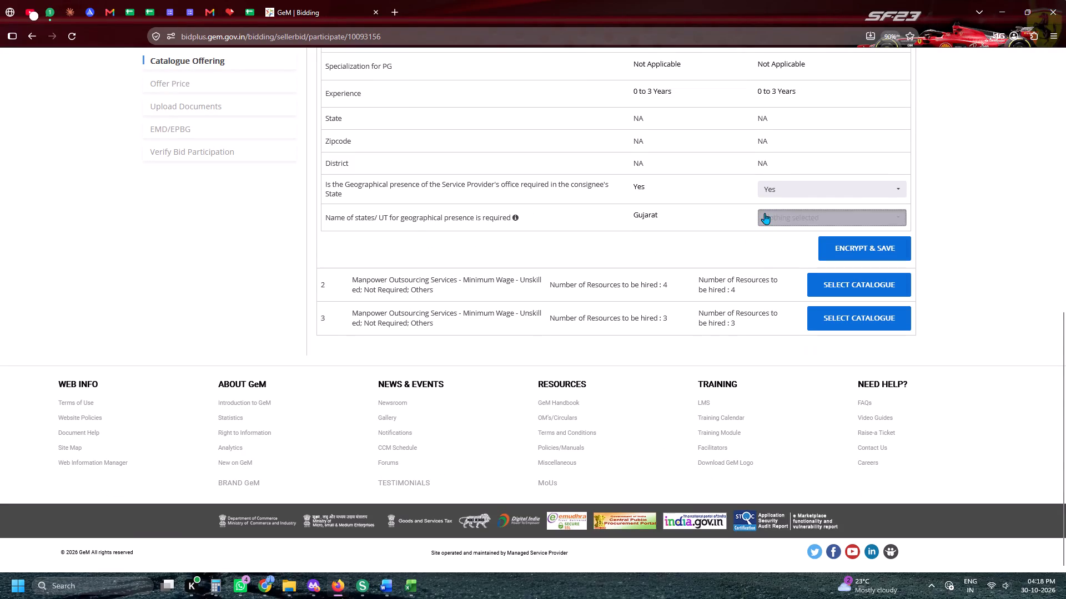
Choose Gujarat as the state for geographical presence in the first manpower catalogue entry, and encrypt and save the entry.
key("g")
key("g")
left_click(777, 275)
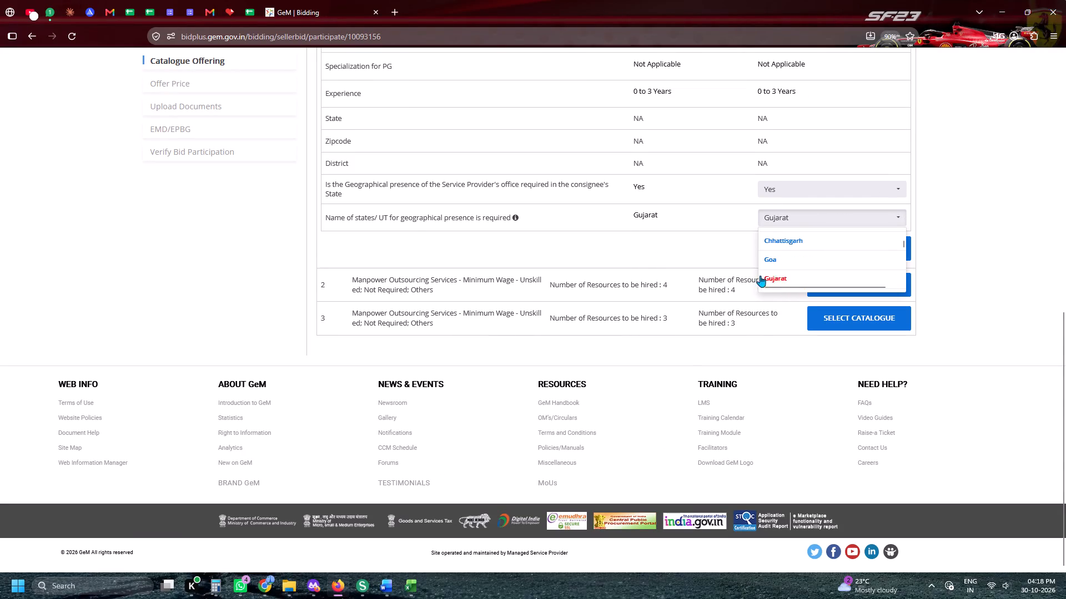
left_click(641, 263)
left_click(837, 245)
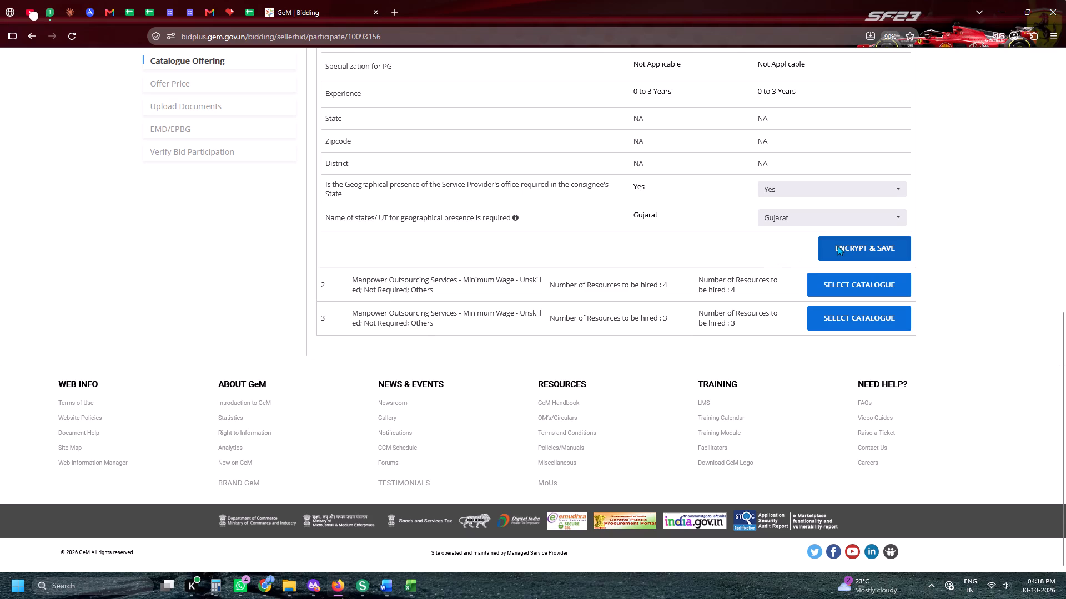
key("f")
type("FFF")
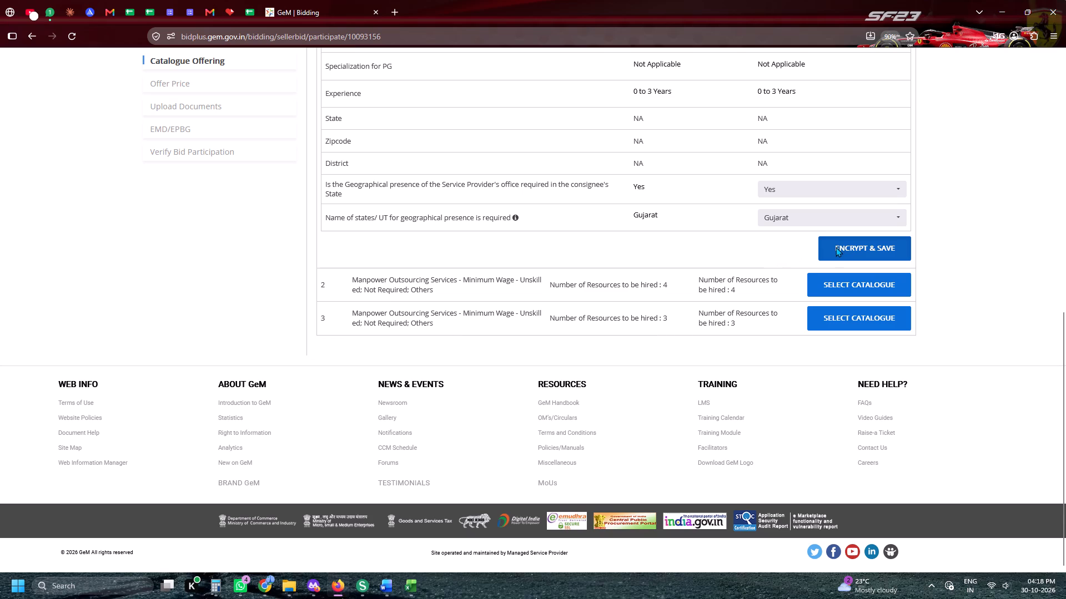
left_click(839, 253)
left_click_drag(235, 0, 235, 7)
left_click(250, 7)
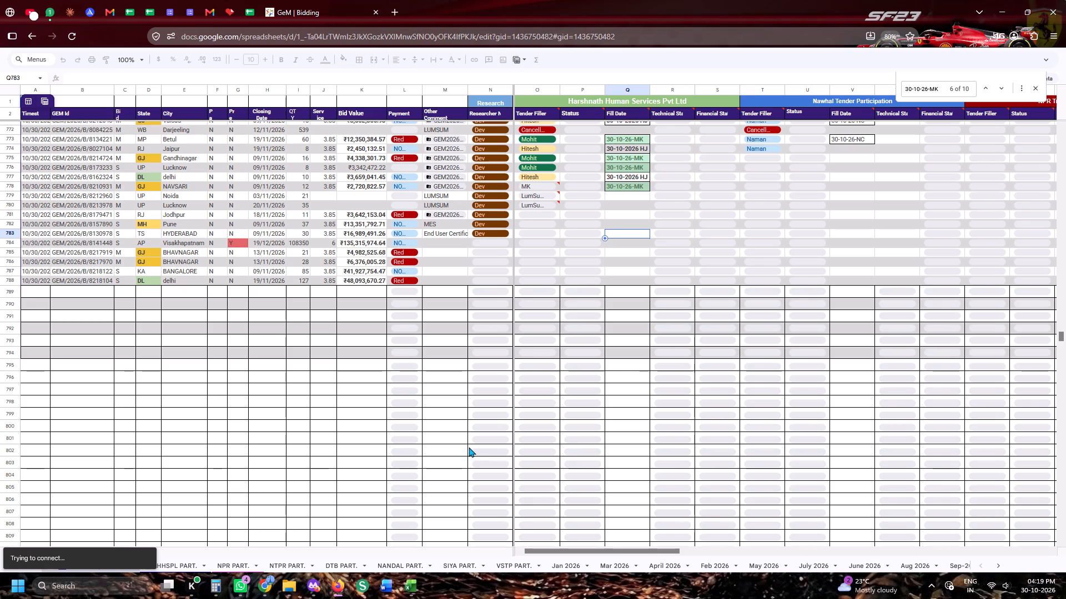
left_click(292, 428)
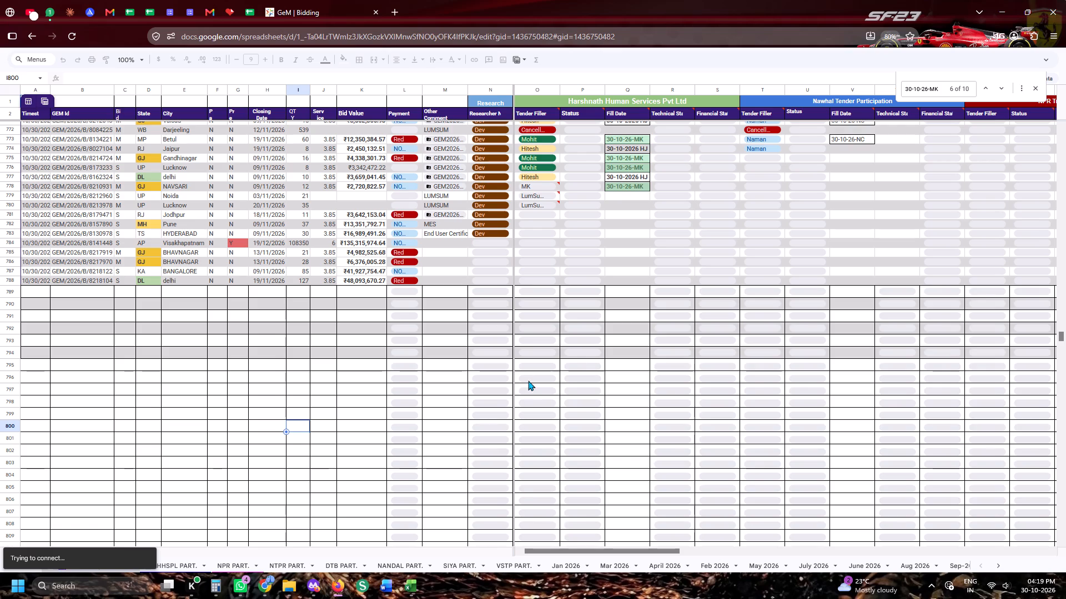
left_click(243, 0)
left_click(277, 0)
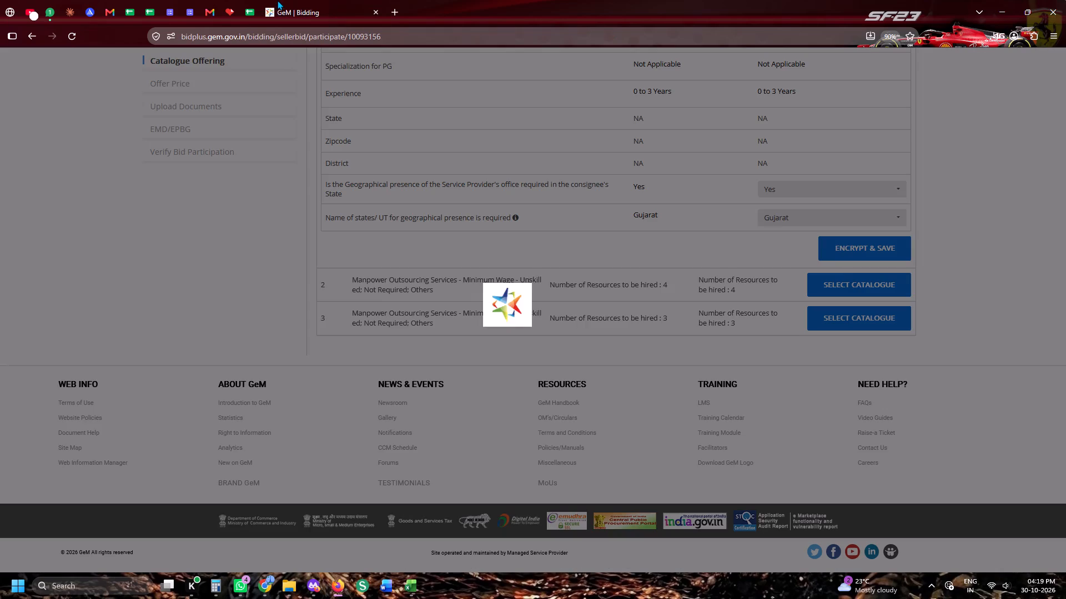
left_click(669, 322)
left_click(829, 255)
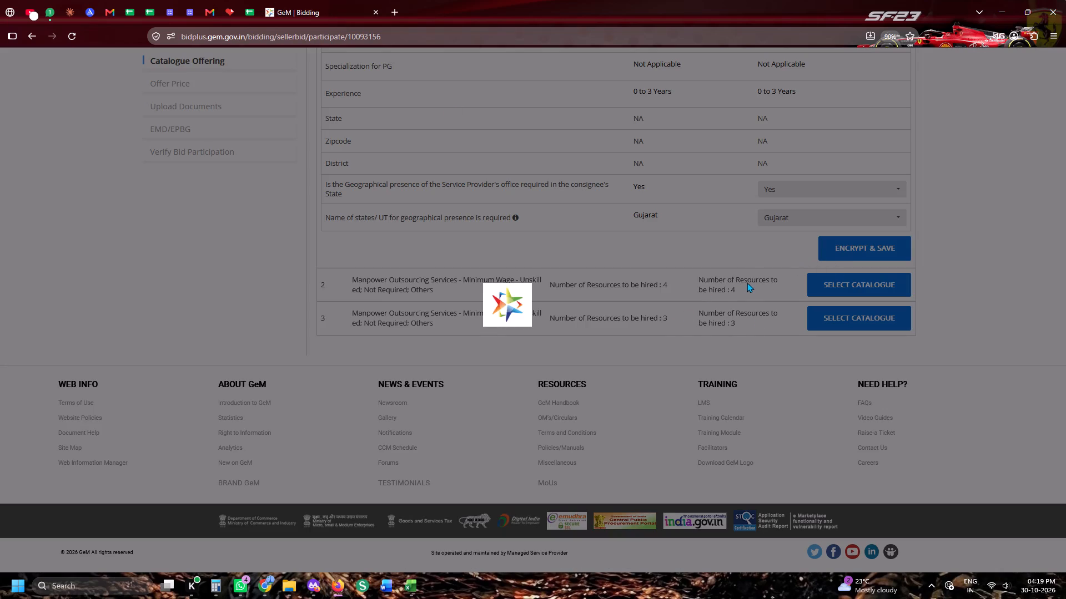
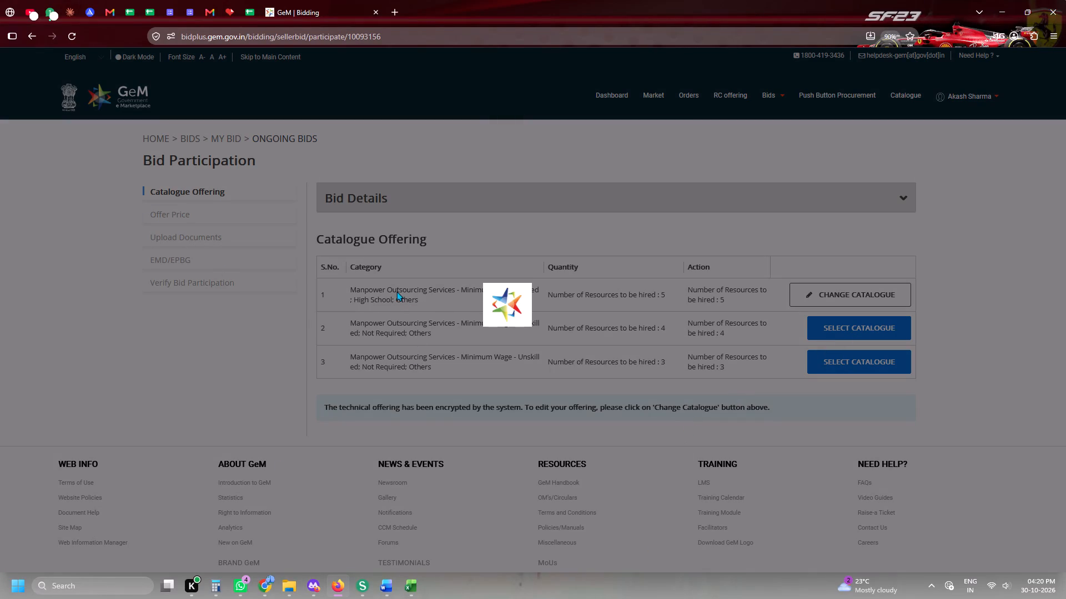
Open catalogue selection for the second manpower outsourcing entry, the one with 4 resources to be hired.
scroll(388, 294, "down", 4)
left_click(706, 319)
left_click(867, 323)
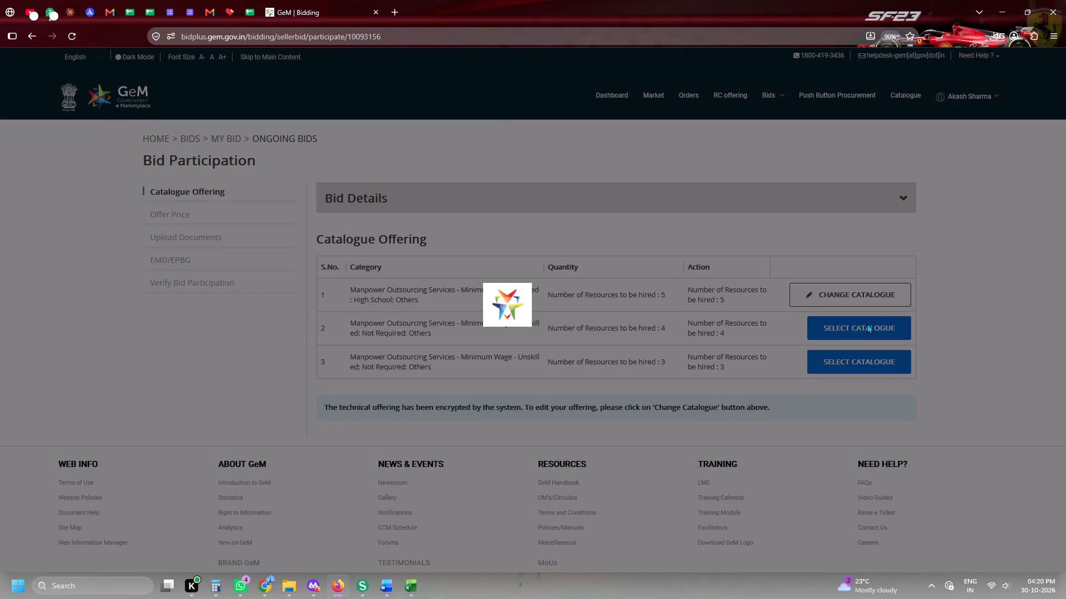
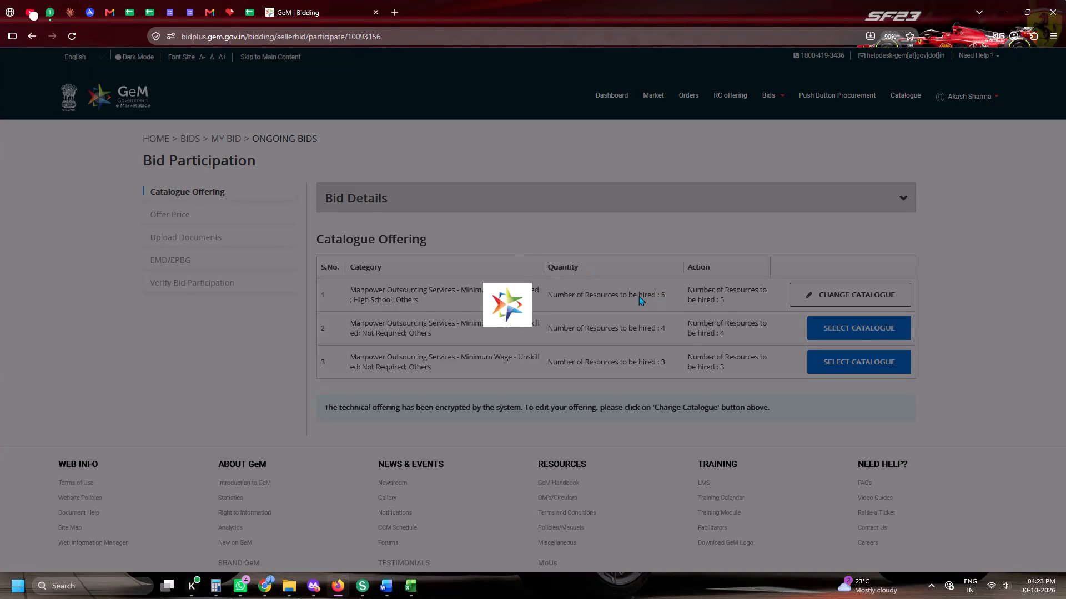
Open catalogue selection for the second manpower outsourcing entry, the one with 4 resources to be hired.
left_click(617, 282)
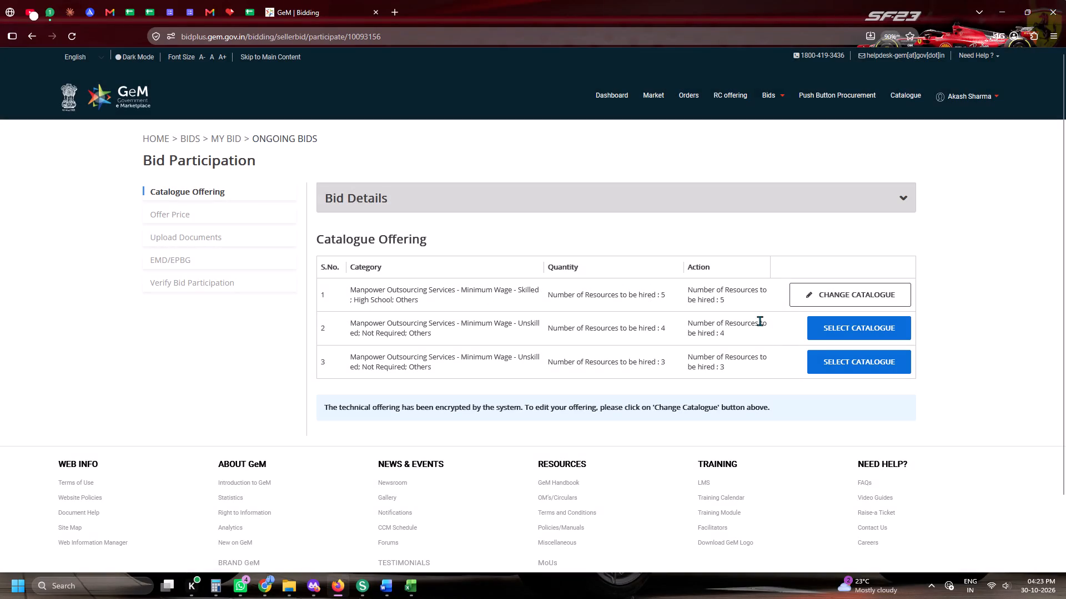
left_click(815, 335)
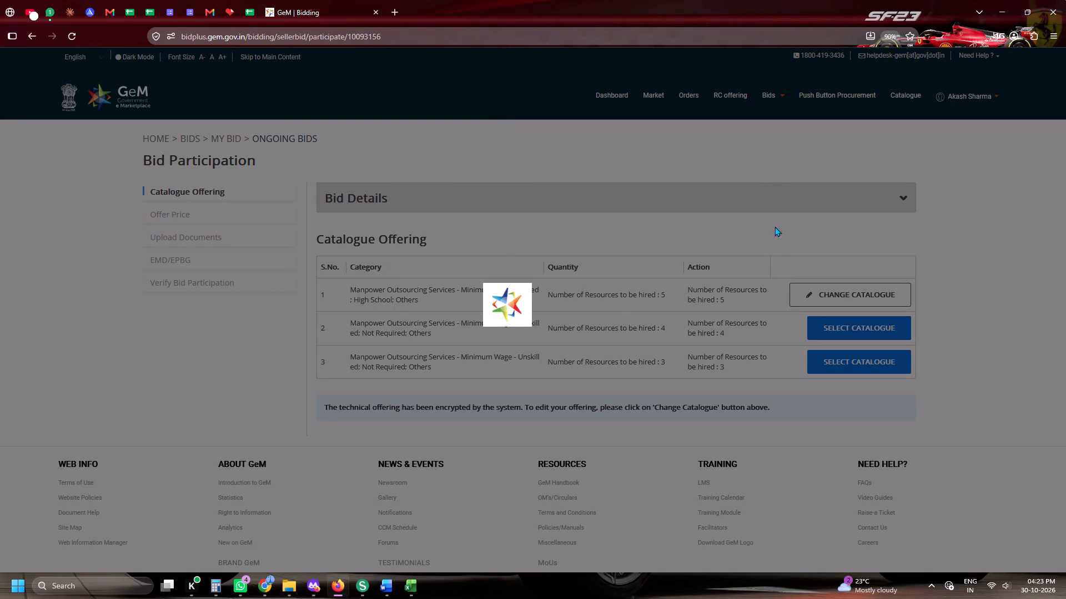
scroll(777, 212, "down", 2)
scroll(784, 308, "down", 2)
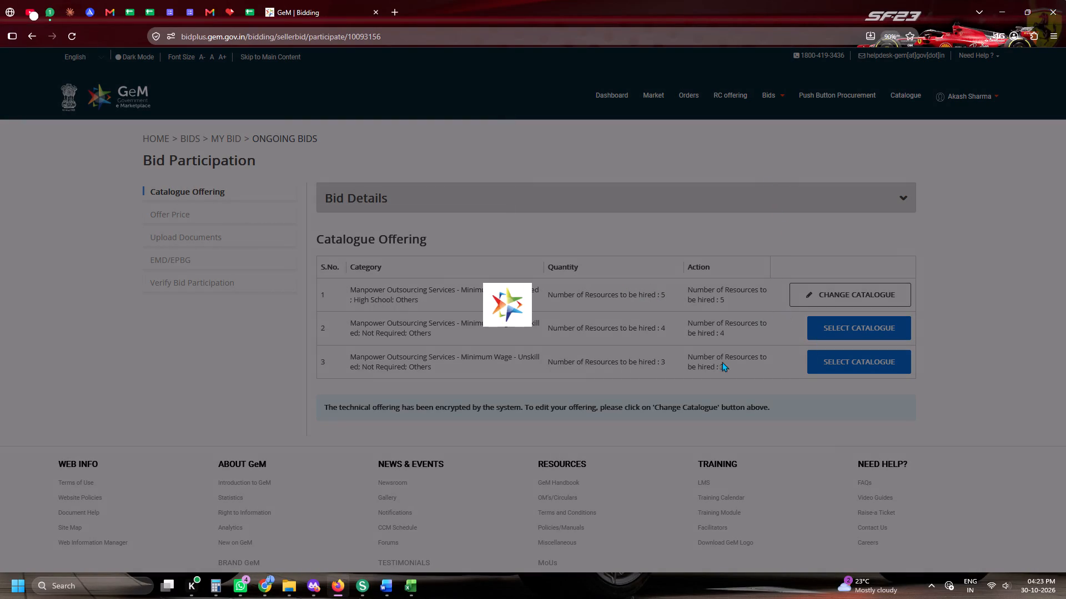
left_click(713, 368)
left_click(799, 331)
double_click(819, 333)
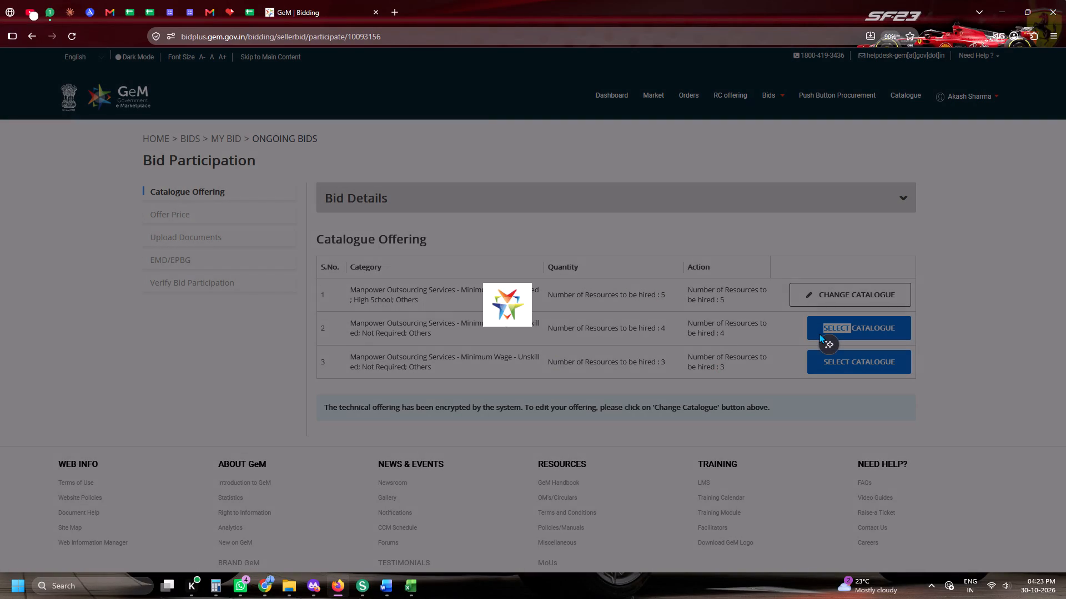
left_click(551, 201)
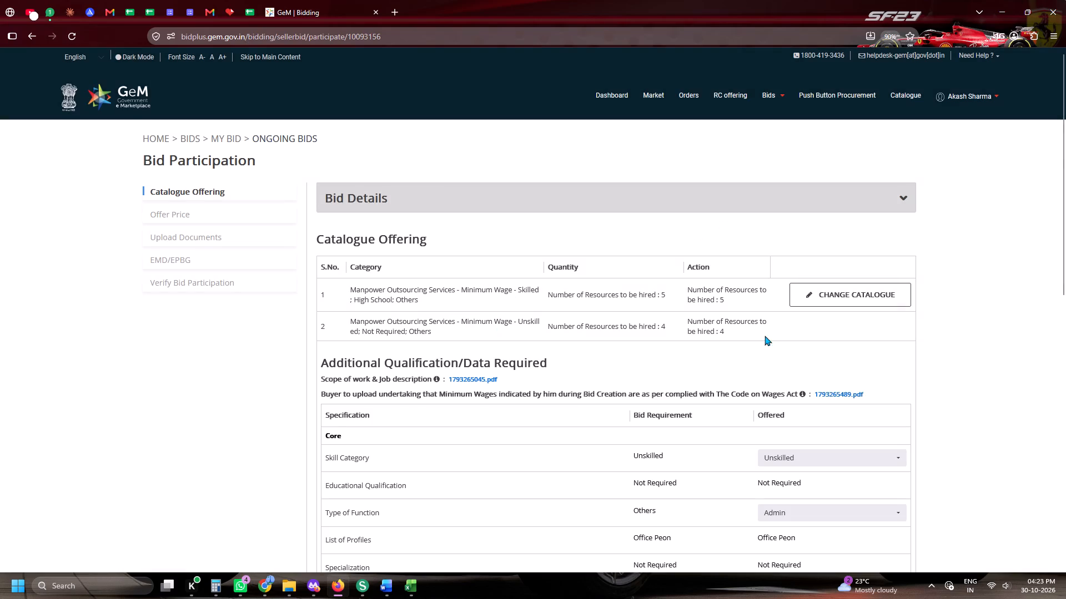
In the second entry's offering, set the type of function to Others and the state for geographical presence to Gujarat.
scroll(775, 323, "down", 4)
left_click(761, 210)
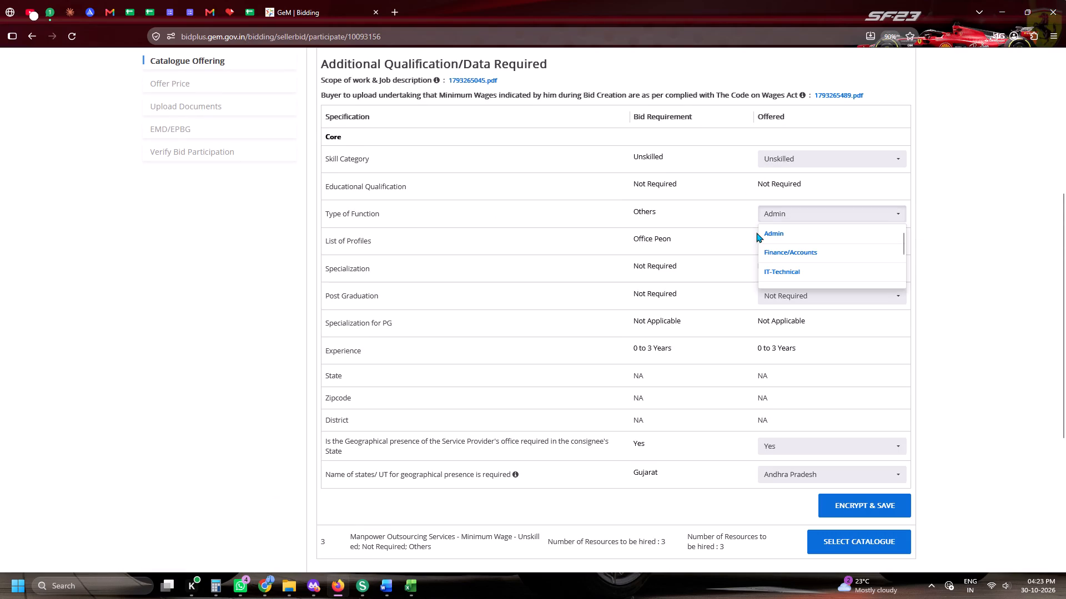
scroll(765, 247, "down", 5)
left_click(772, 268)
scroll(772, 266, "down", 4)
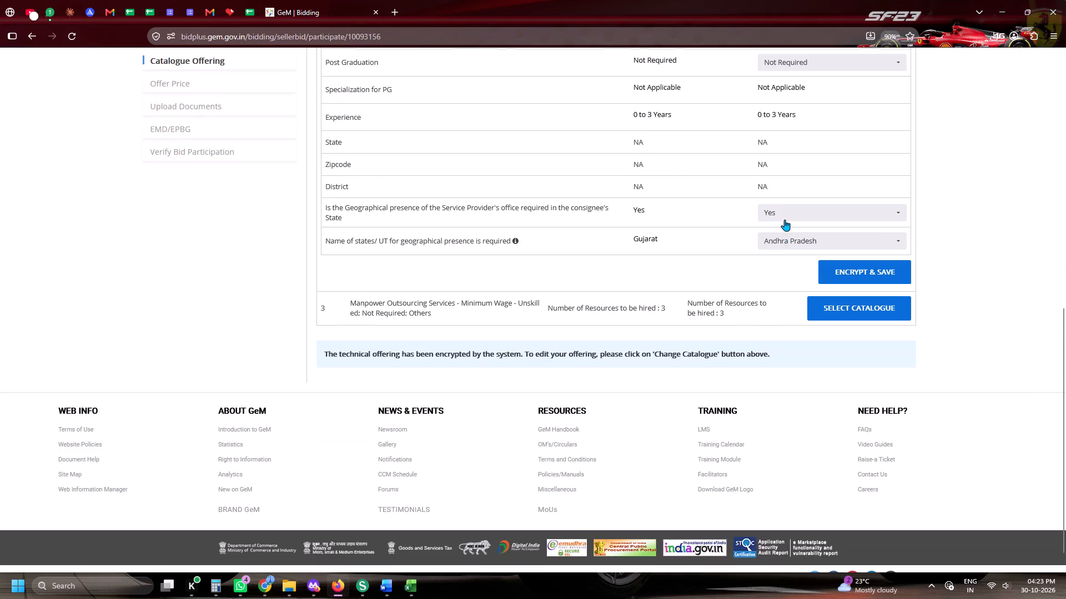
left_click(783, 216)
left_click(783, 233)
left_click(617, 229)
left_click(833, 219)
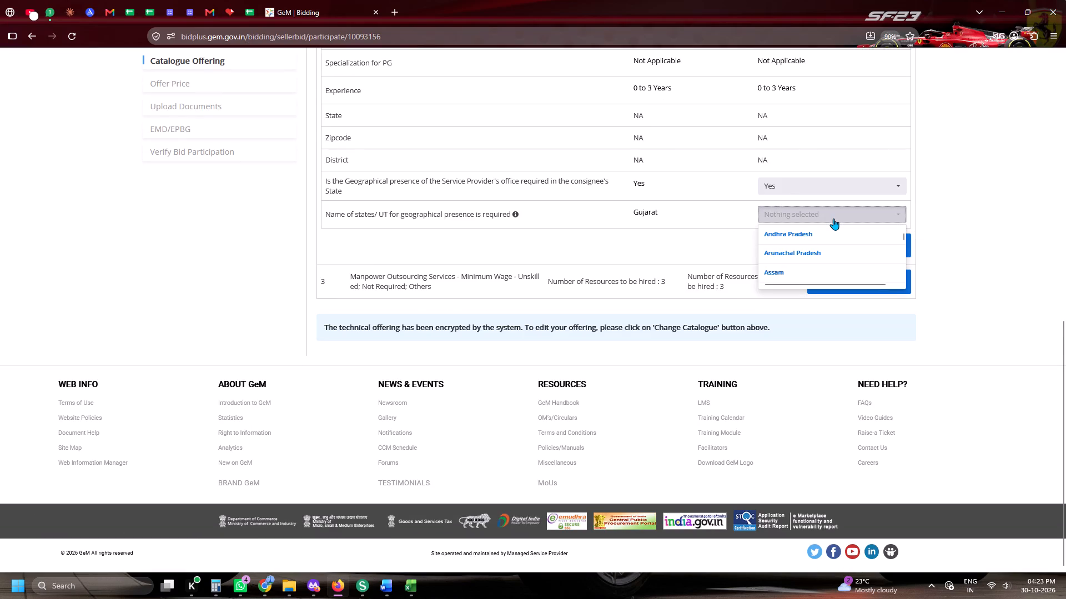
key("g")
key("g")
left_click(790, 278)
left_click(676, 241)
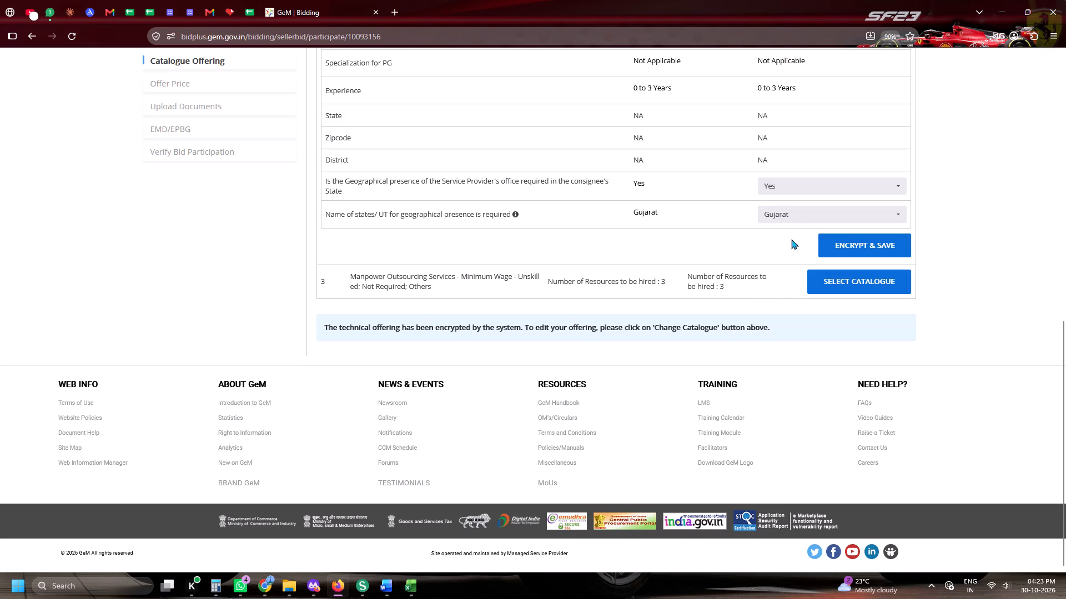
Encrypt and save the second entry's technical offering.
left_click(843, 252)
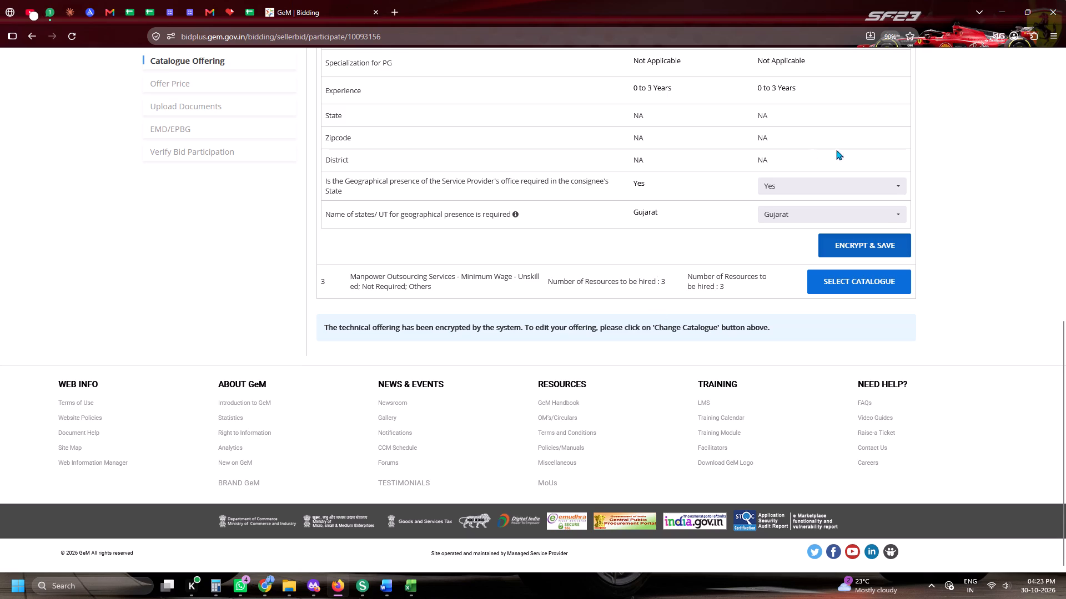
left_click(879, 237)
left_click(878, 240)
left_click_drag(861, 245, 860, 250)
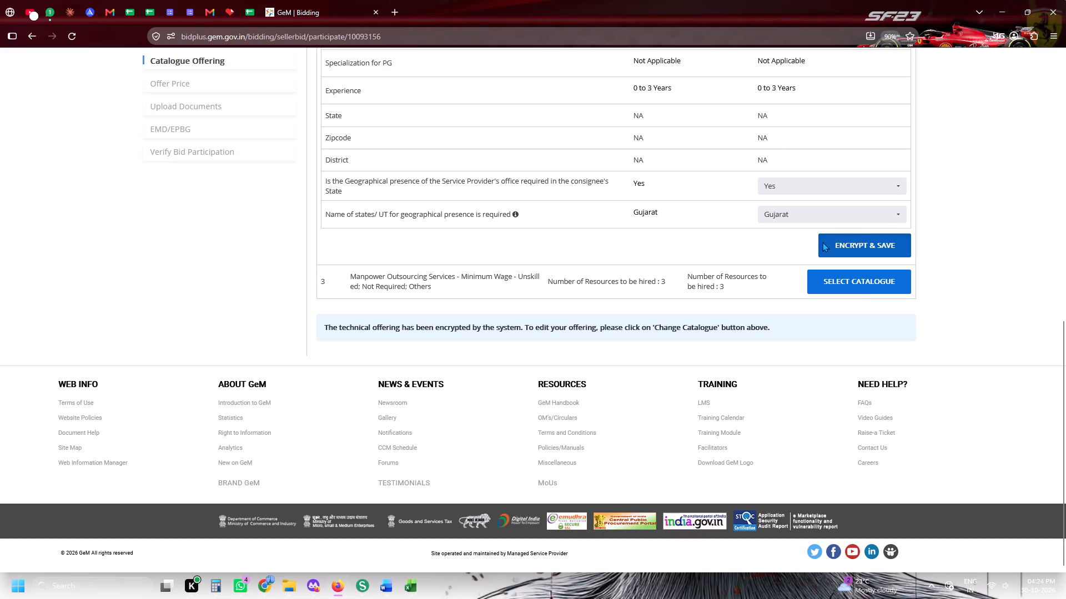
double_click(842, 231)
left_click(843, 235)
triple_click(843, 238)
left_click(852, 254)
triple_click(854, 252)
left_click(367, 0)
left_click(342, 0)
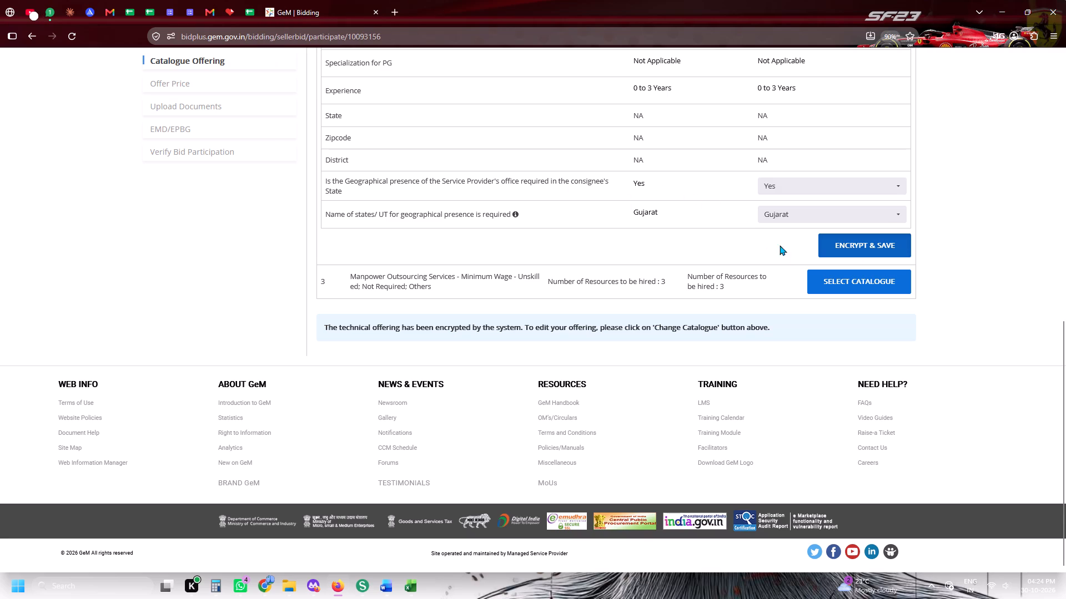
left_click(837, 243)
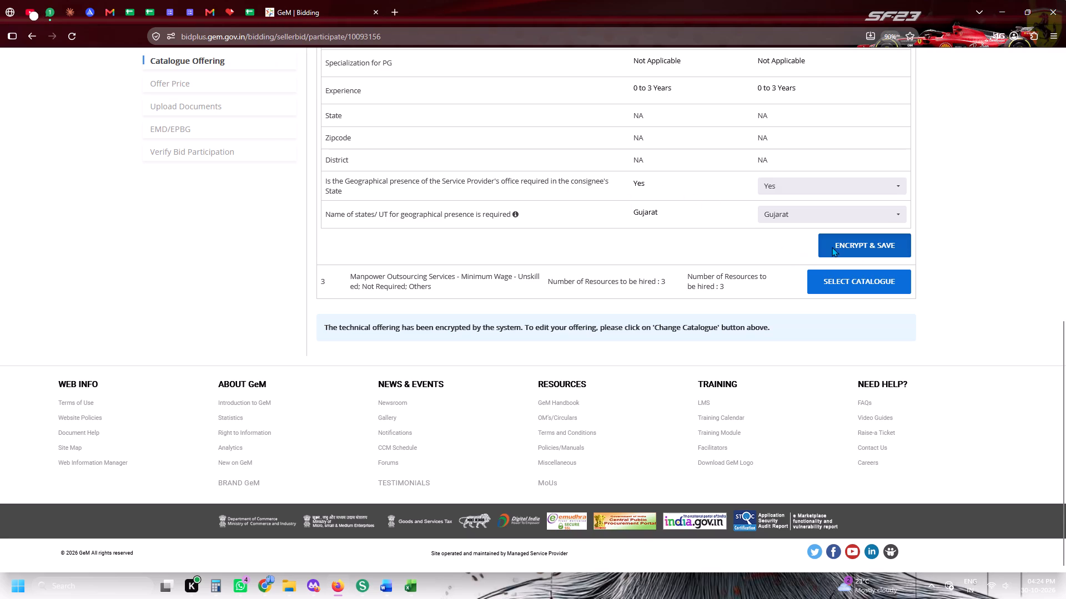
double_click(842, 251)
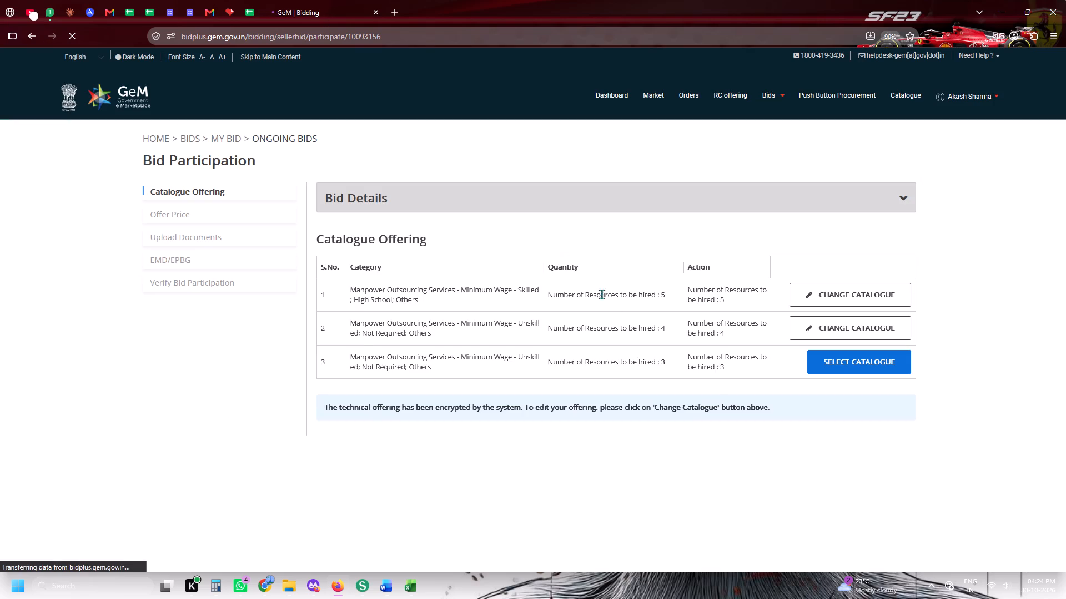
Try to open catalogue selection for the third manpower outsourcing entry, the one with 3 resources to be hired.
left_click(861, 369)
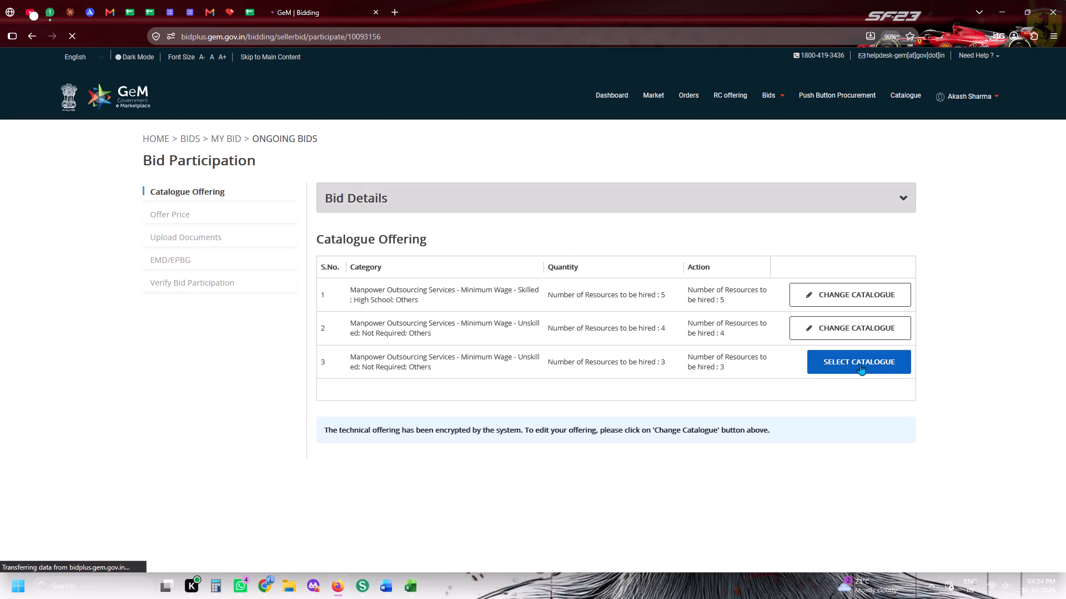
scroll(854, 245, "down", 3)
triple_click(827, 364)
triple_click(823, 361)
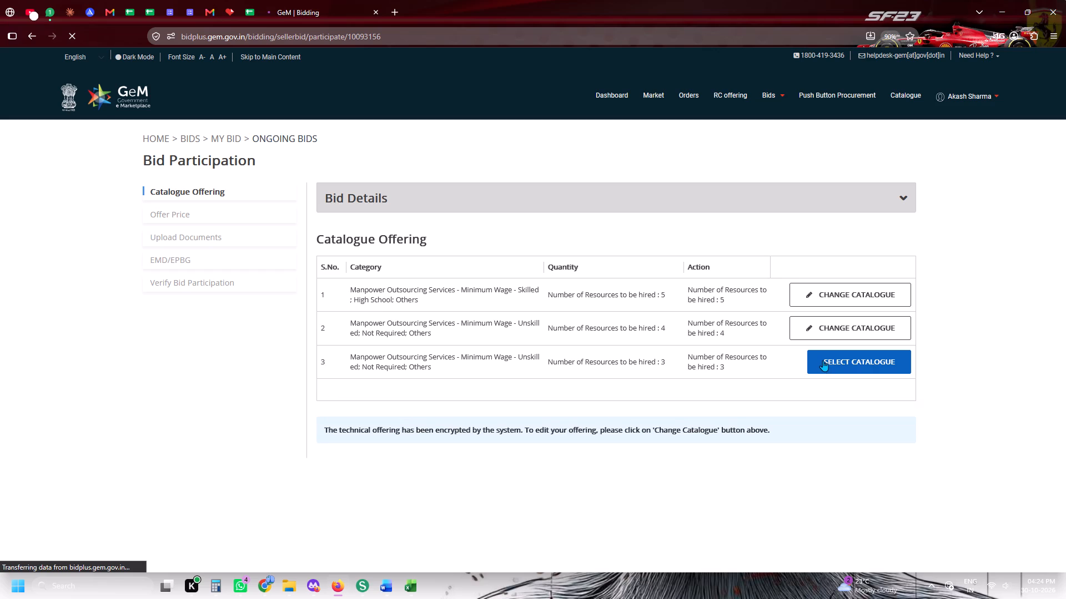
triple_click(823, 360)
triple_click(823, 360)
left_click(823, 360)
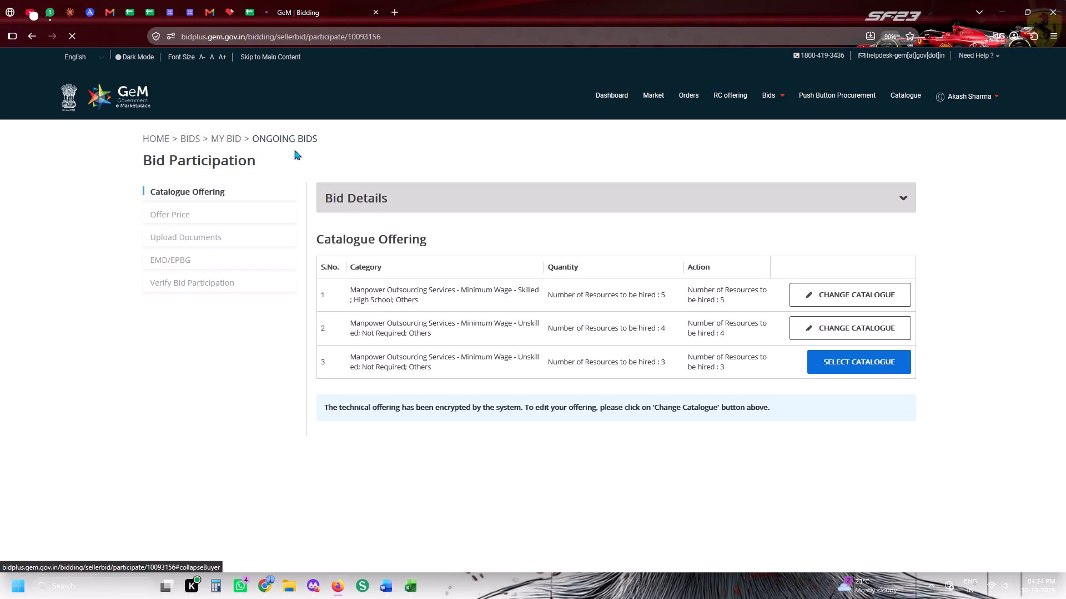
In the tender tracker, open the Drive folder linked in the row for GEM/2026/B/8210931 and return to the sheet.
left_click(243, 4)
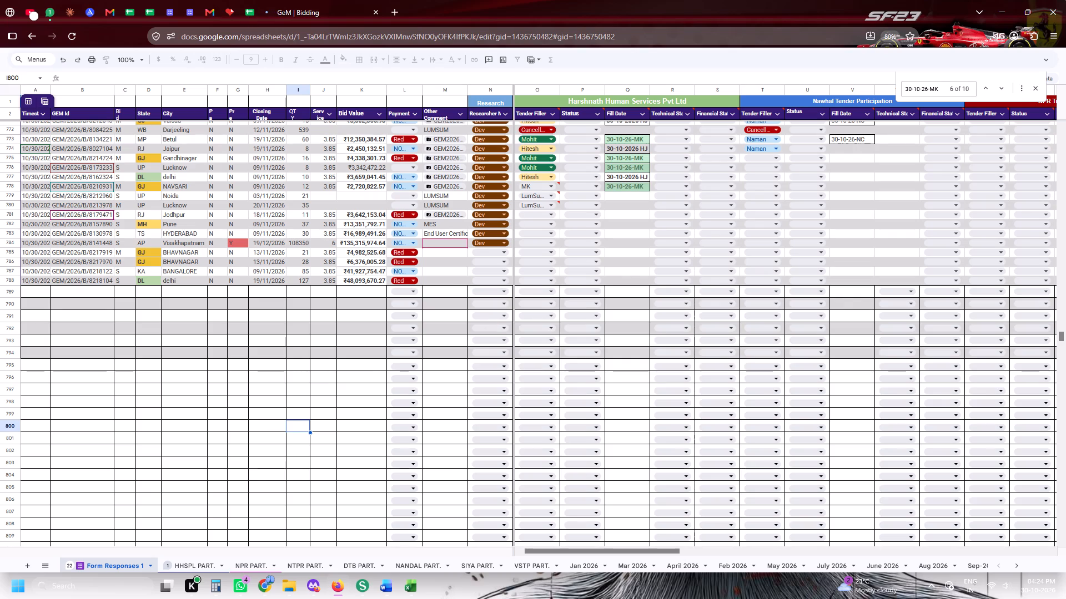
left_click(454, 184)
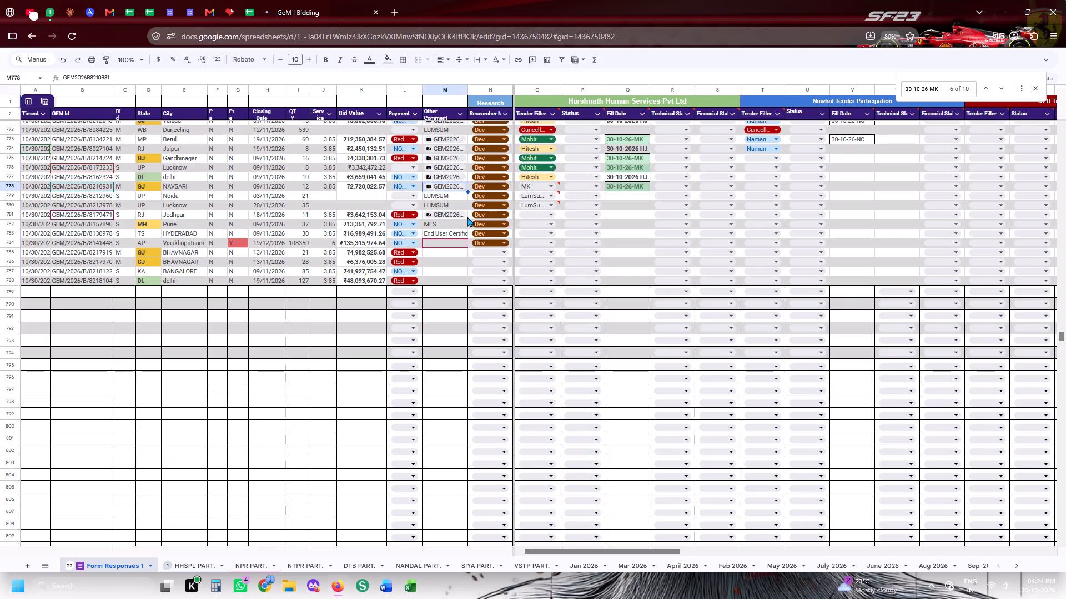
left_click(452, 186)
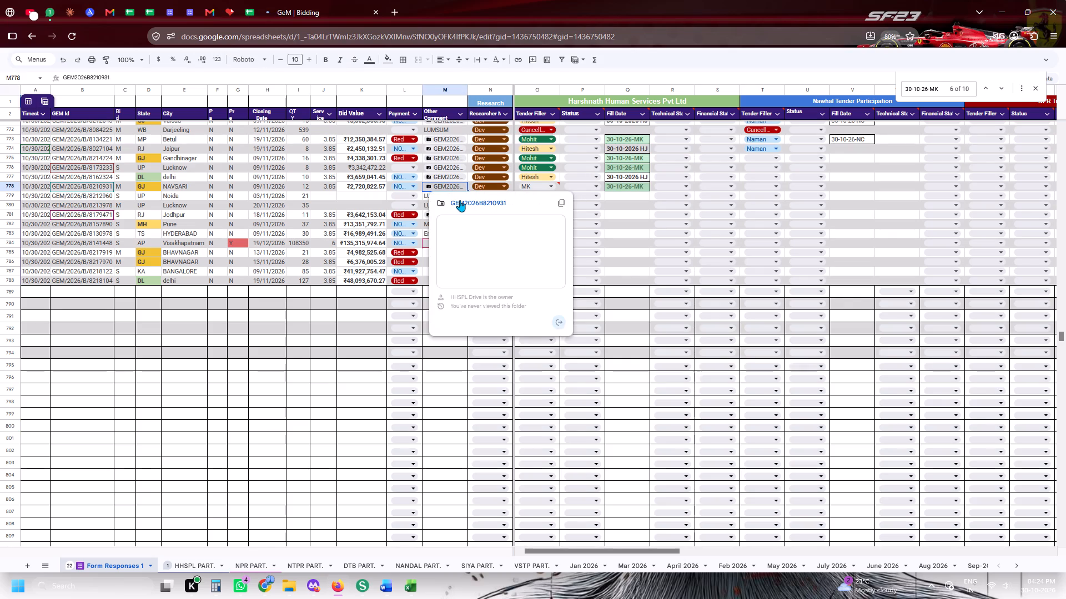
left_click(460, 200)
left_click(436, 0)
left_click(255, 0)
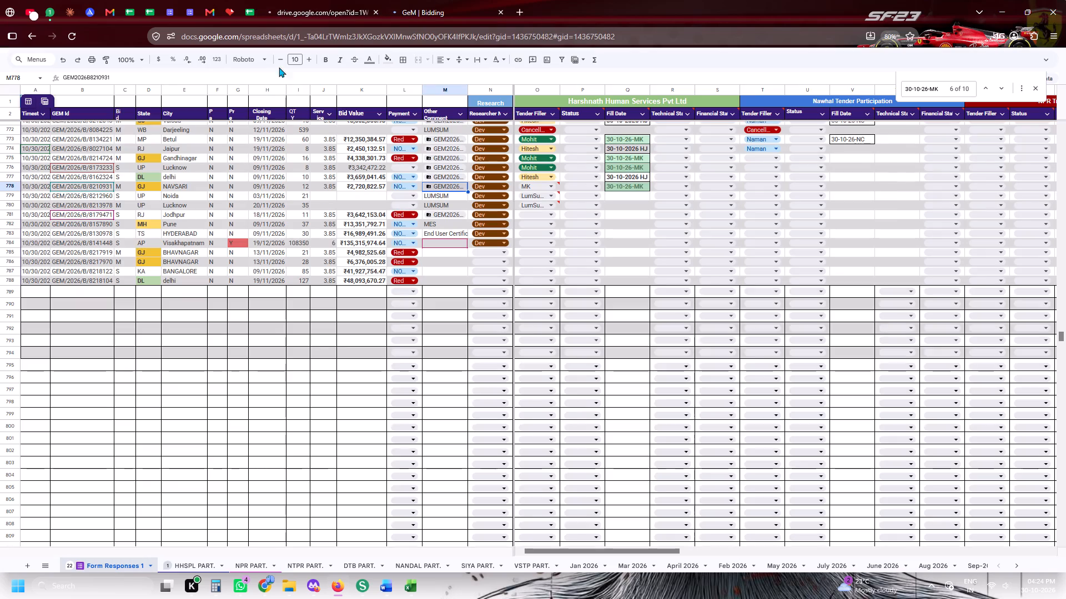
Set the Harshnath Tender Filler to Cancelled for the Pune and Hyderabad tenders in rows 782 and 783.
left_click(529, 225)
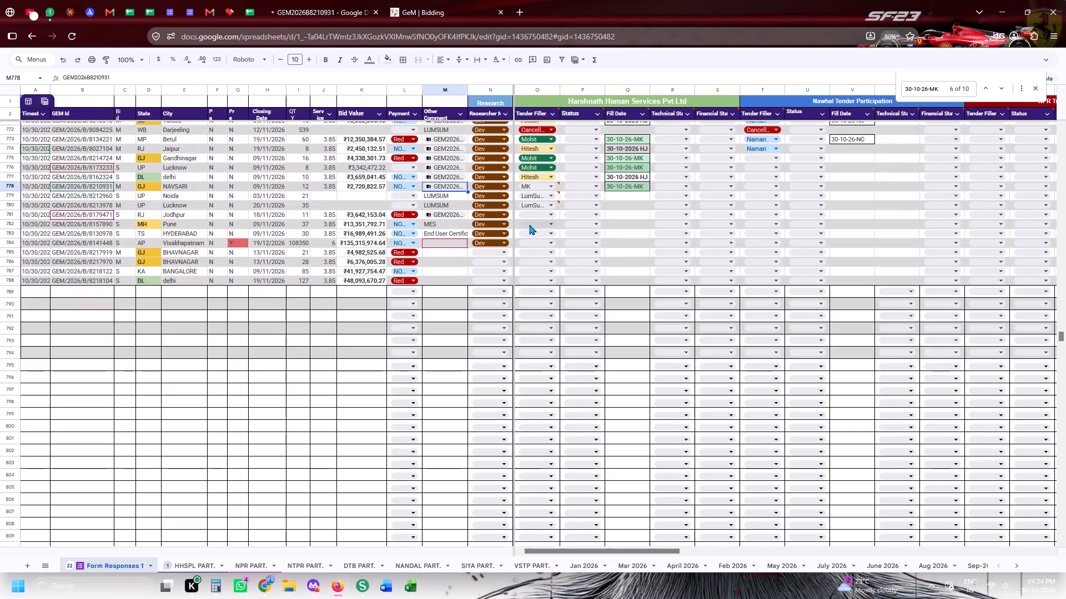
left_click(539, 275)
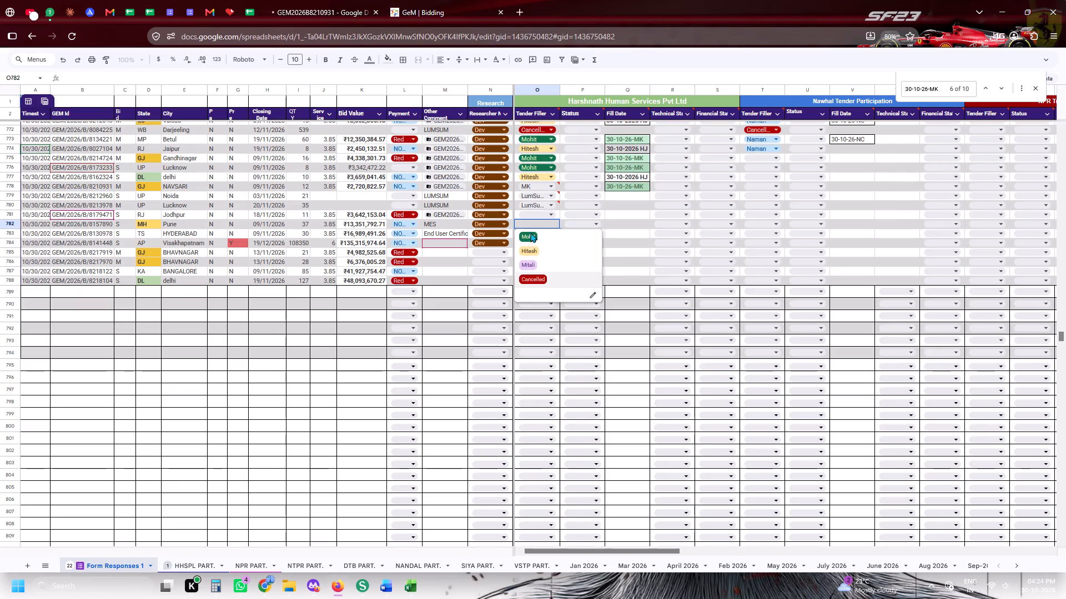
left_click(530, 232)
left_click(530, 282)
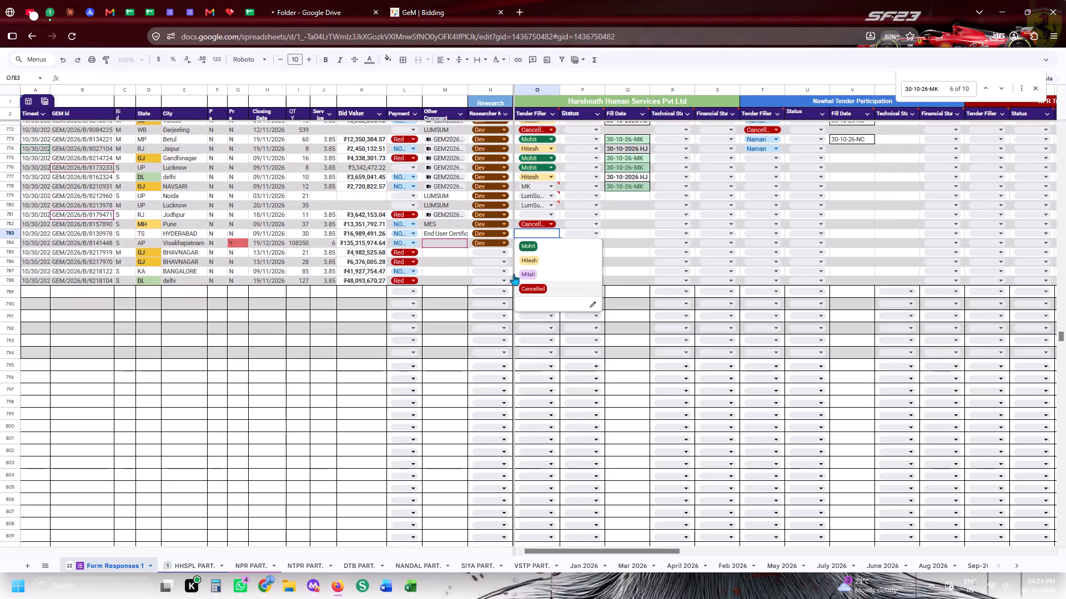
left_click(445, 253)
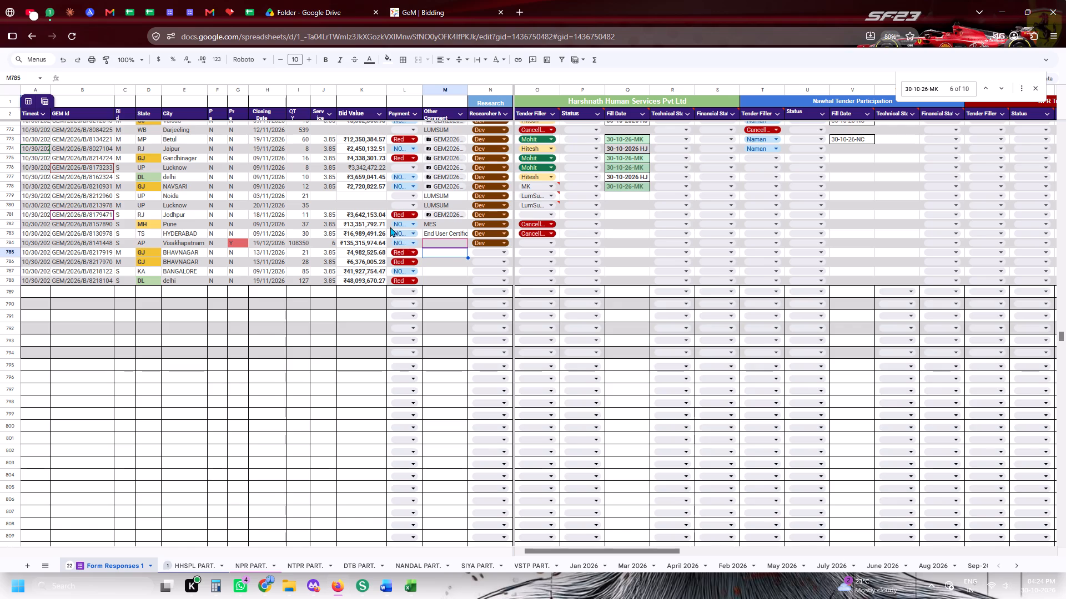
Clear the bid values of the cancelled tenders in rows 782, 783 and 770.
left_click(377, 227)
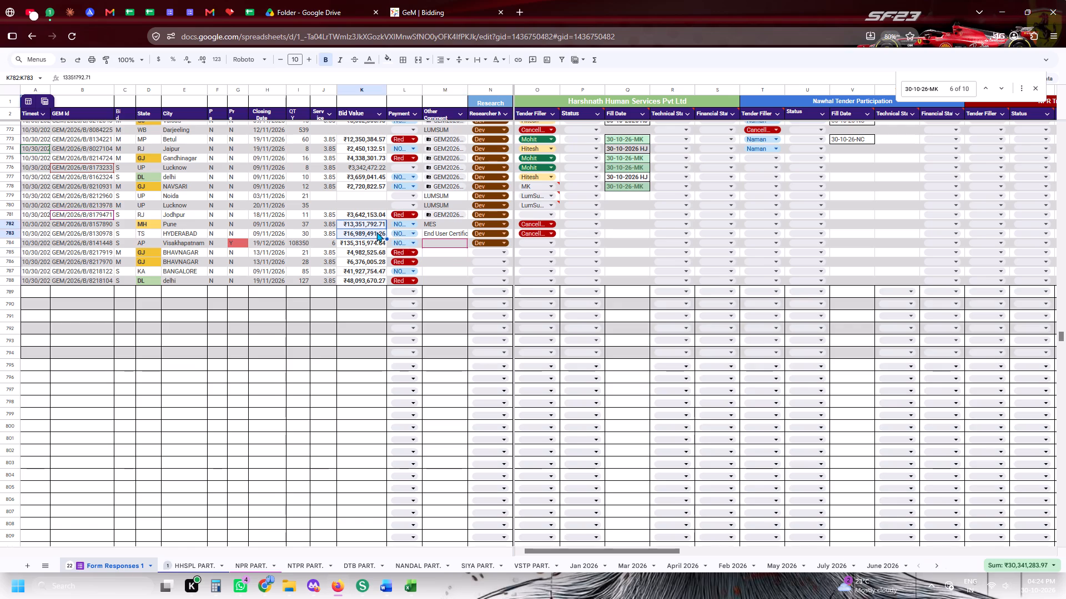
key("Delete")
left_click(433, 270)
scroll(437, 270, "up", 1)
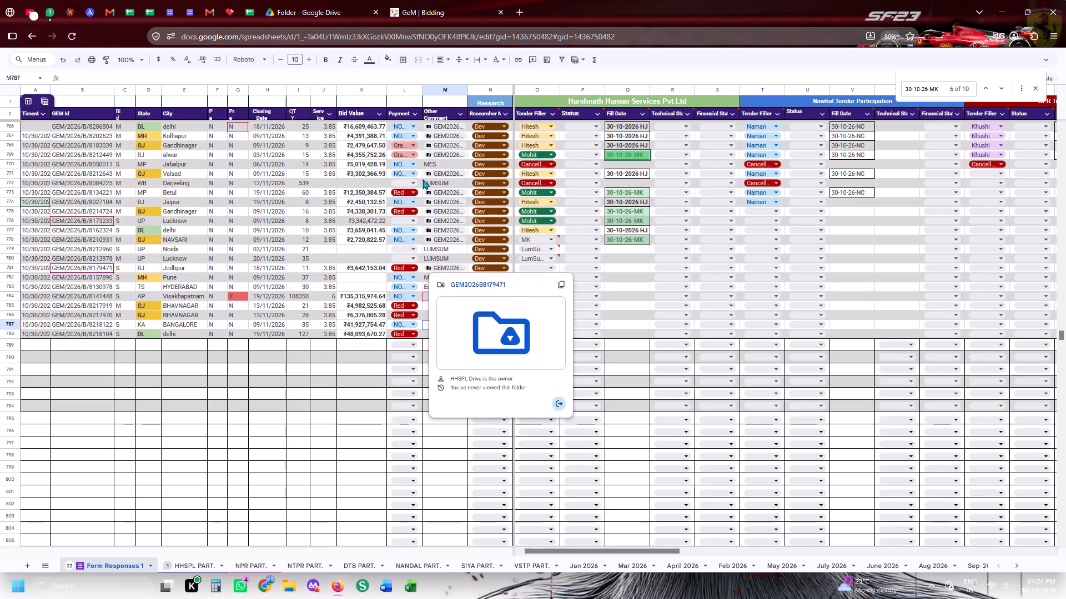
left_click(344, 166)
key("Delete")
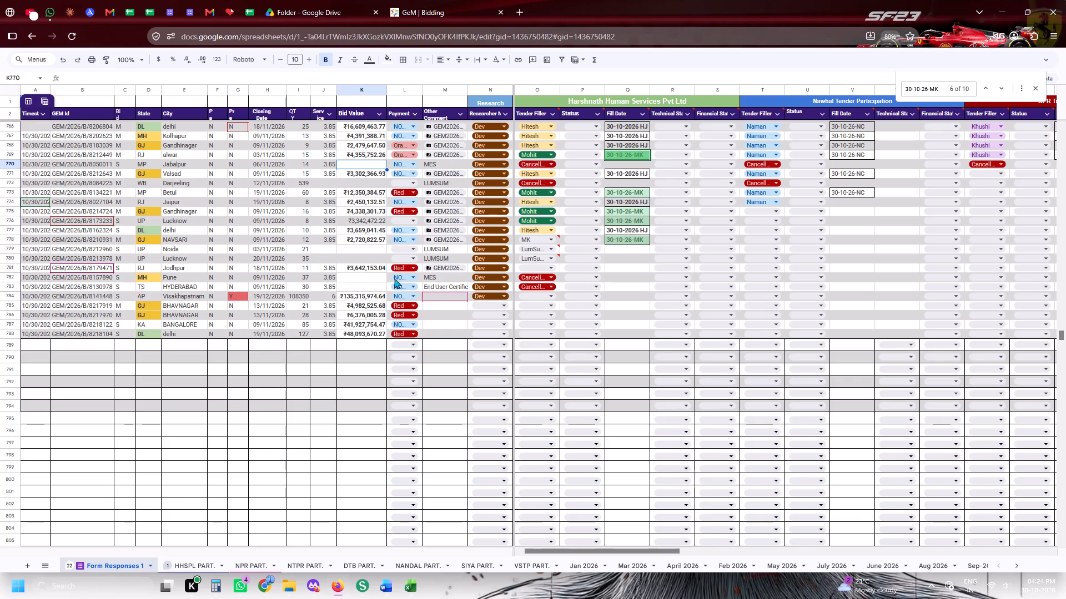
left_click(430, 317)
Switch back to the GeM bid participation page and open catalogue selection for the third entry, with 3 resources to be hired.
left_click(430, 0)
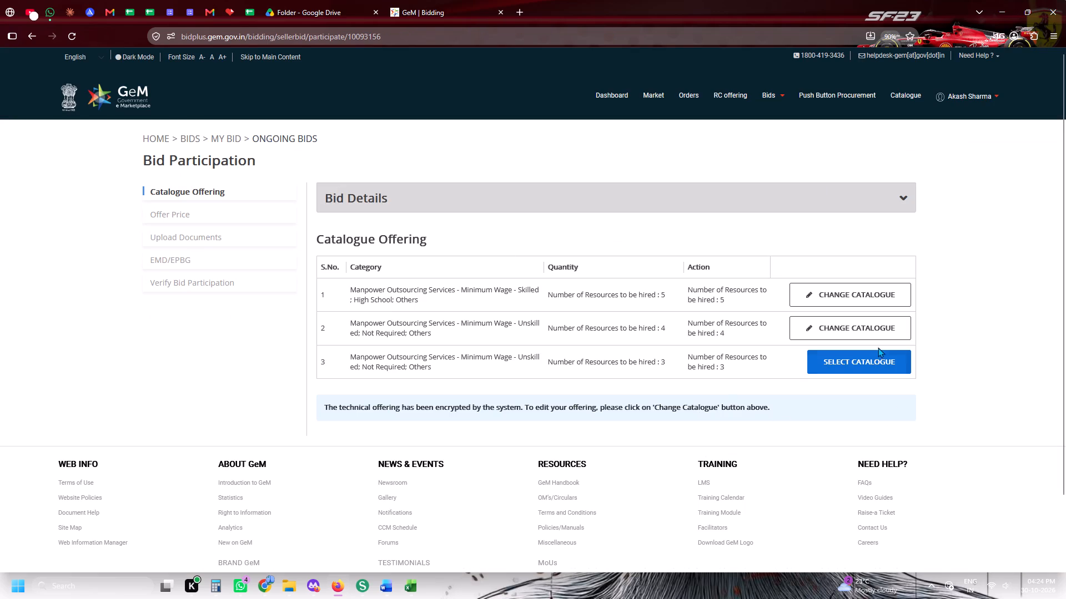
left_click(878, 349)
left_click(874, 356)
scroll(575, 235, "down", 3)
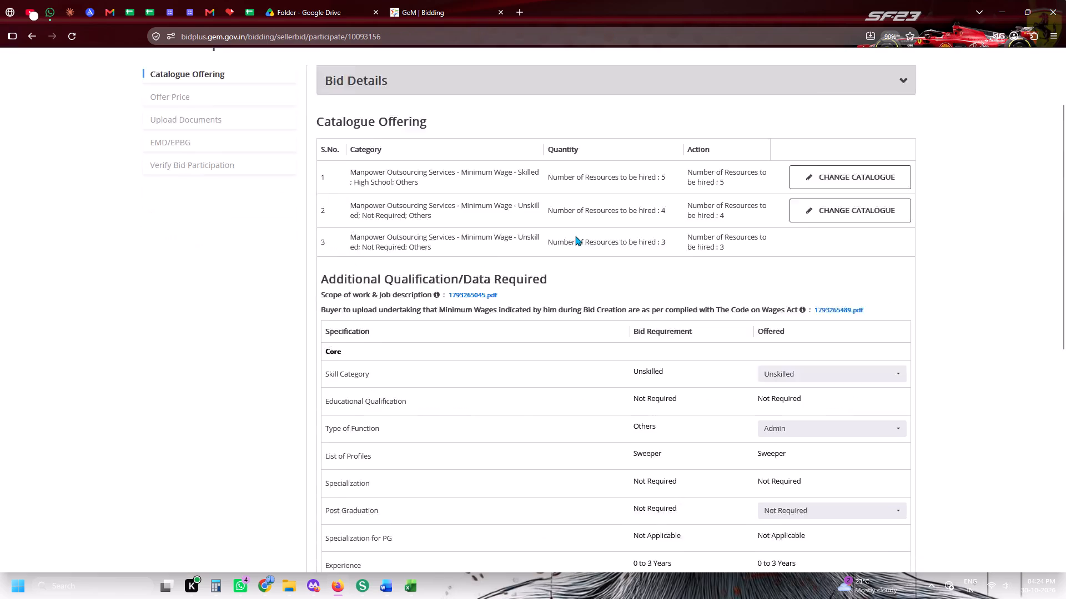
Set the offered Type of Function to Others for the third catalogue entry, matching the bid requirement.
scroll(784, 286, "down", 1)
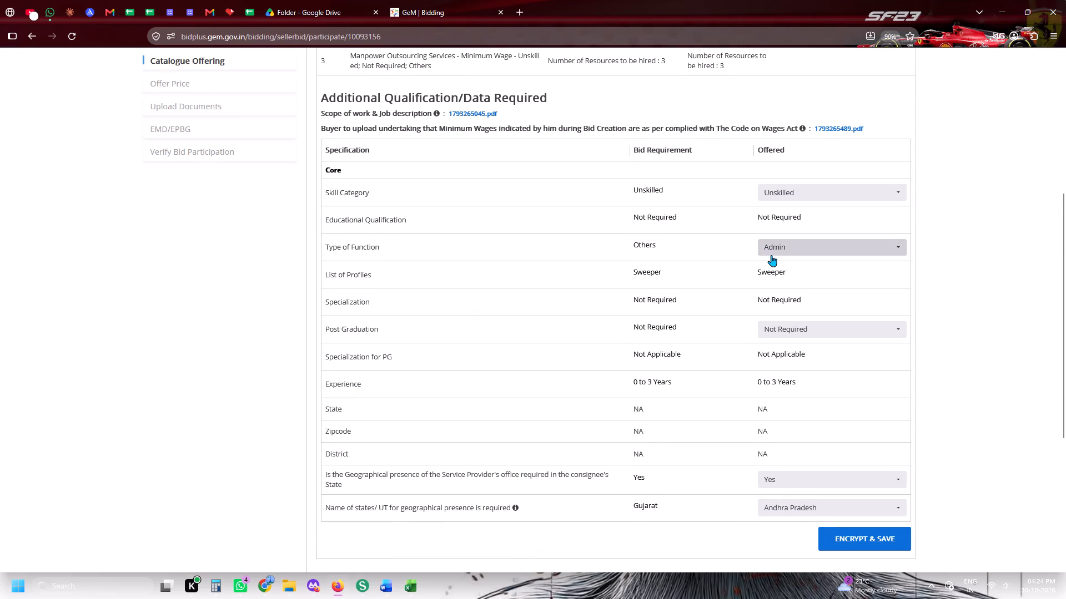
left_click(771, 255)
scroll(779, 294, "down", 3)
left_click(777, 306)
scroll(777, 306, "down", 2)
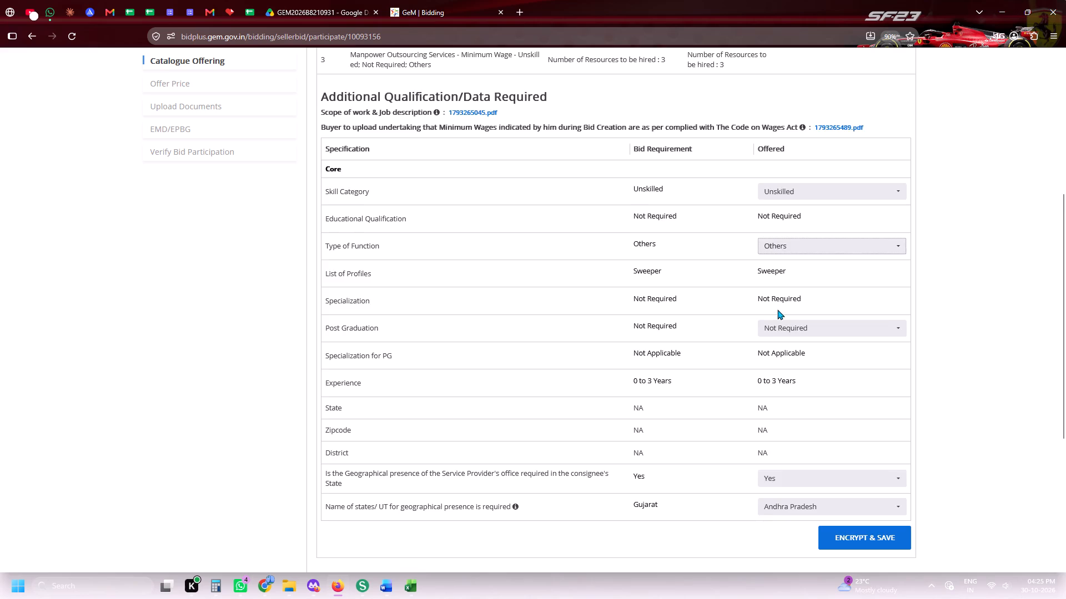
Set the offered state for geographical presence to Gujarat only, and encrypt and save the third entry's offering.
scroll(777, 309, "down", 1)
left_click(775, 290)
left_click(777, 311)
left_click(755, 306)
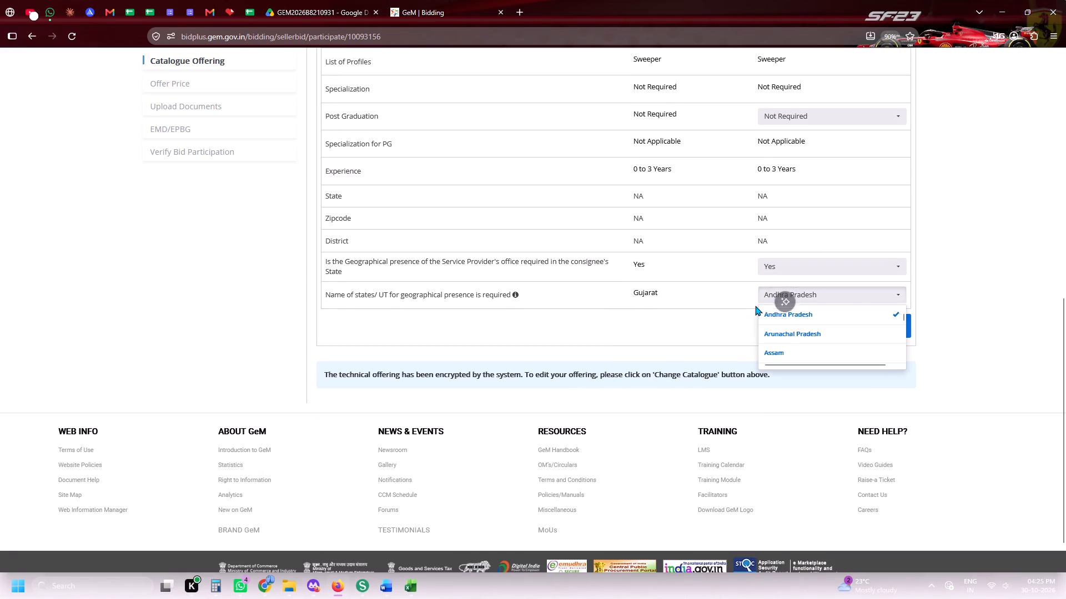
left_click(793, 290)
left_click(793, 316)
left_click(611, 326)
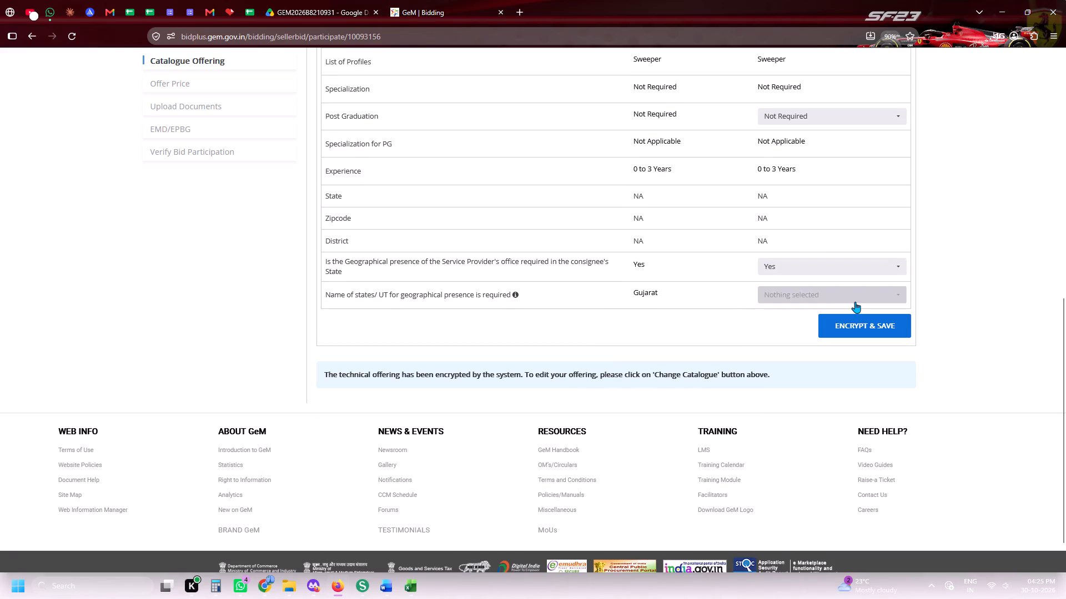
left_click(855, 302)
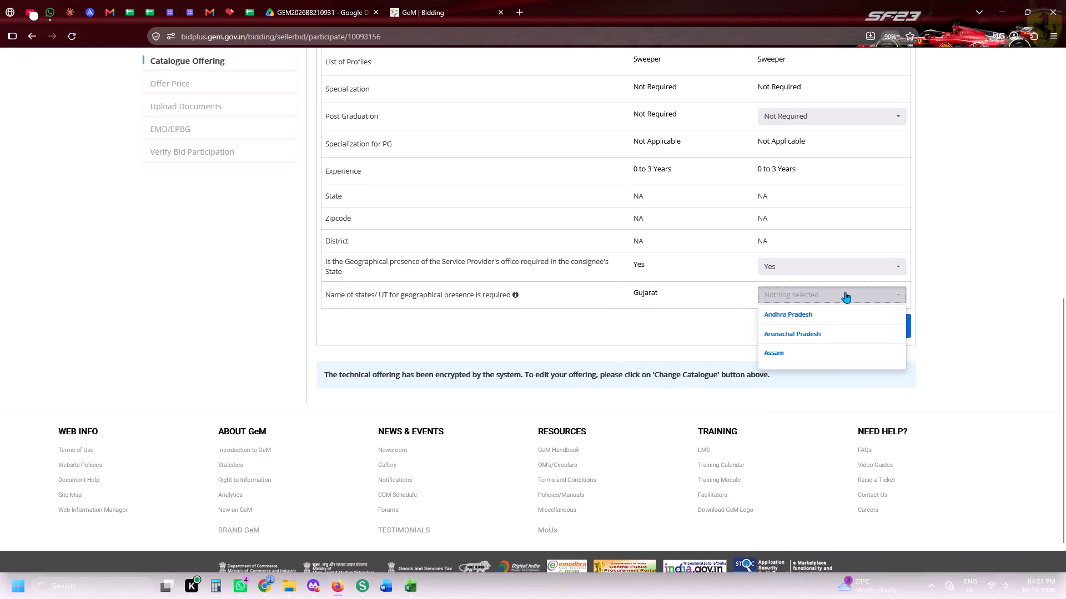
key("g")
key("g")
left_click(773, 356)
left_click(711, 321)
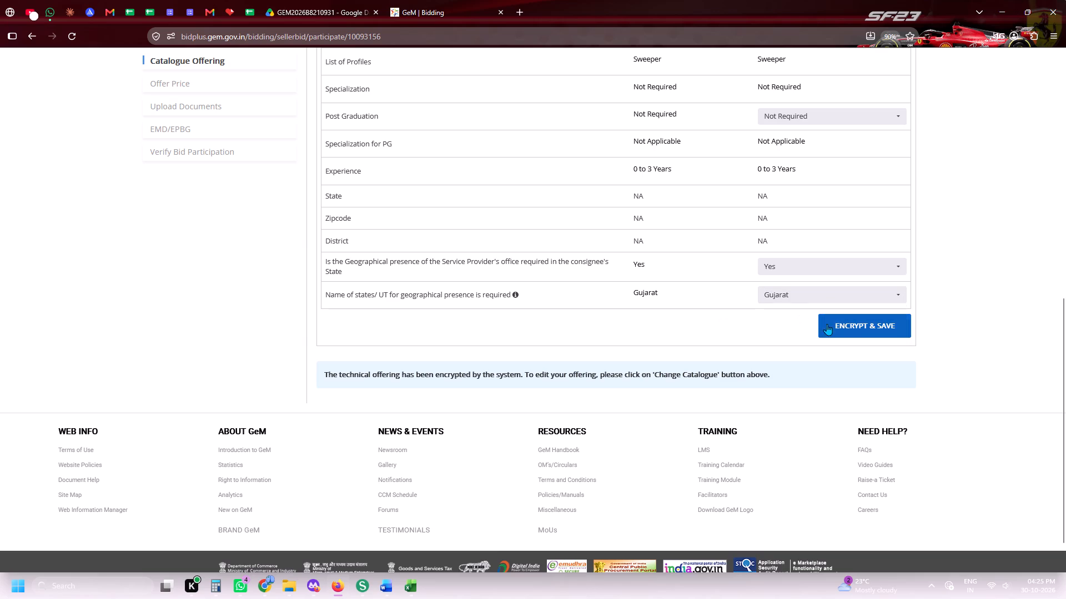
left_click(836, 322)
Review REQUIRED DOCUMENTS.pdf in the Drive folder for GEM/2026/B/8210931, close its preview and return to the tender tracker.
left_click(323, 0)
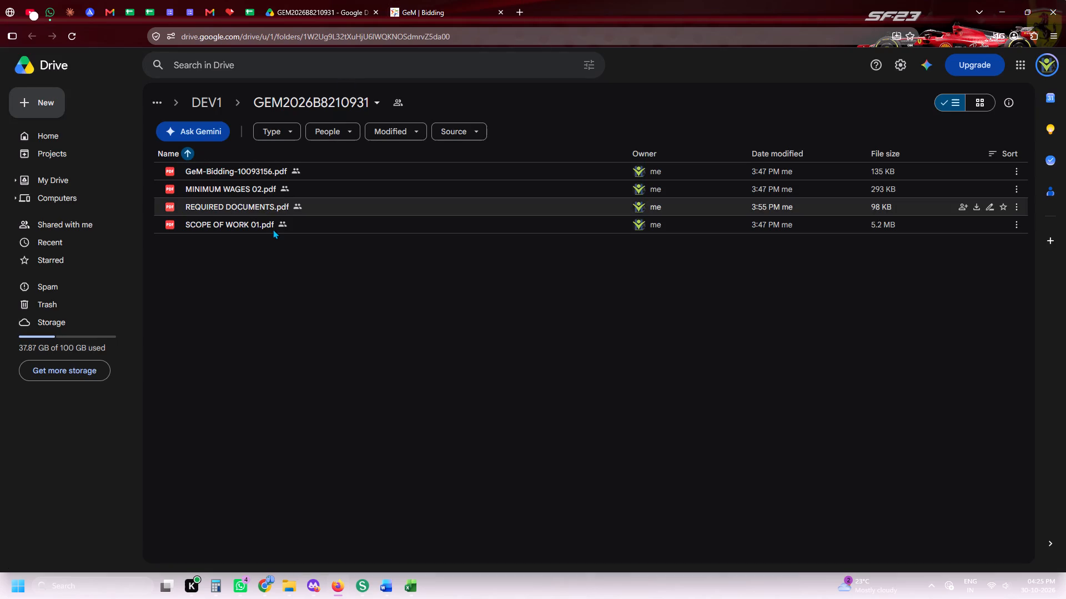
double_click(268, 213)
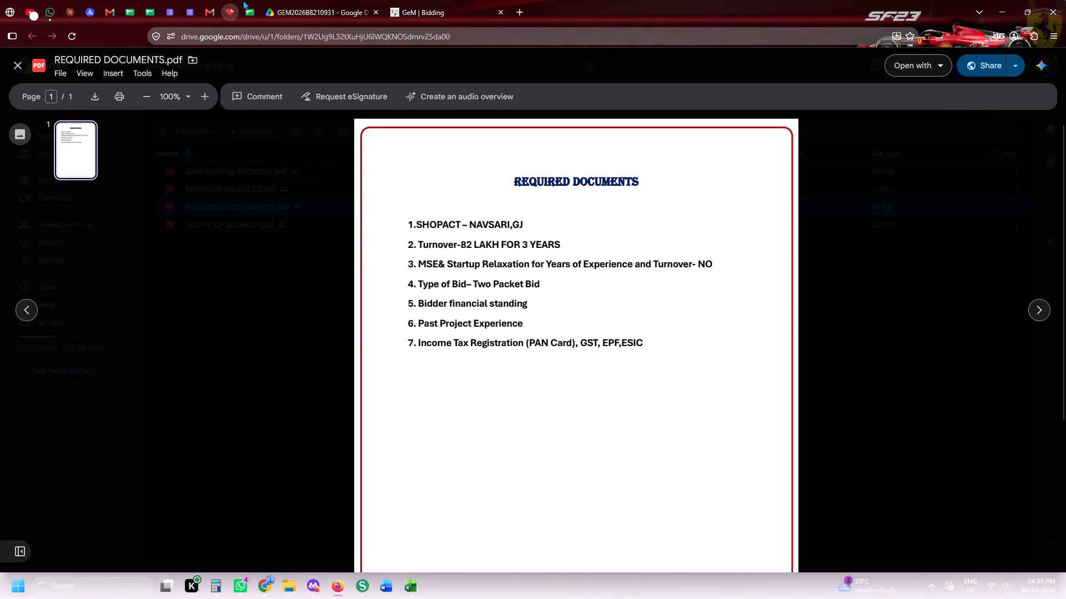
left_click(258, 1)
left_click(278, 0)
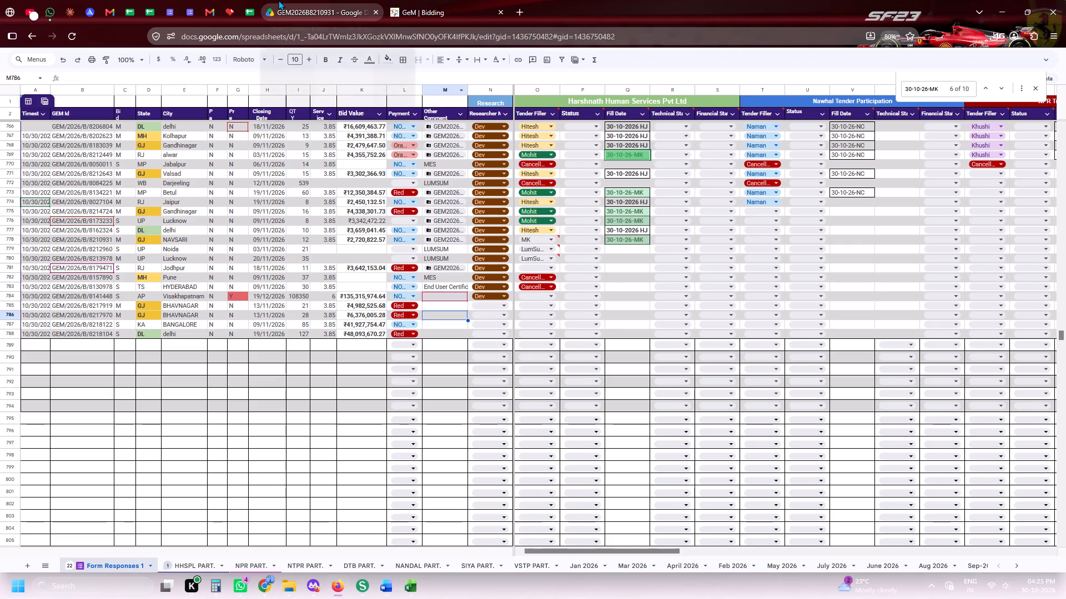
left_click(22, 64)
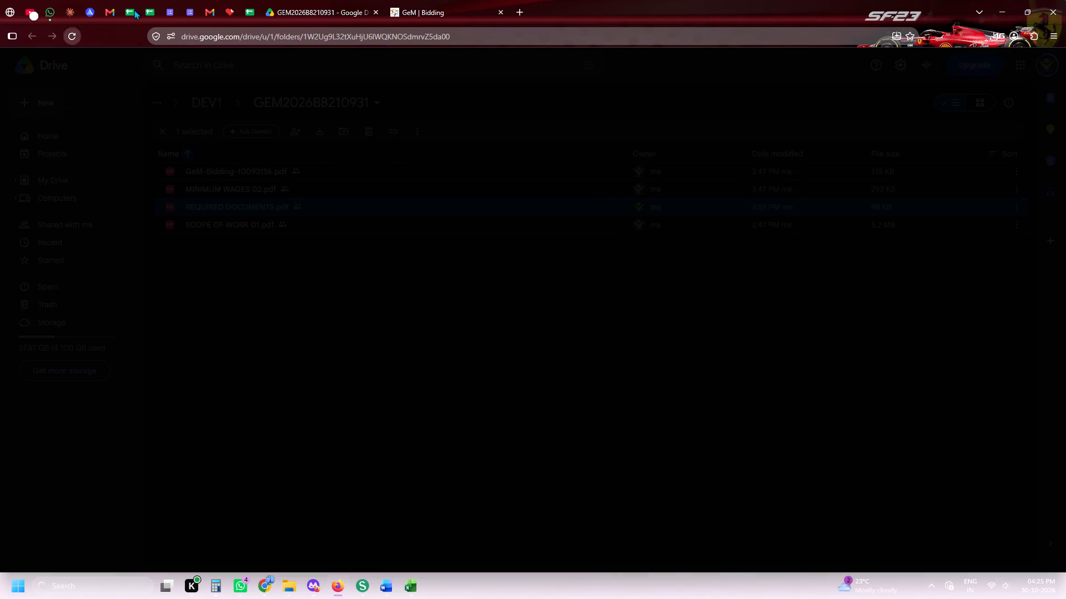
left_click(245, 7)
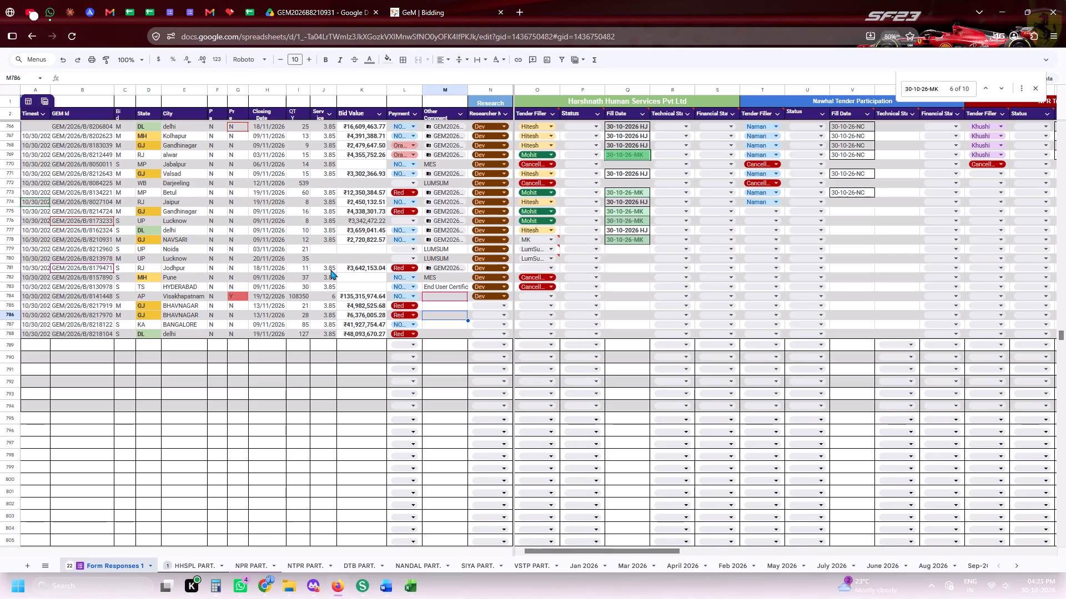
Download MINIMUM WAGES 02.pdf and SCOPE OF WORK 01.pdf from the bid's Drive folder.
left_click(331, 0)
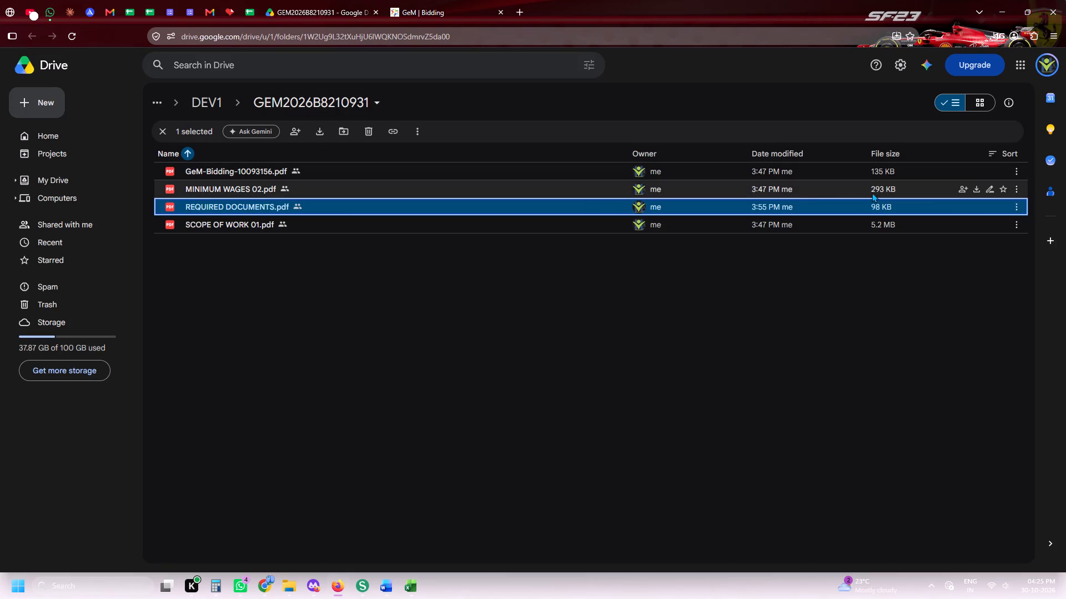
left_click(976, 186)
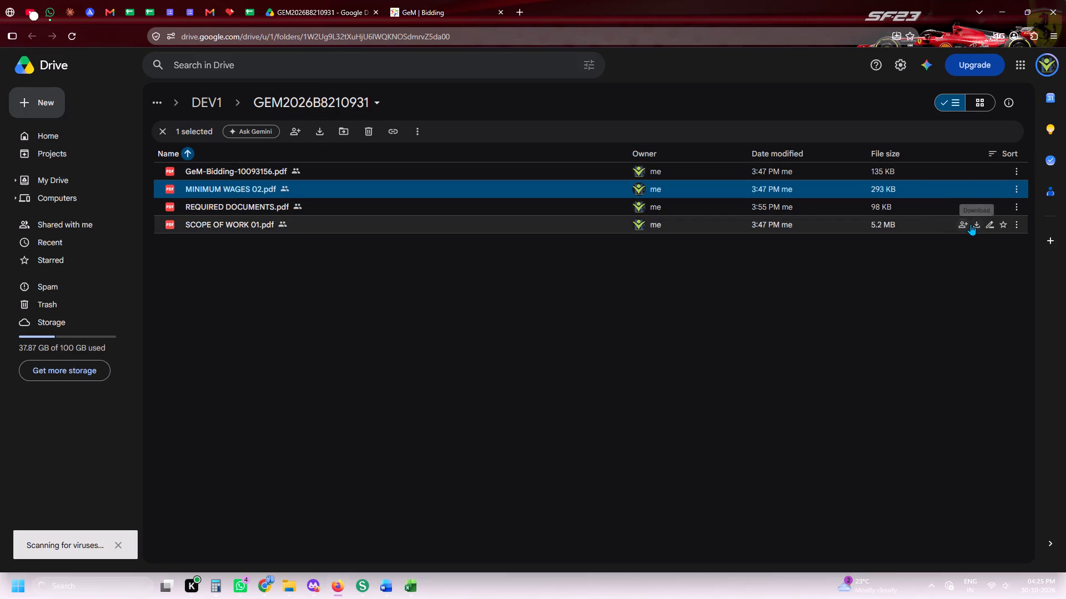
left_click(976, 224)
Switch to Sejda PDF Desktop and start a new merge with SCOPE OF WORK 01-22 and MINIMUM WAGES 02-9 from Downloads.
left_click(381, 588)
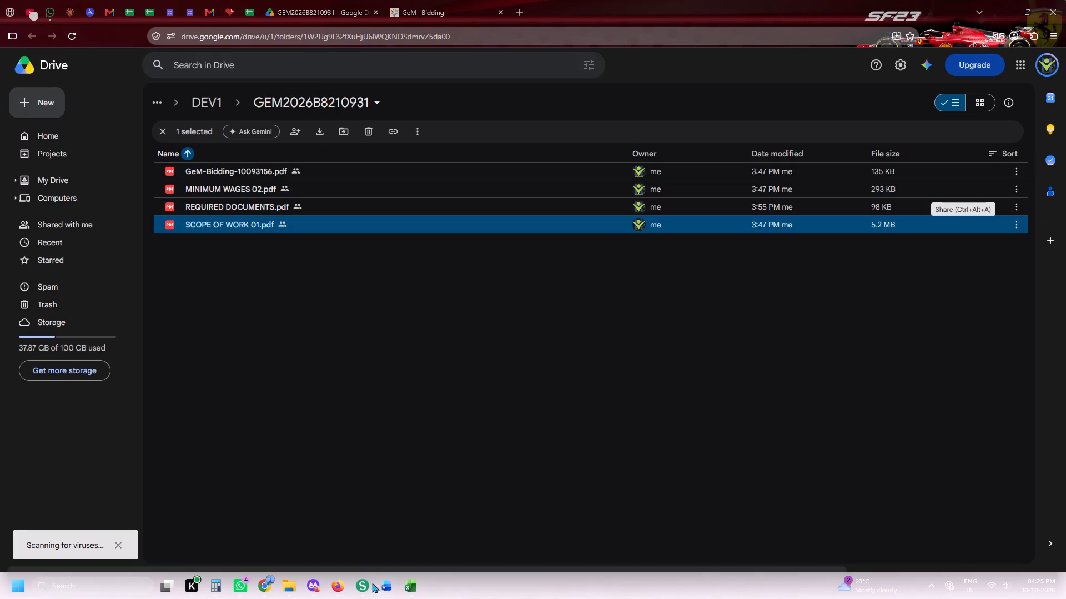
left_click(363, 580)
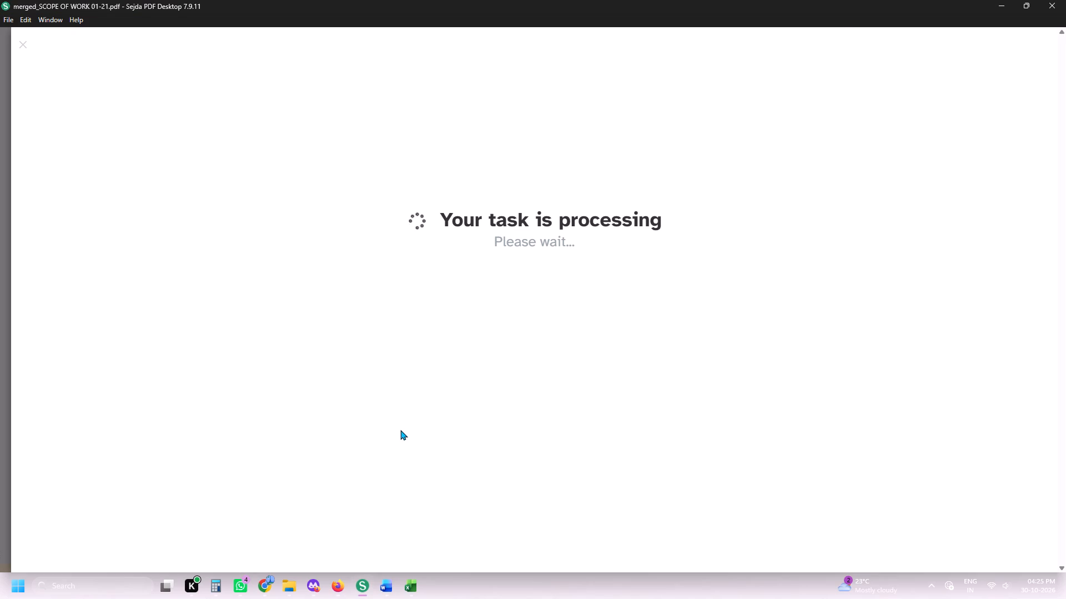
left_click(734, 386)
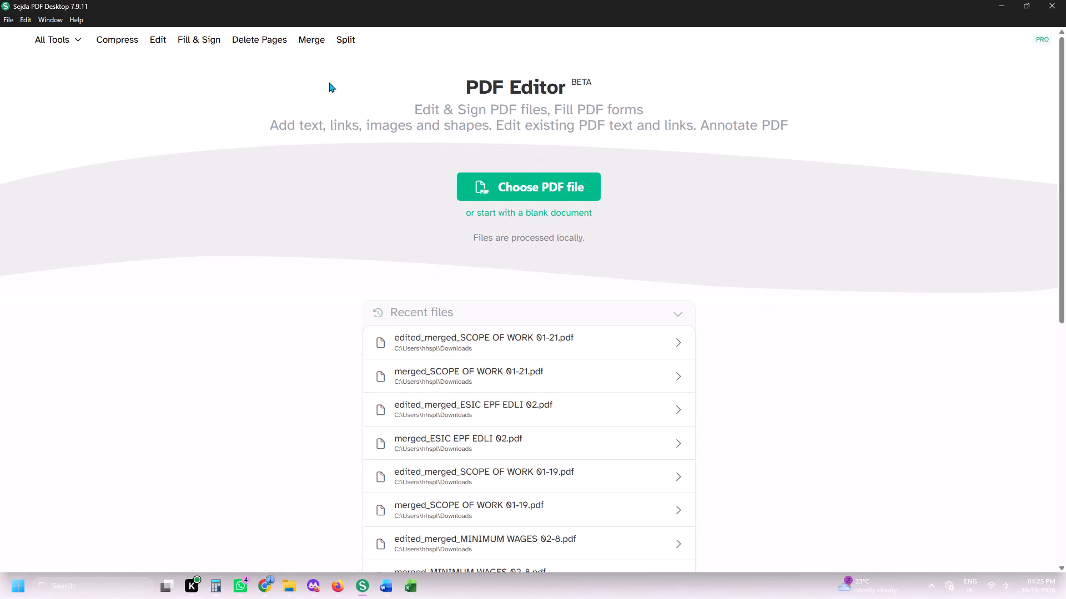
left_click(311, 26)
left_click(308, 45)
left_click(470, 190)
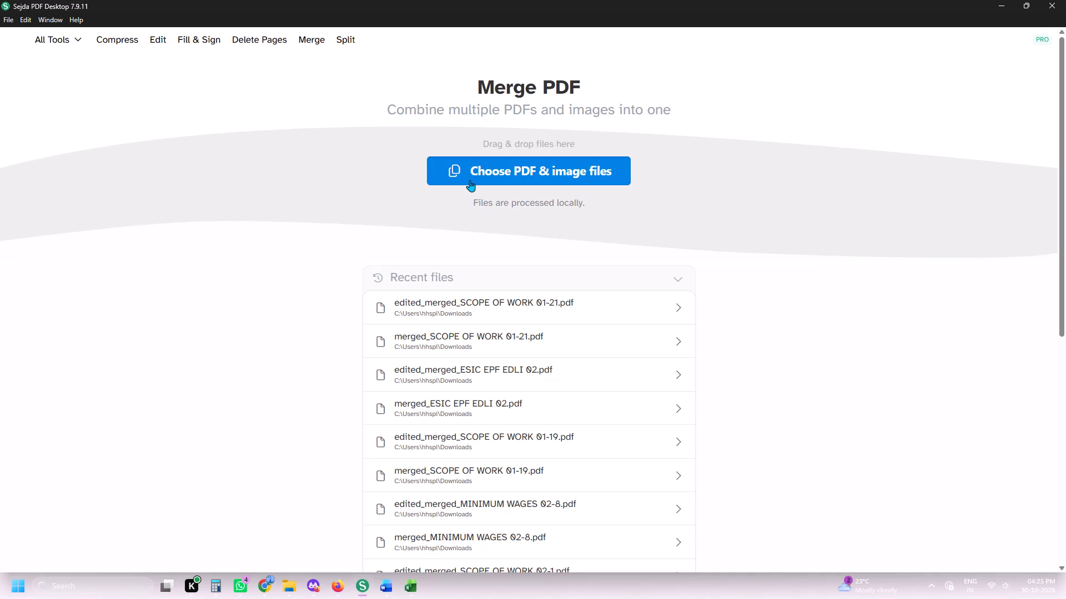
left_click(470, 180)
scroll(168, 158, "up", 2)
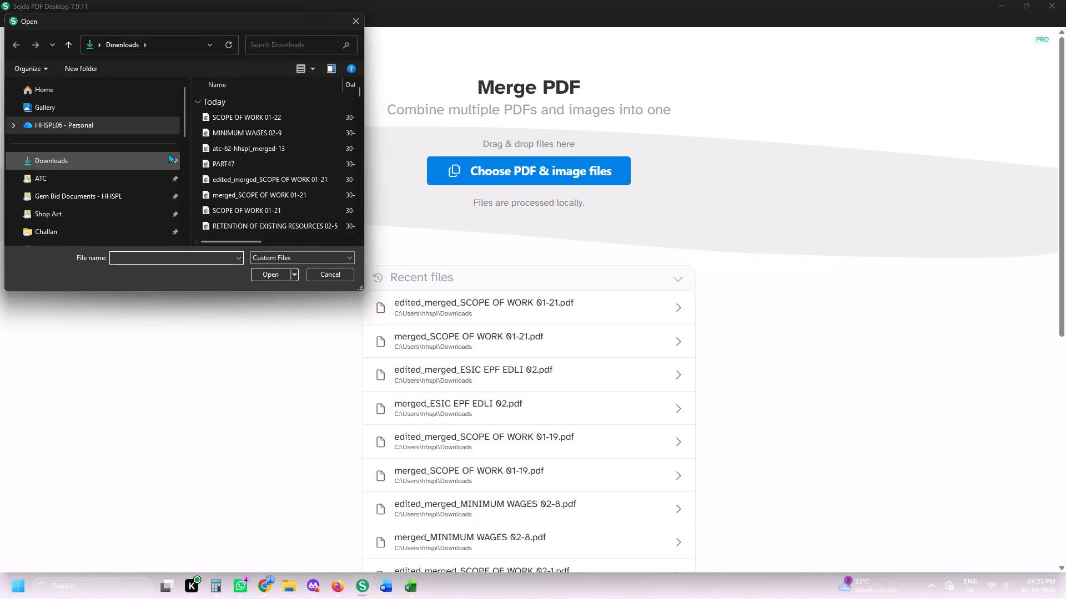
left_click_drag(194, 115, 200, 130)
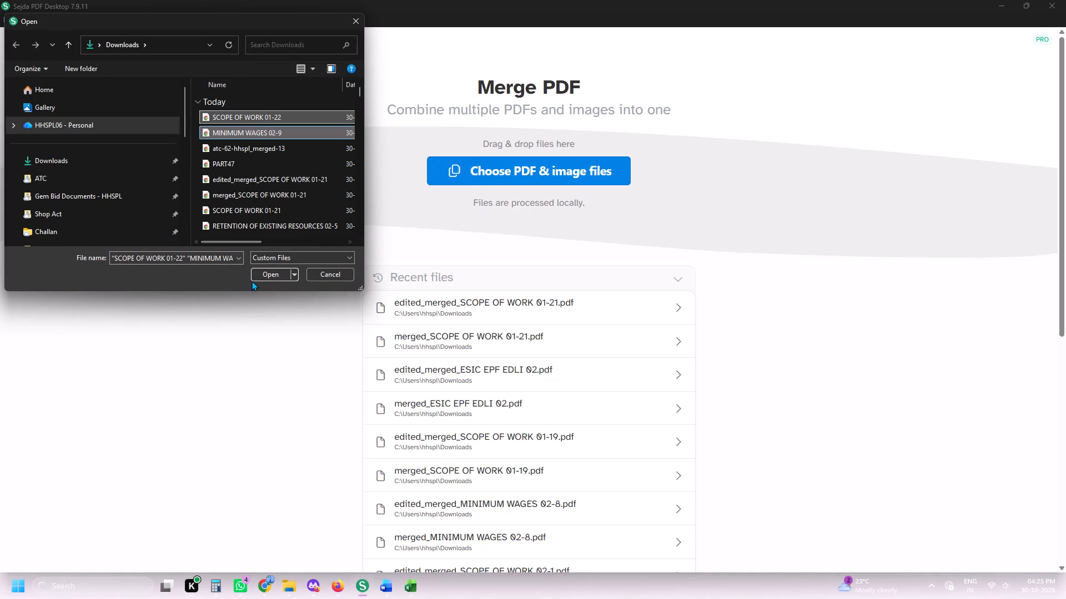
left_click(255, 278)
Place SCOPE OF WORK 01-22 before MINIMUM WAGES 02-9 and merge them into Downloads as merged_SCOPE OF WORK 01-22.
left_click_drag(569, 262, 392, 258)
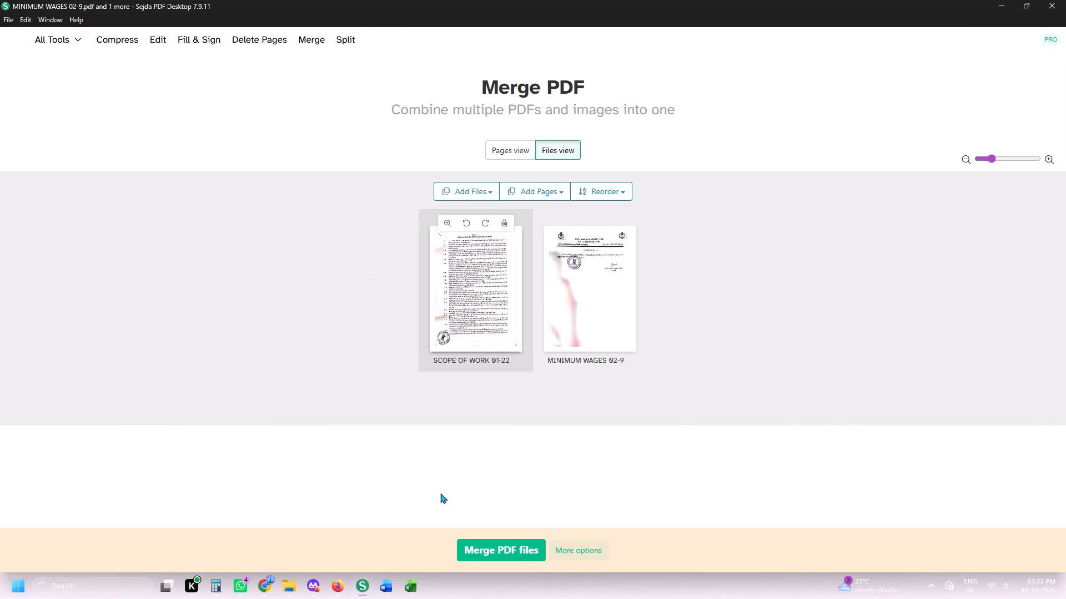
left_click(487, 540)
left_click(28, 113)
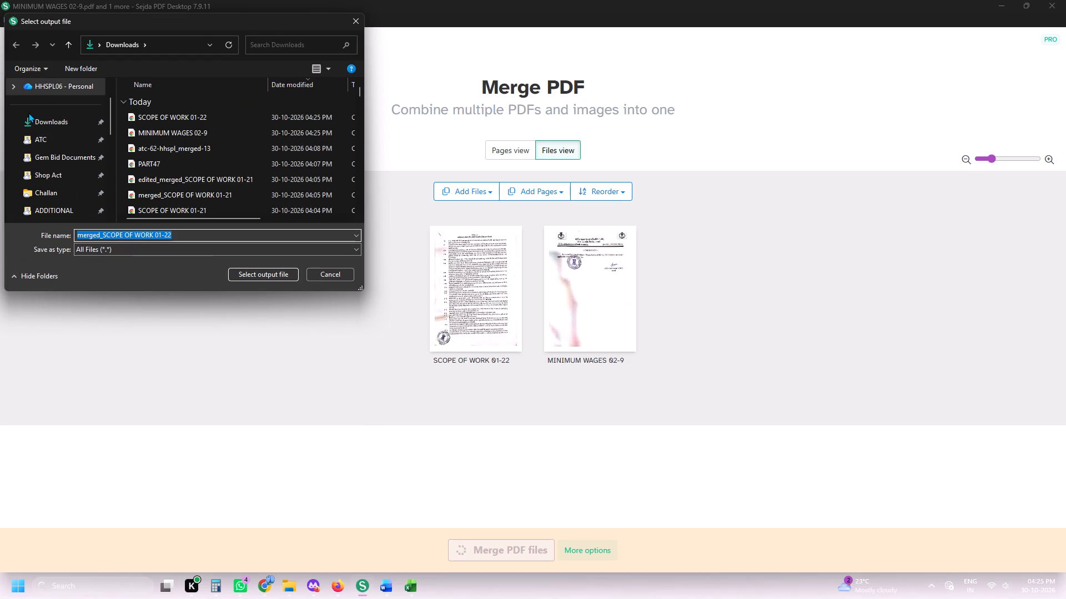
left_click(64, 124)
left_click(225, 275)
left_click(225, 275)
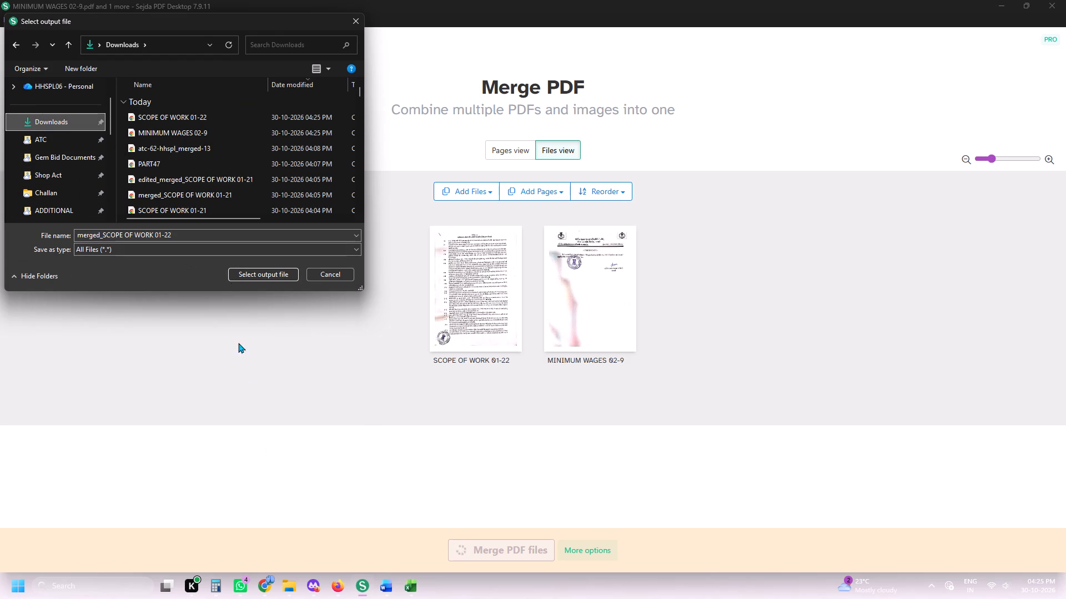
left_click(263, 283)
left_click(265, 276)
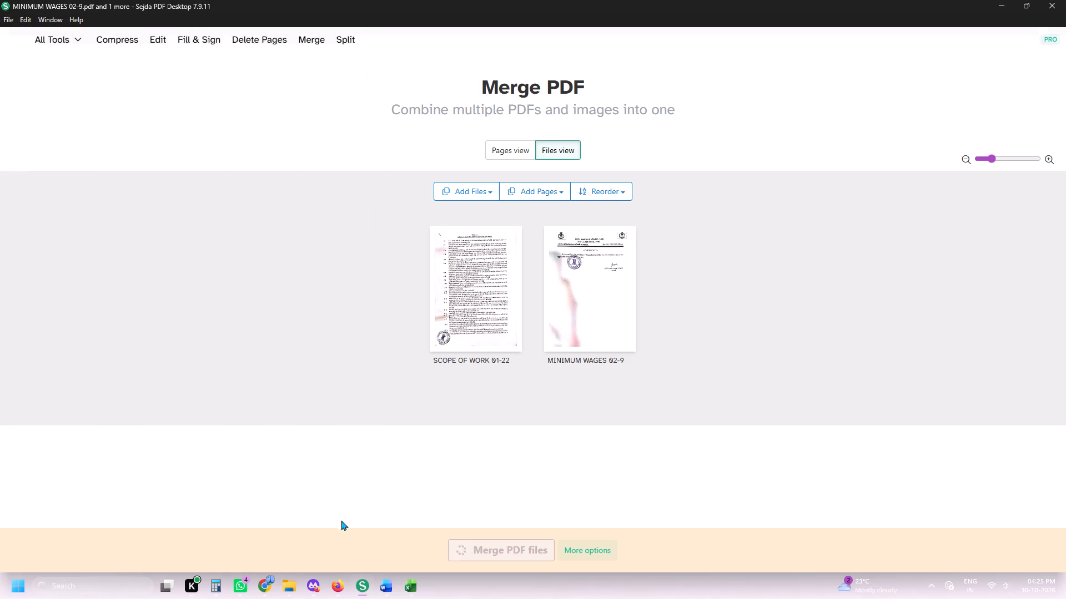
Switch to Firefox and look over the downloaded MINIMUM WAGES 02-9.pdf.
left_click(338, 582)
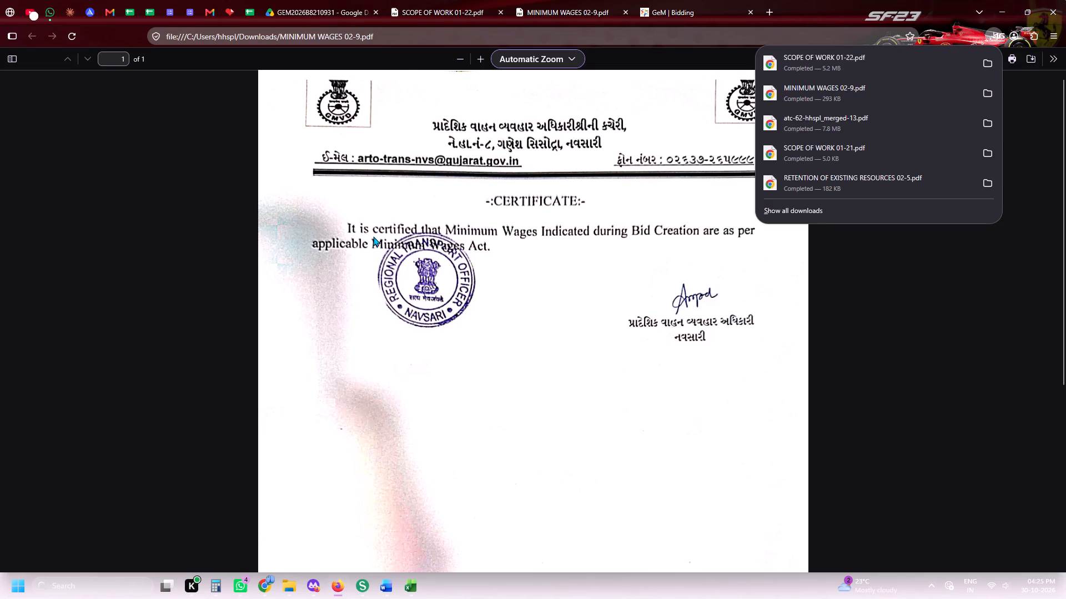
left_click(373, 236)
scroll(375, 238, "down", 17)
scroll(387, 263, "up", 14)
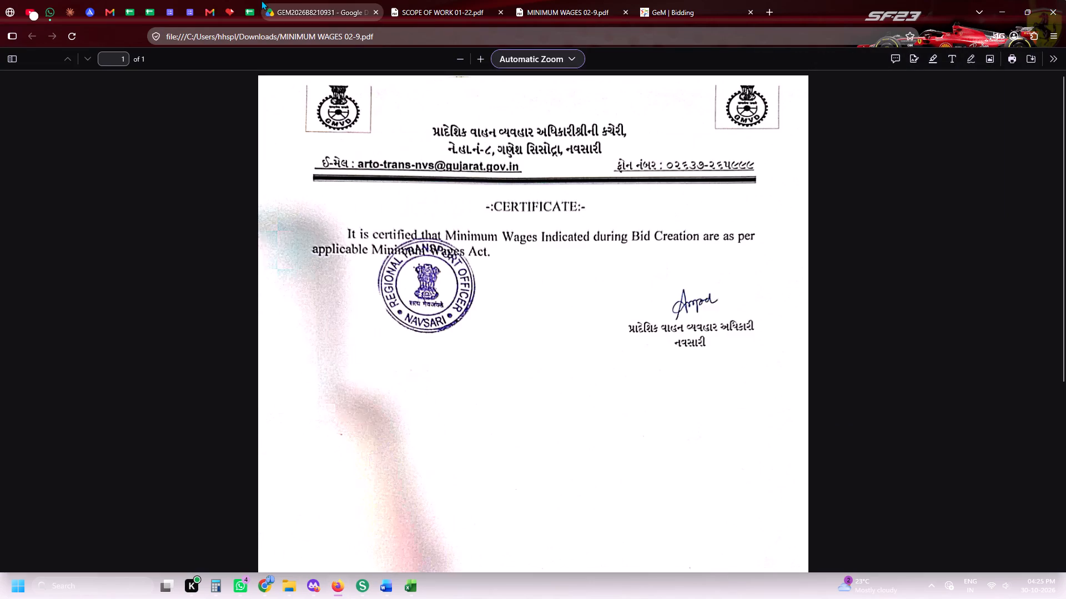
Open the Merge PDF tool on the iLovePDF site.
left_click(227, 0)
left_click(117, 68)
In Sejda, open the merged PDF for editing, place the Harshnath signature and stamp at page 1's lower edge, and repeat it on all pages.
key("alt+Tab")
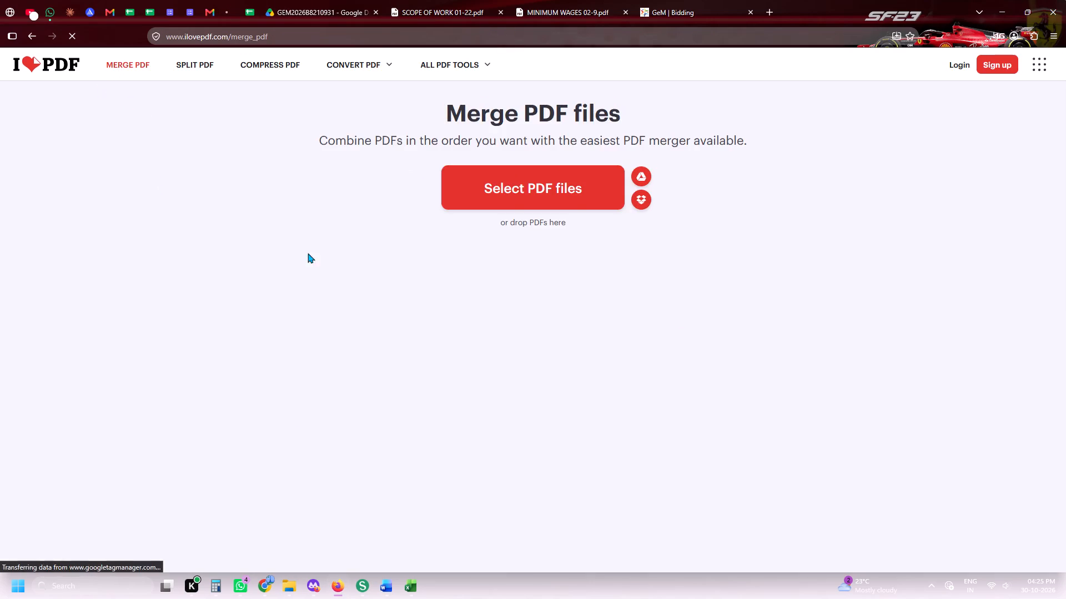
scroll(415, 219, "down", 10)
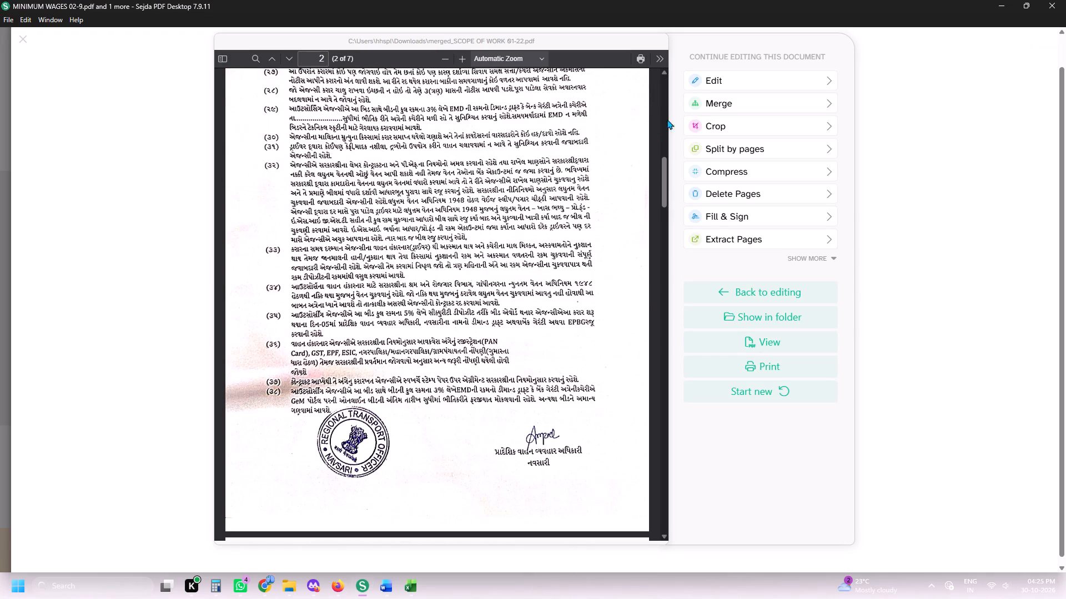
left_click(691, 84)
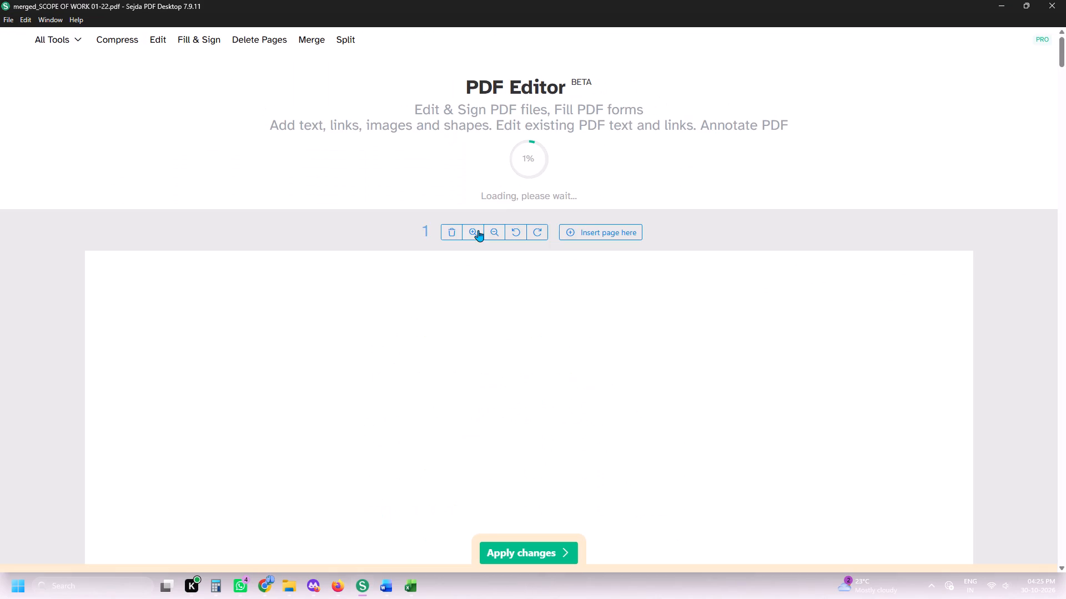
scroll(562, 184, "down", 3)
left_click(499, 171)
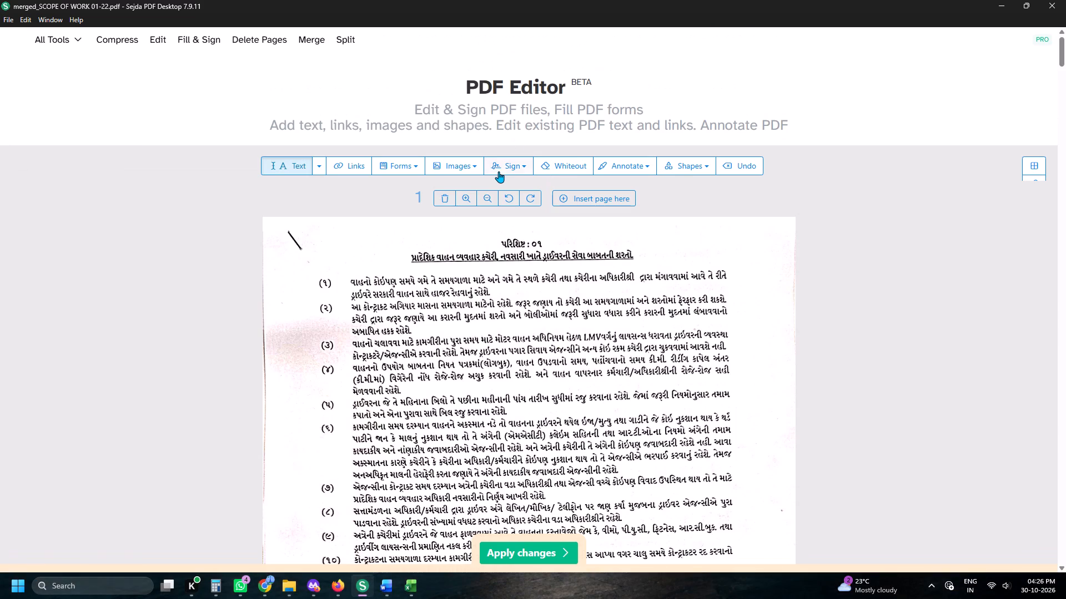
left_click(536, 245)
key("space")
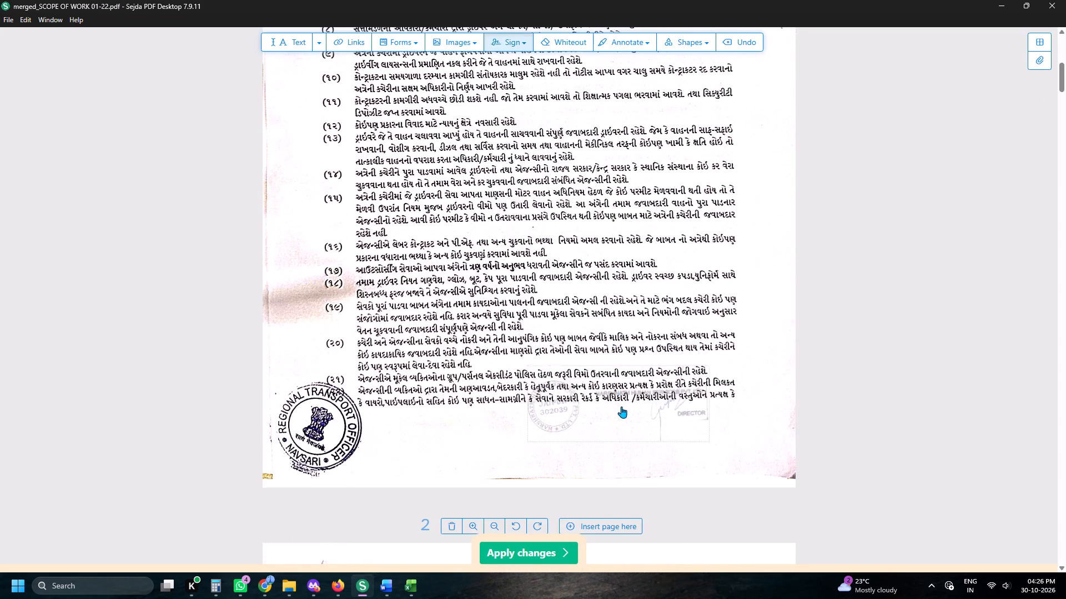
key("space")
scroll(625, 307, "up", 4)
left_click(640, 244)
left_click(596, 197)
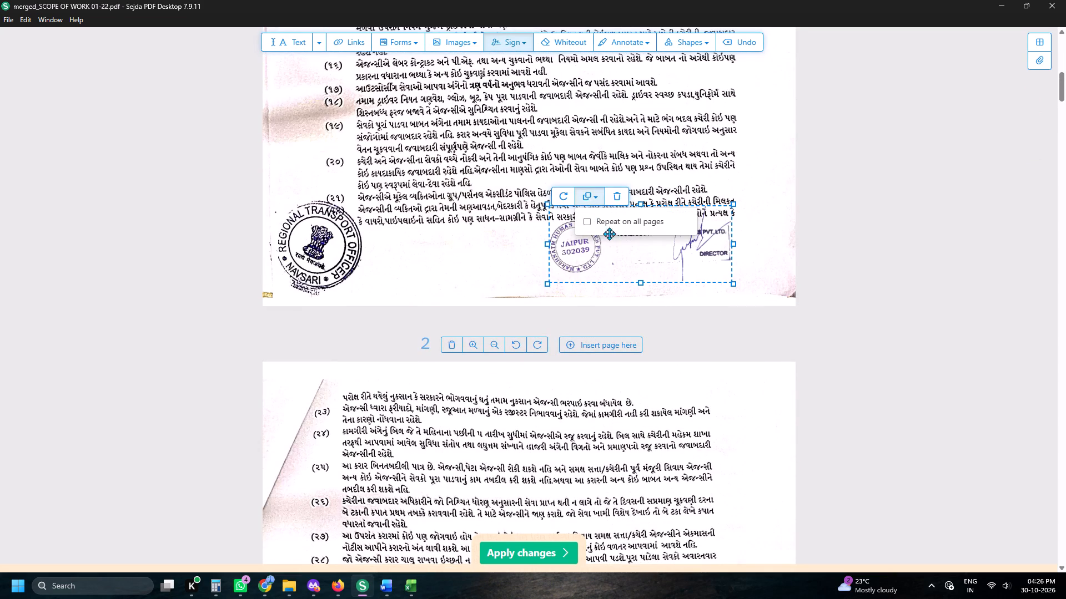
left_click(609, 223)
Check the signature and stamp placement through to the last page of the merged PDF and apply the changes.
key("space")
key("space")
key("space")
key("space")
key("space")
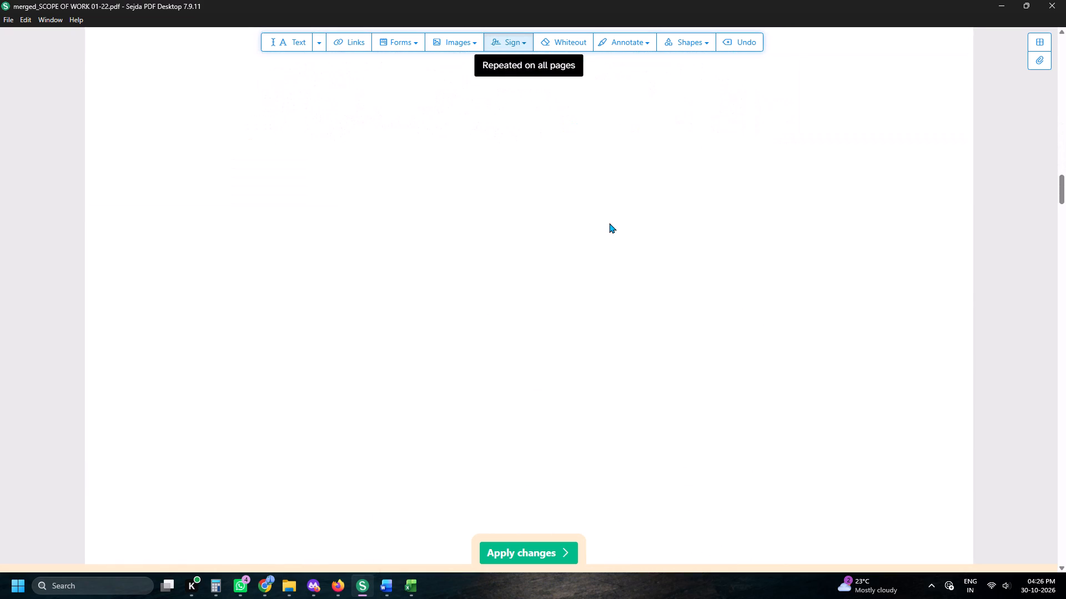
key("space")
key("space")
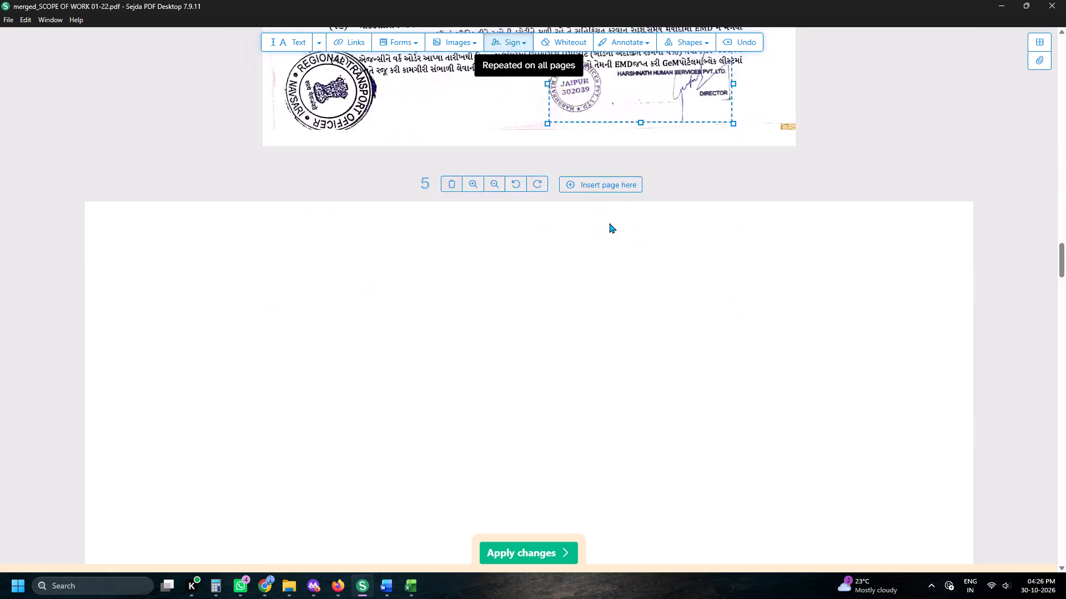
key("space")
key("space")
key("space")
key("space")
scroll(538, 407, "up", 6)
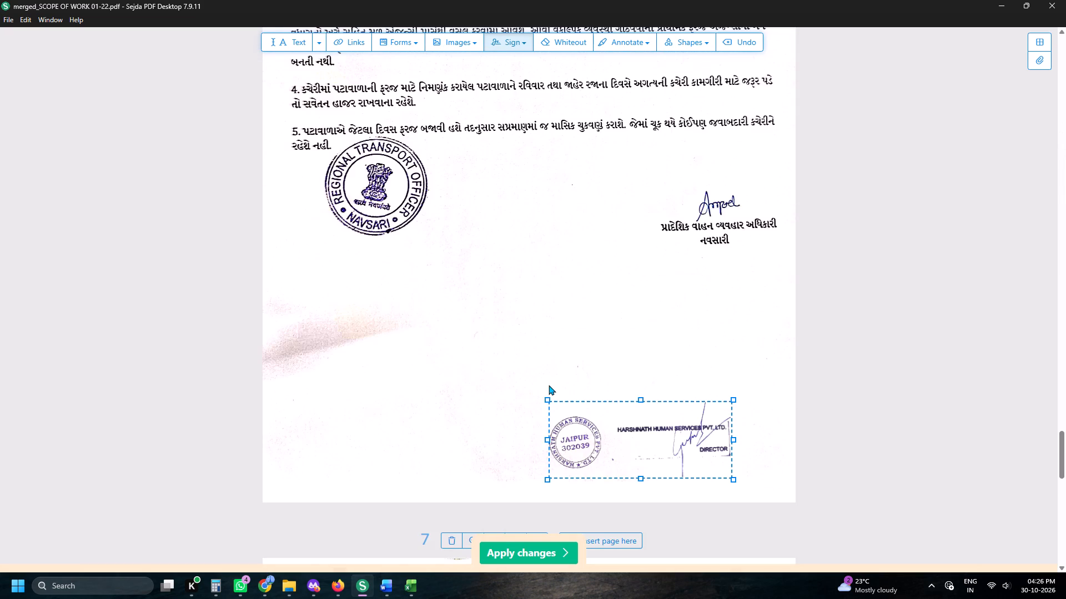
key("space")
key("space")
key("space")
left_click(512, 554)
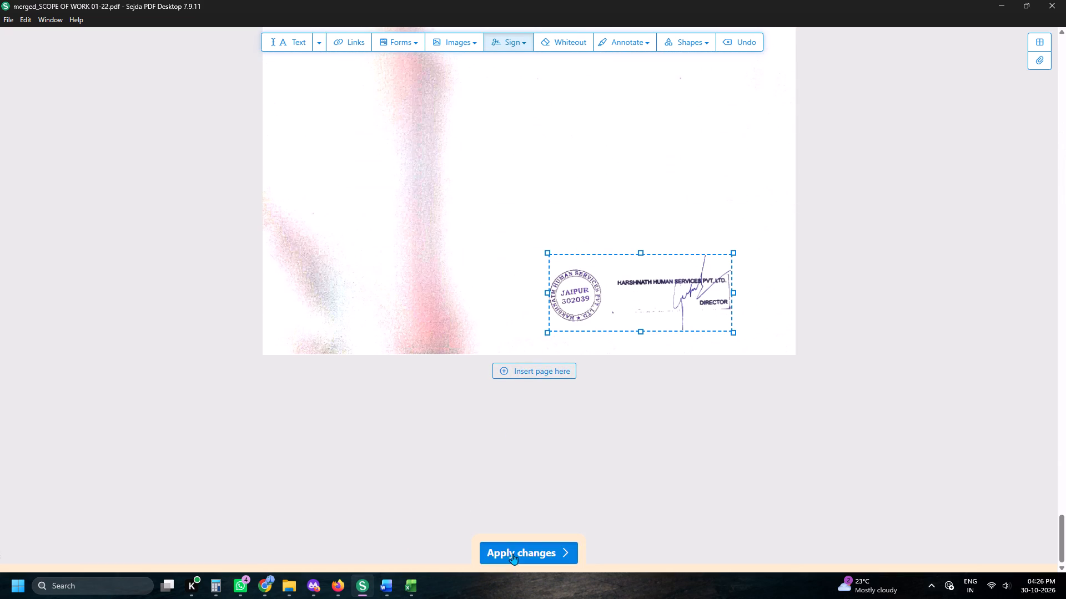
Save the signed PDF in the Downloads folder as edited_merged_SCOPE OF WORK 01-22.
left_click(64, 135)
left_click(64, 125)
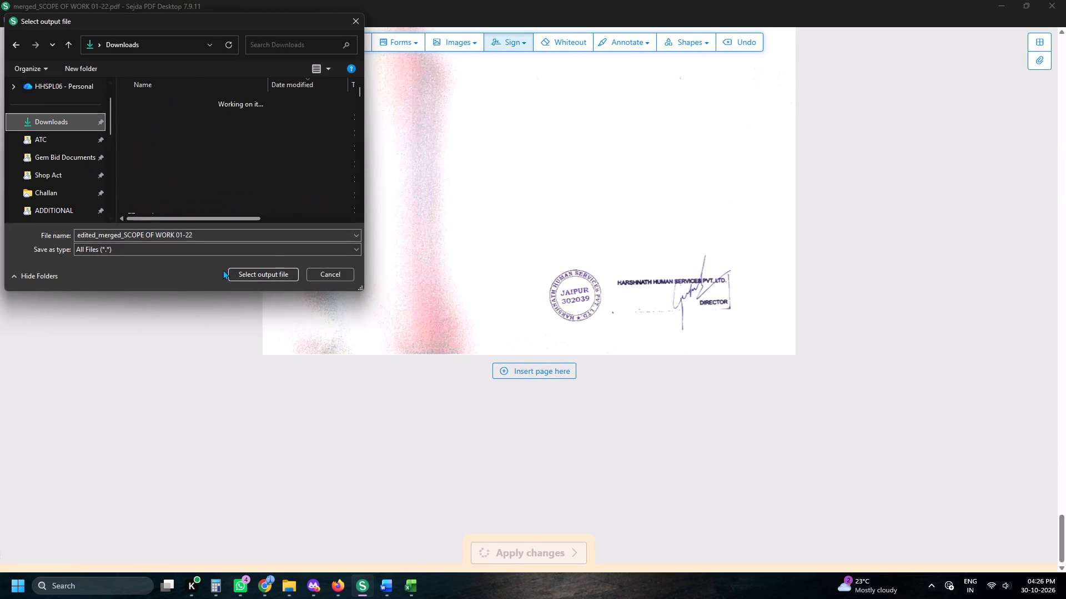
left_click(250, 274)
Switch to Firefox and load edited_merged_SCOPE OF WORK 01-22 from Downloads into the iLovePDF Merge PDF tool.
left_click(335, 584)
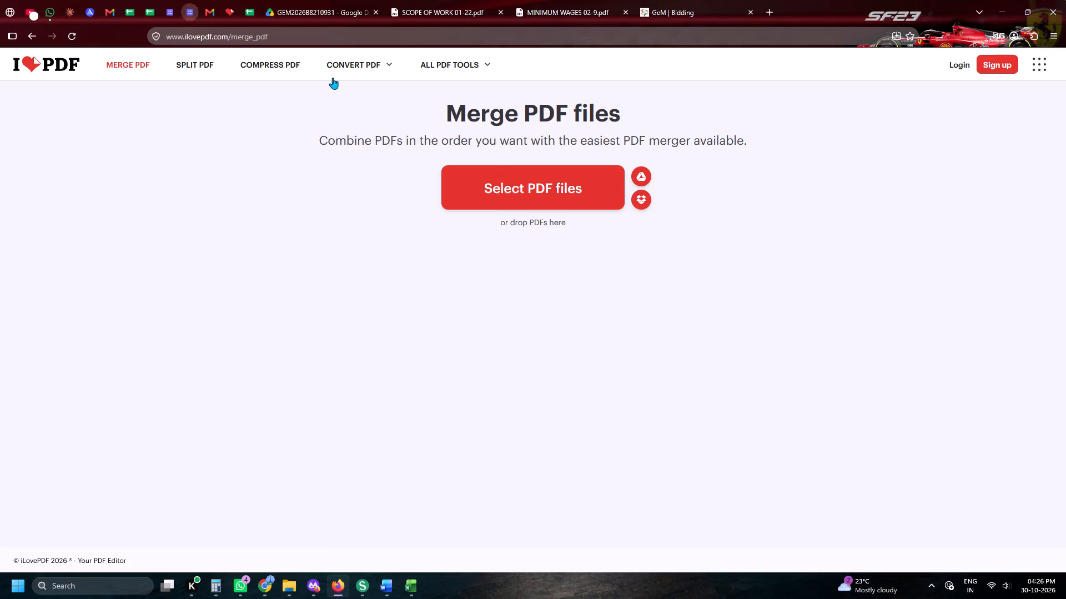
left_click(575, 212)
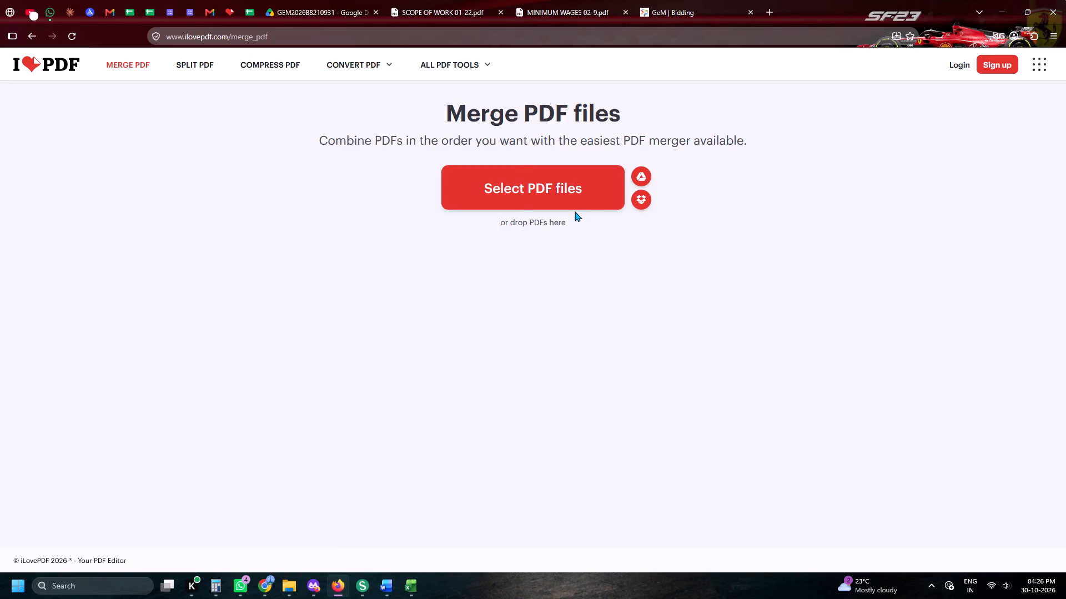
left_click(572, 204)
scroll(721, 233, "up", 5)
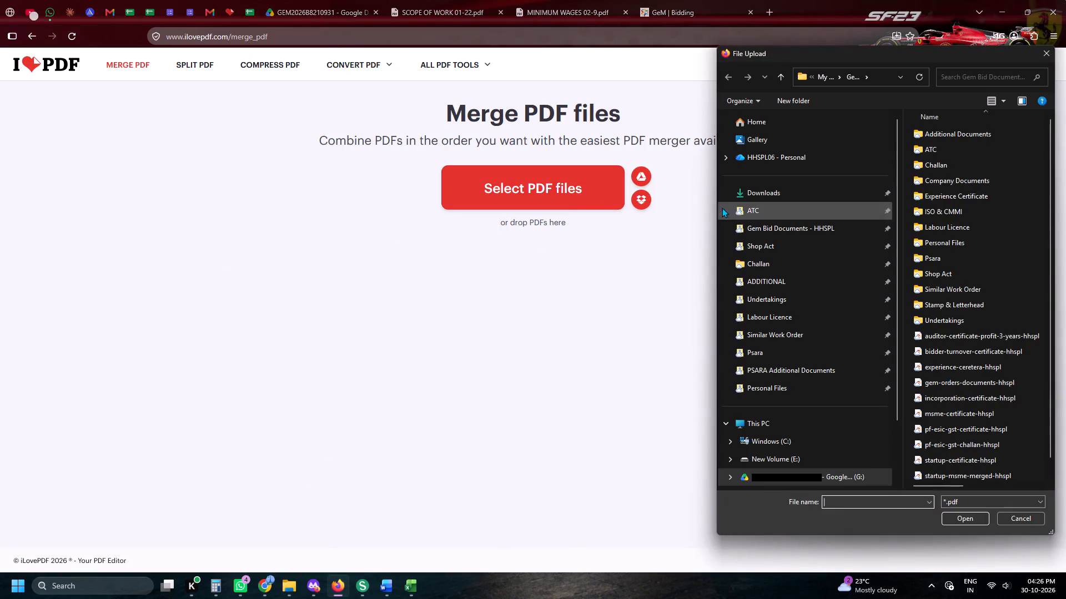
left_click(730, 196)
left_click(793, 240)
left_click(790, 223)
left_click(788, 191)
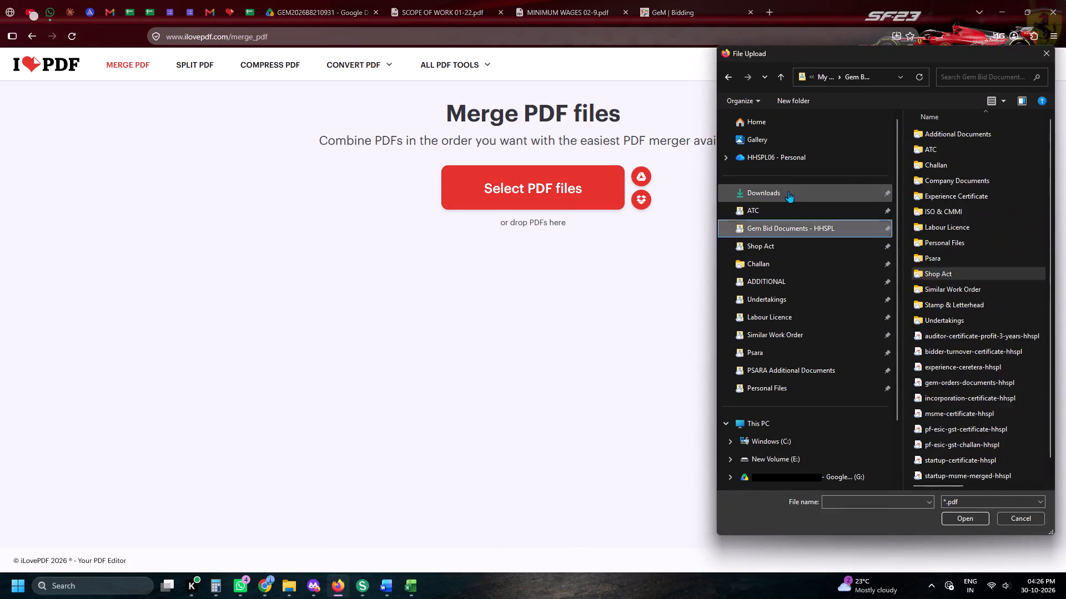
double_click(948, 143)
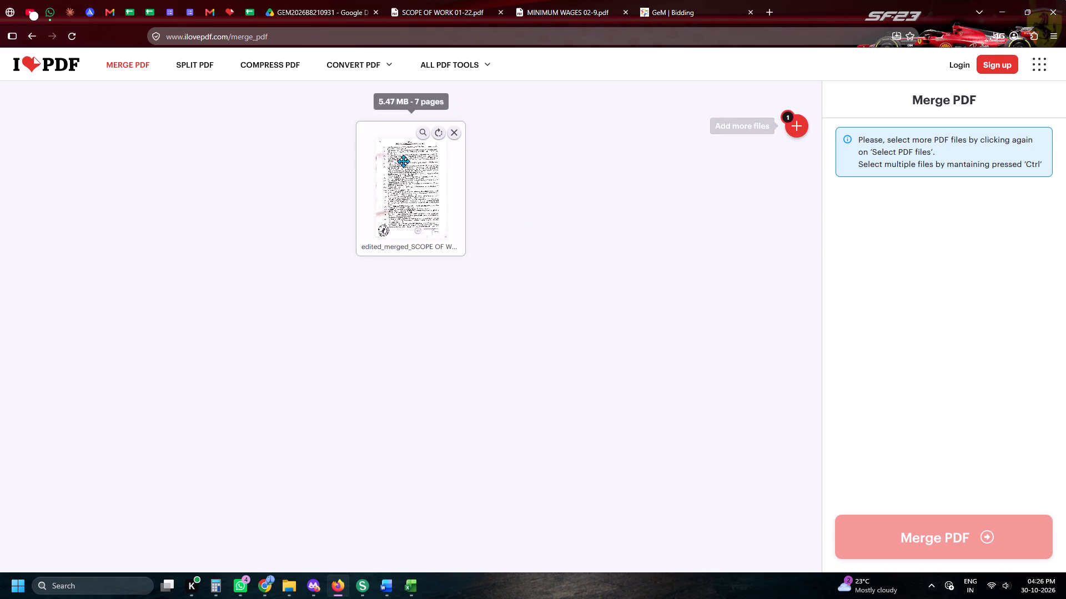
In Word's atc-62-page-index document, set the SCOPE OF WORK page range to A1-A6, checking the source PDF's page count in Firefox.
left_click(364, 0)
left_click(420, 0)
left_click(546, 0)
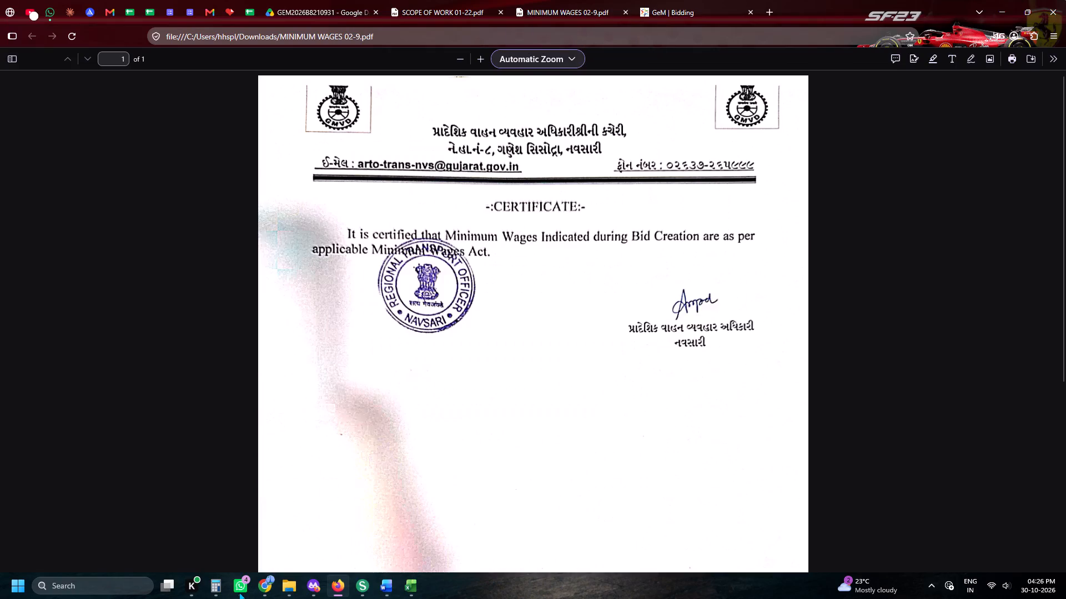
left_click(381, 580)
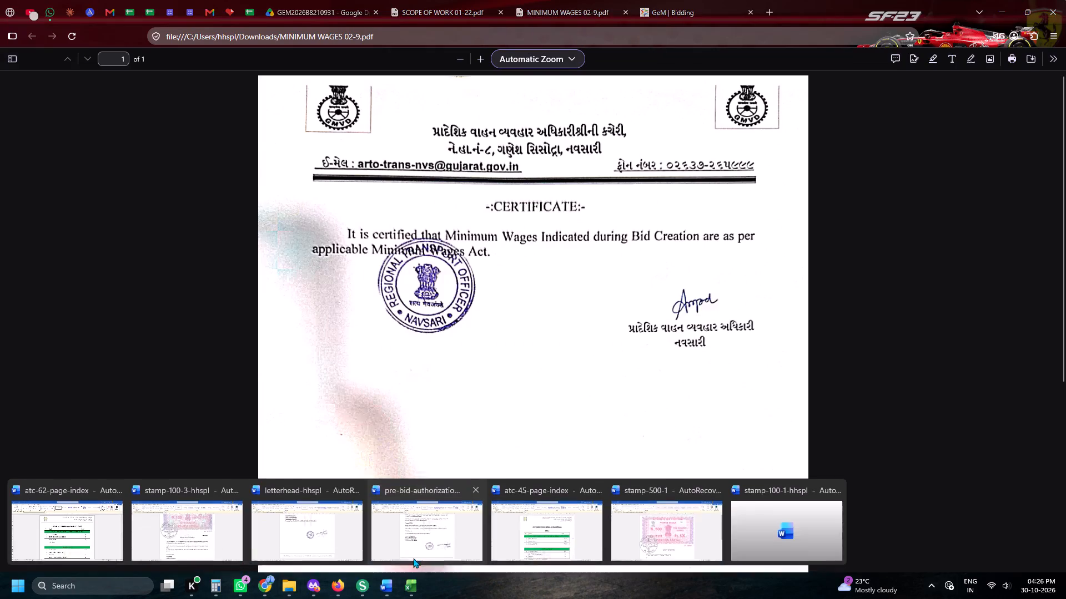
left_click(47, 505)
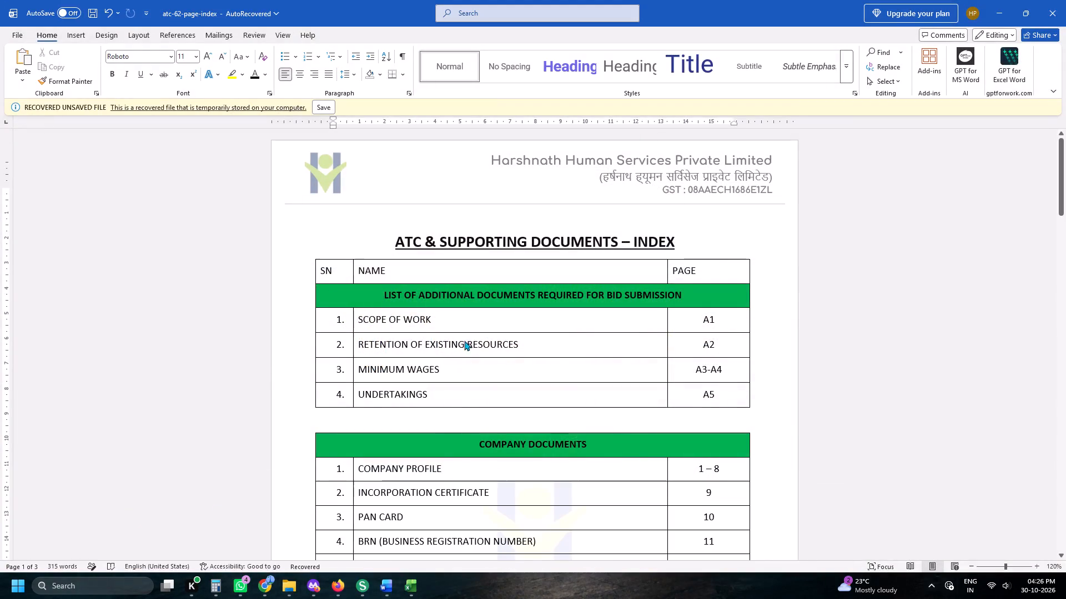
left_click(489, 309)
left_click(490, 321)
key("BackSpace")
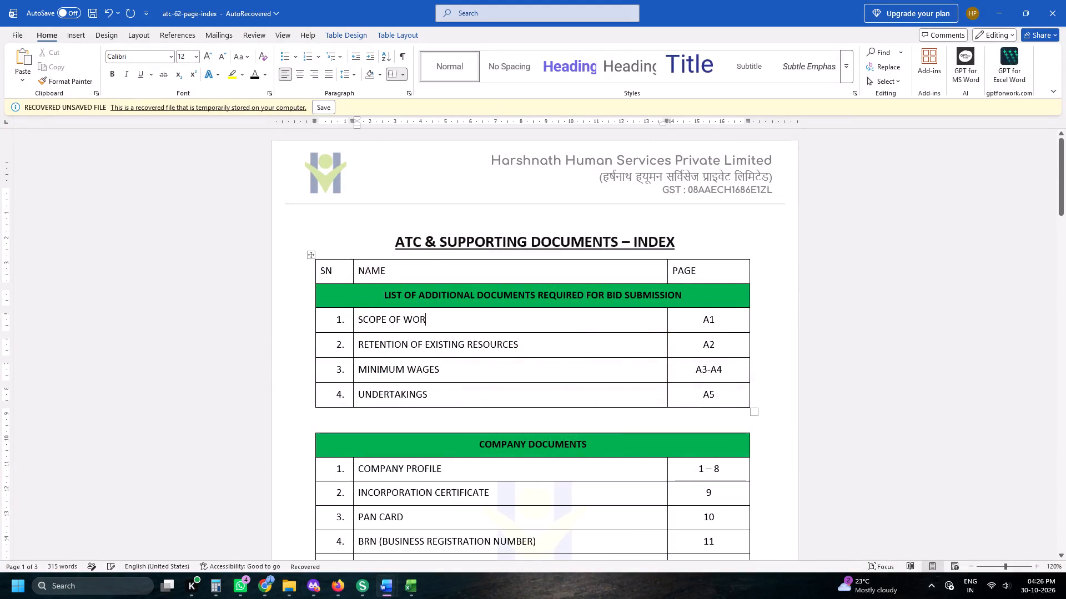
key("k")
key("alt+Tab")
left_click(470, 0)
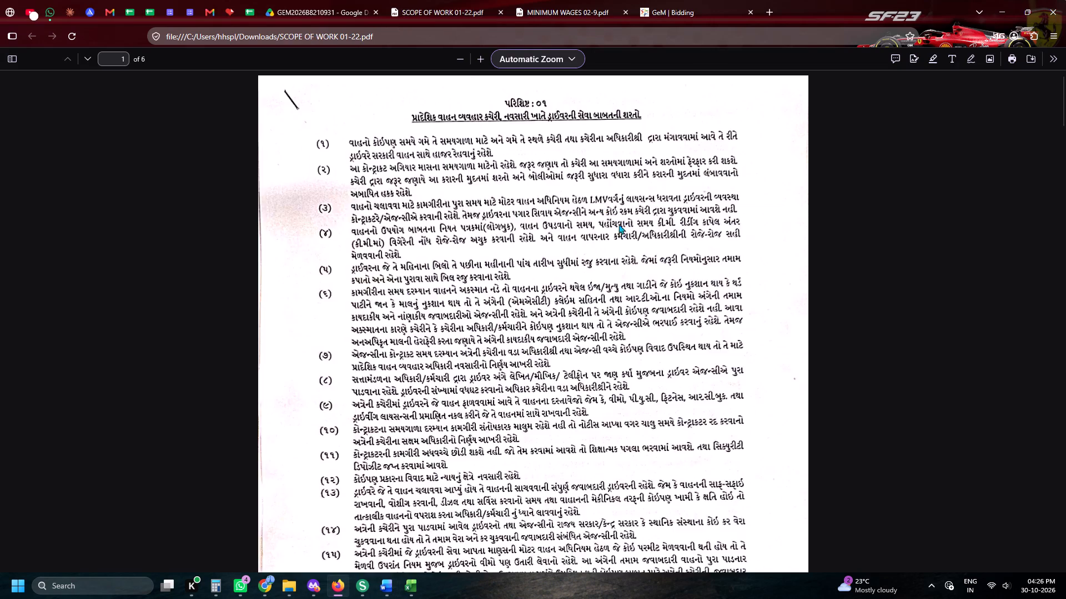
key("alt+Tab")
left_click(716, 327)
type("-A")
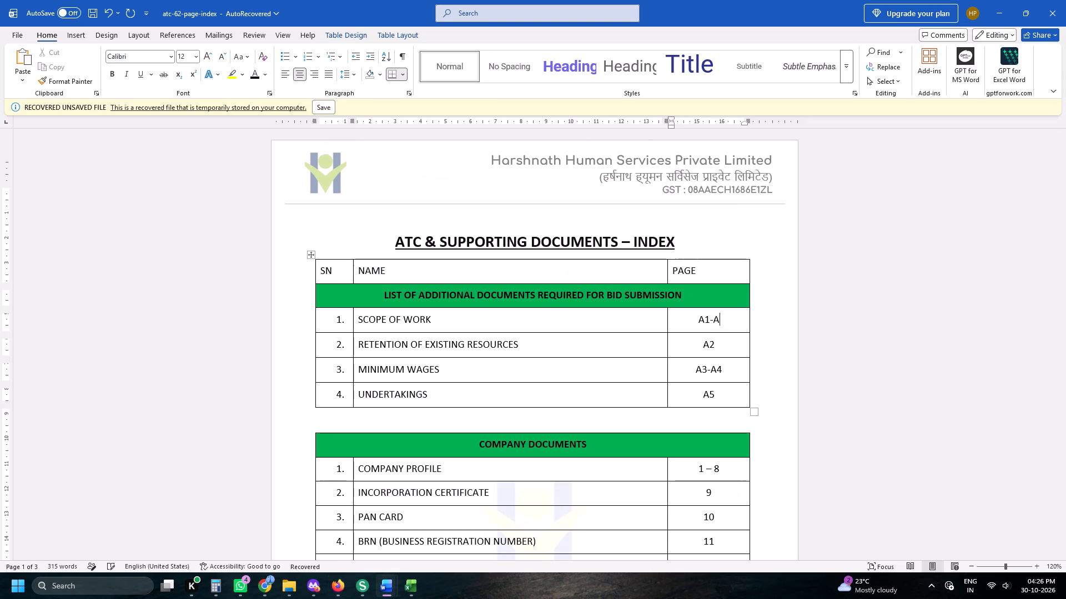
key("6")
Compare the index with the MINIMUM WAGES PDF in Firefox and delete the RETENTION OF EXISTING RESOURCES row from the Word table.
key("alt+Tab")
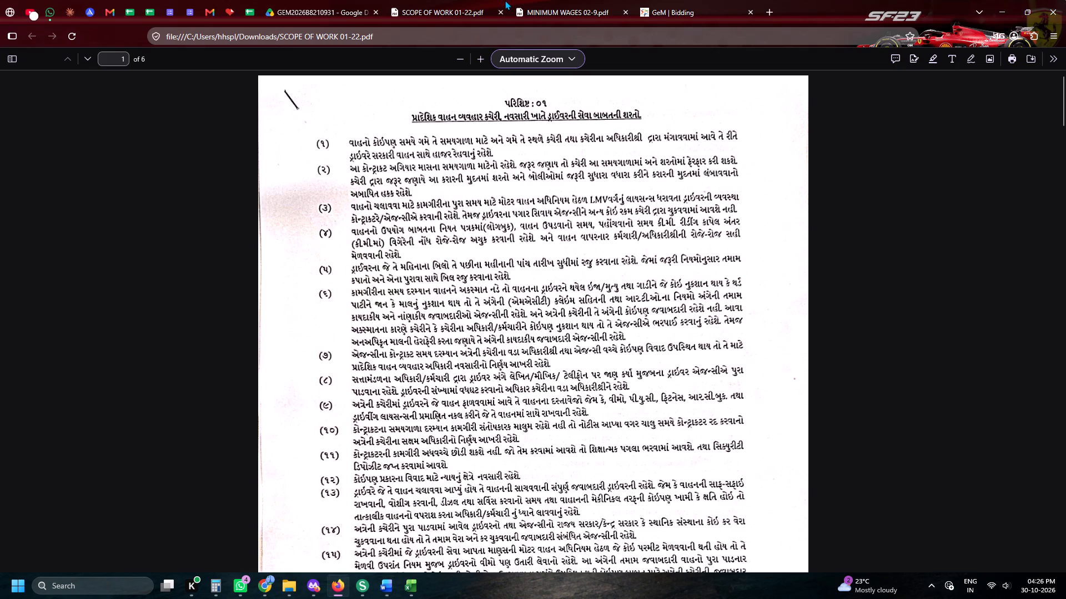
left_click(439, 0)
left_click(559, 0)
key("alt+Tab")
key("alt+Tab")
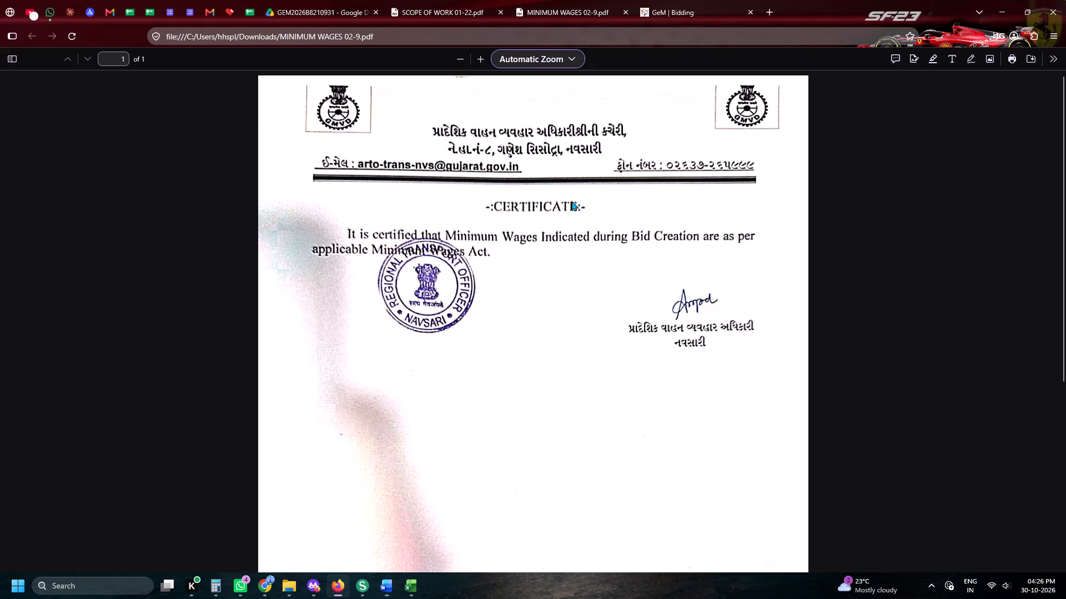
key("alt+Tab")
key("alt+Tab")
key("alt+Tab")
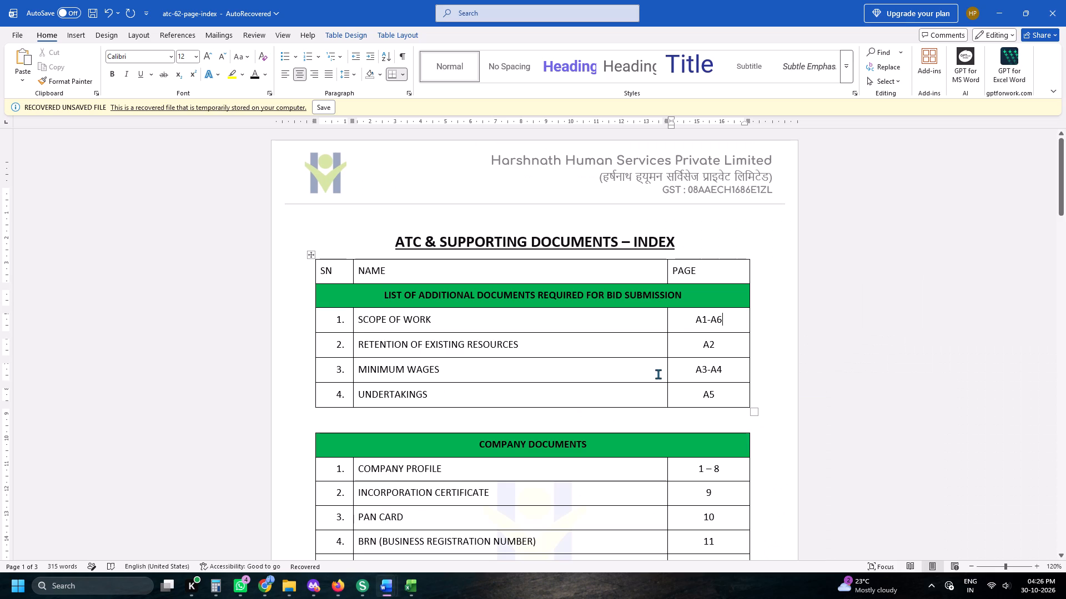
left_click_drag(707, 349, 657, 343)
left_click(837, 326)
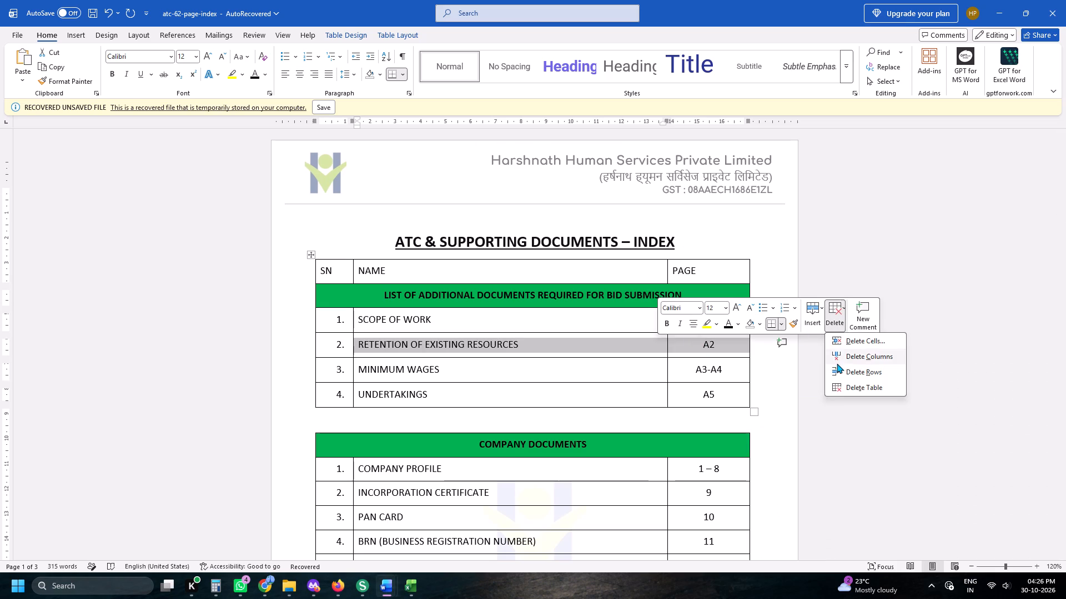
left_click(838, 369)
Set the page reference of the MINIMUM WAGES row to A7.
key("Tab")
key("Tab")
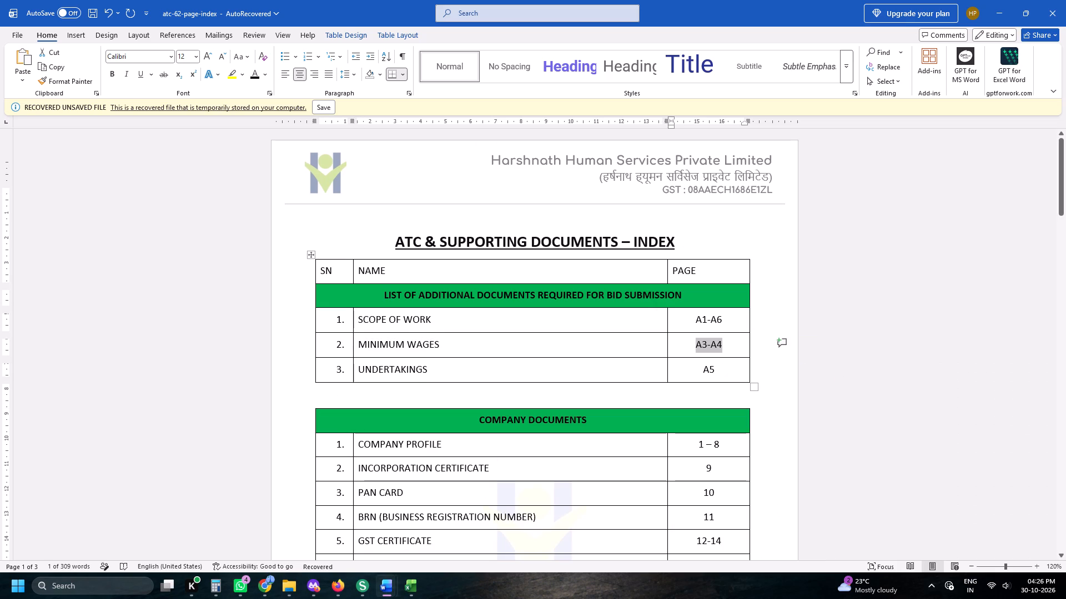
type("A7")
Delete the UNDERTAKINGS row from the additional documents table in the Word index.
key("alt+Tab")
left_click(229, 0)
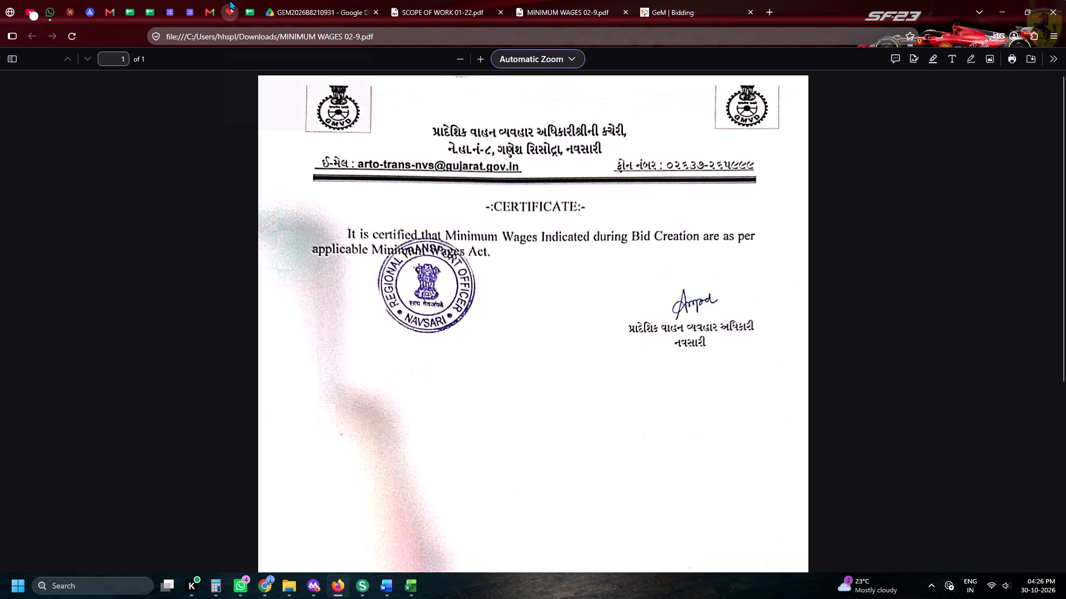
key("alt+Tab")
left_click_drag(715, 368, 656, 364)
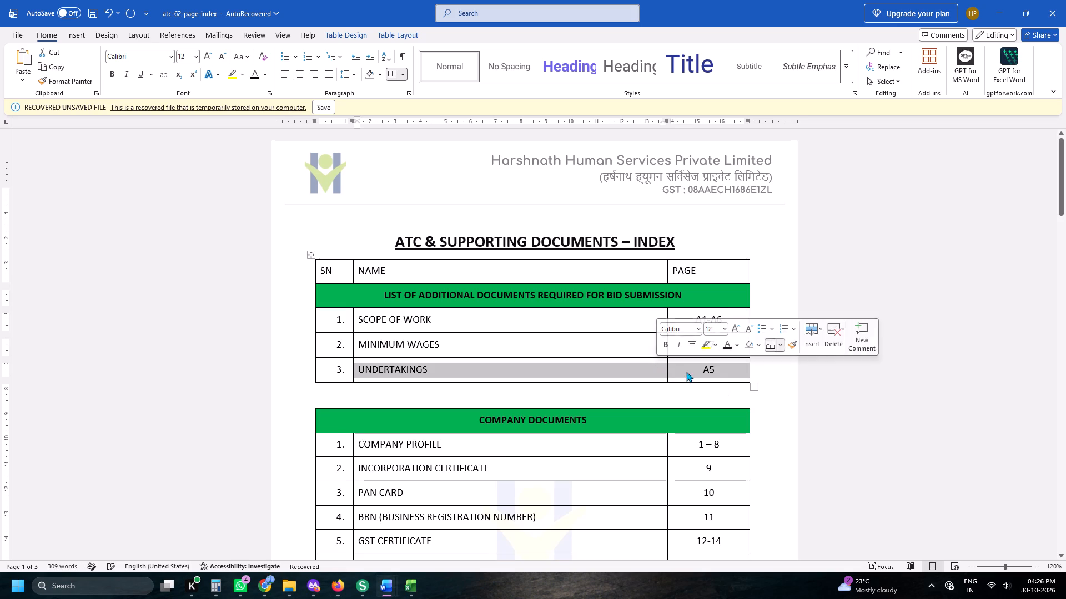
left_click(833, 336)
left_click(843, 389)
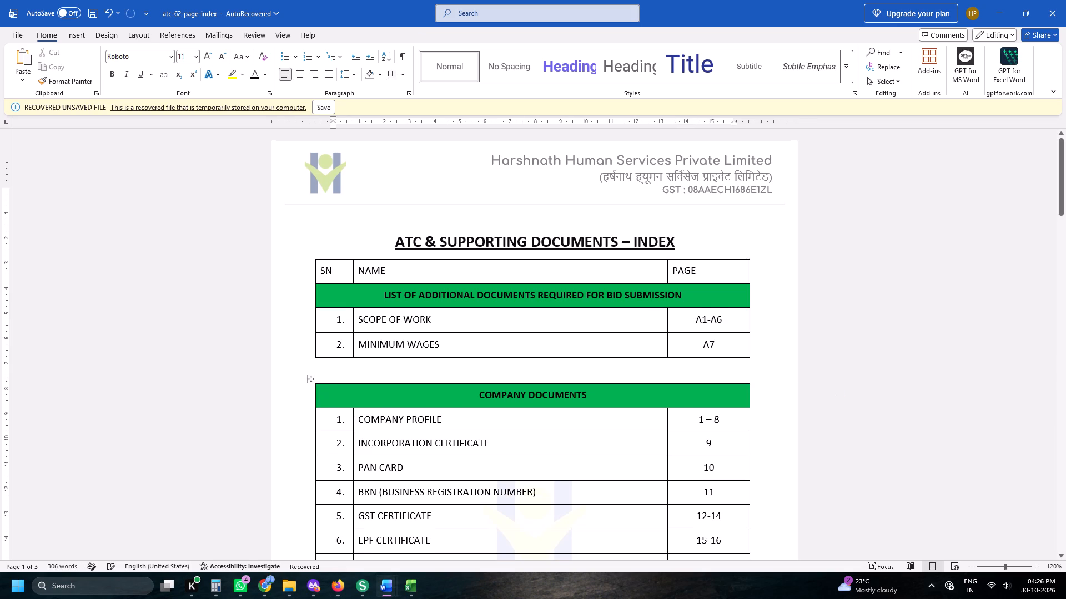
Export the index document as a PDF named PART48 in the Downloads folder and return to Word.
key("alt+f")
key("alt+e")
key("alt+a")
scroll(196, 344, "up", 6)
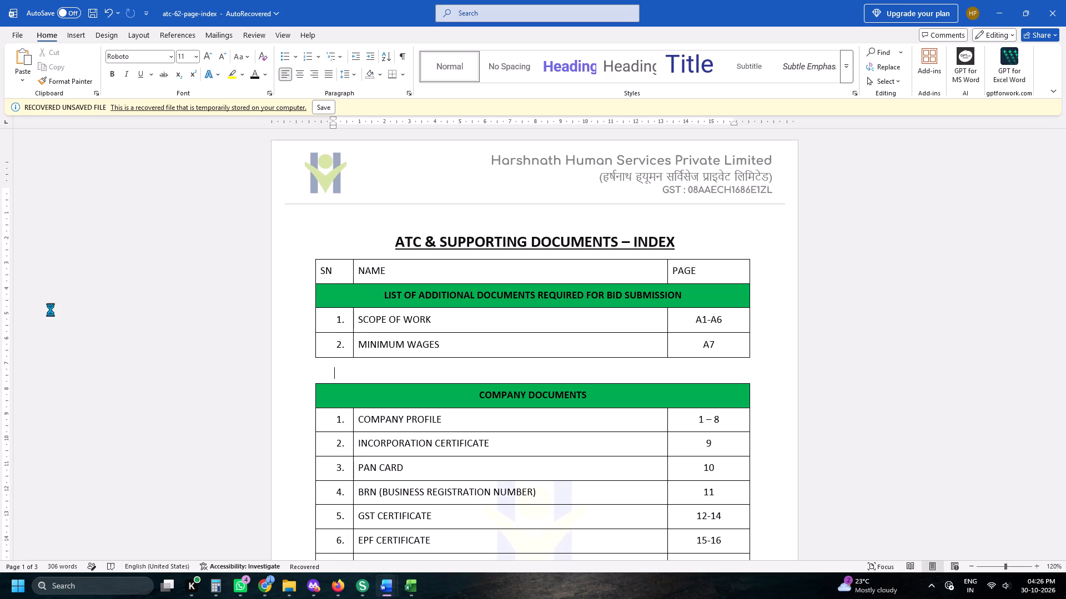
scroll(51, 309, "up", 6)
scroll(71, 334, "down", 1)
scroll(71, 334, "up", 5)
left_click(67, 304)
left_click(69, 313)
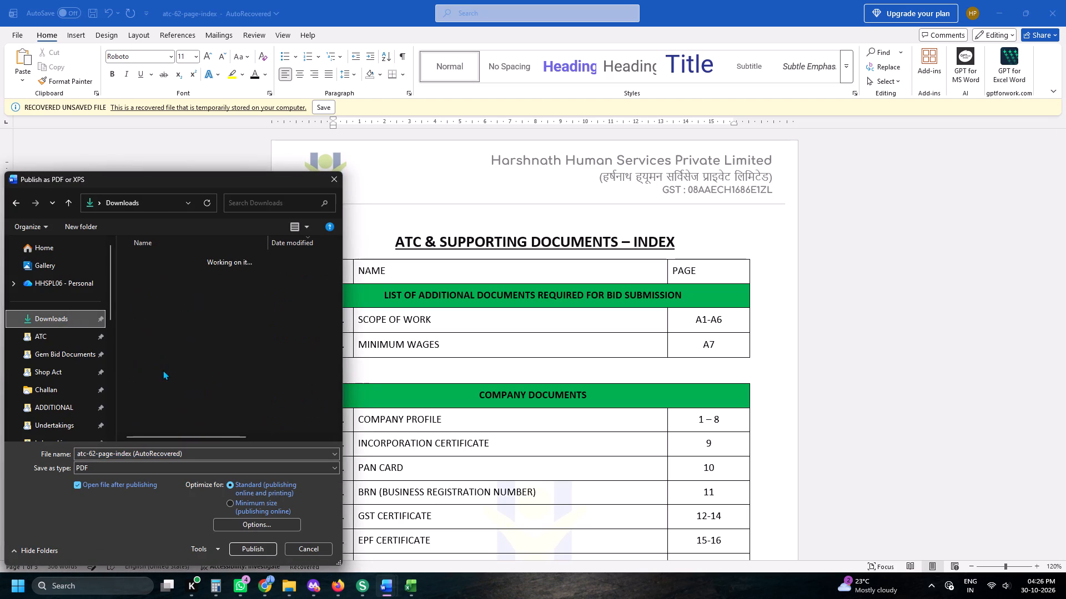
left_click(161, 351)
left_click(123, 459)
left_click(123, 449)
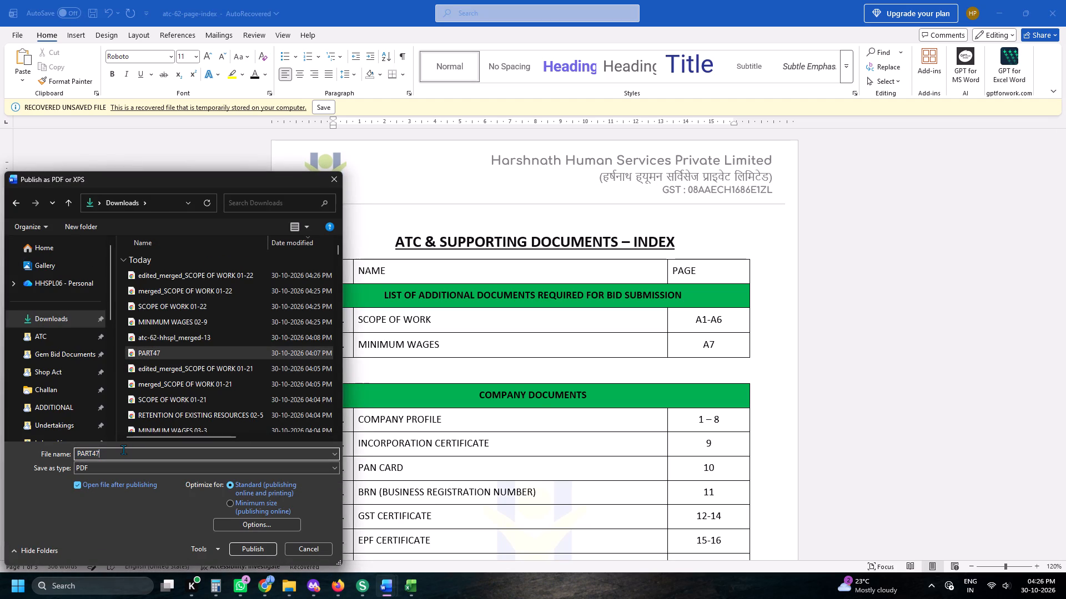
key("BackSpace")
key("8")
key("Return")
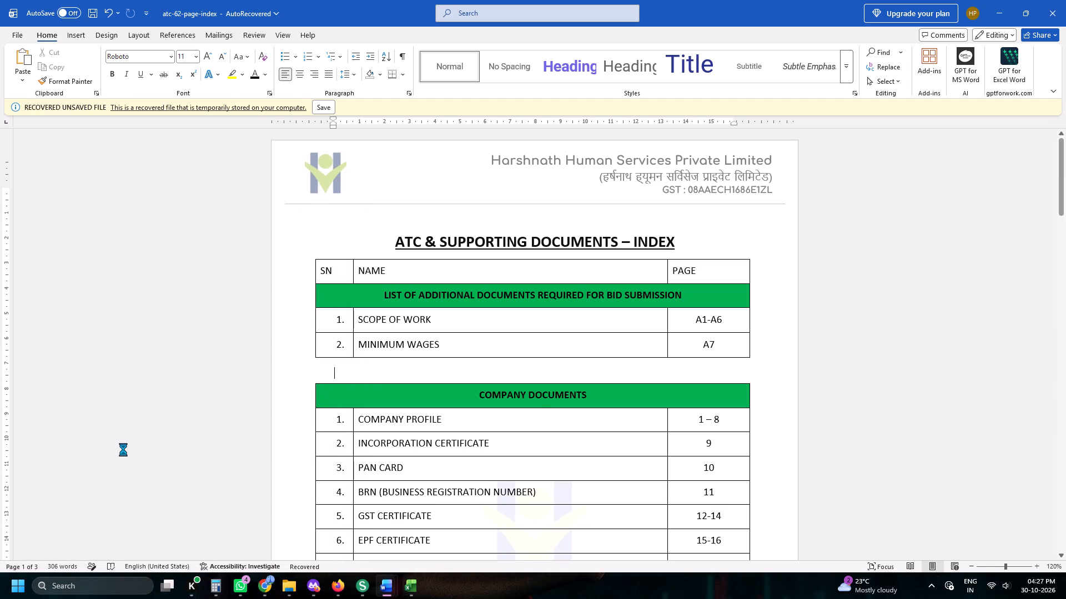
key("alt+Tab")
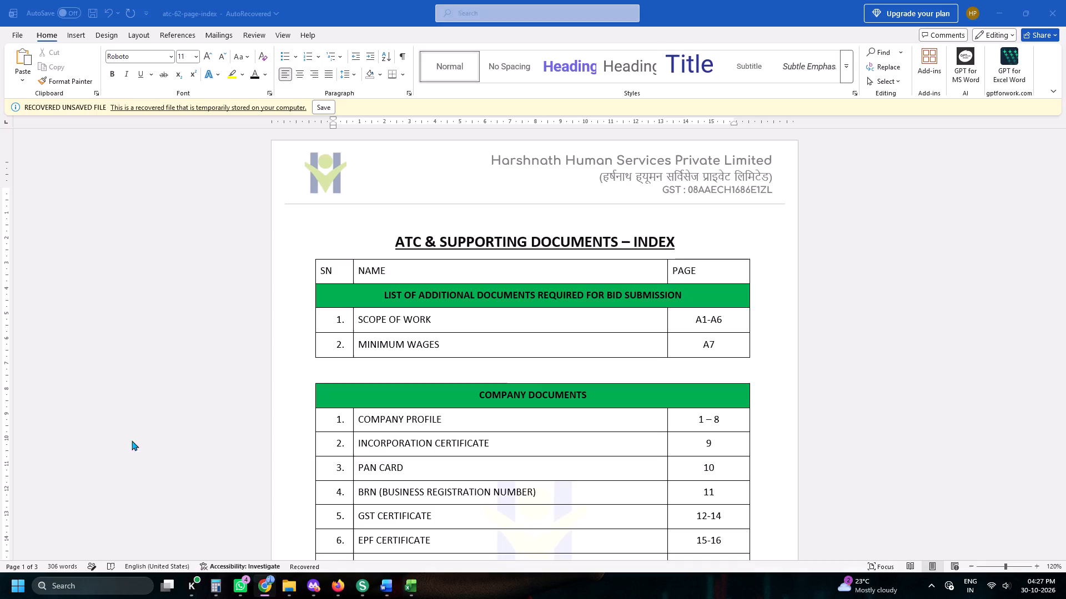
In Firefox, add PART48 from Downloads to the iLovePDF merge and place it before the signed scope of work file.
left_click(335, 586)
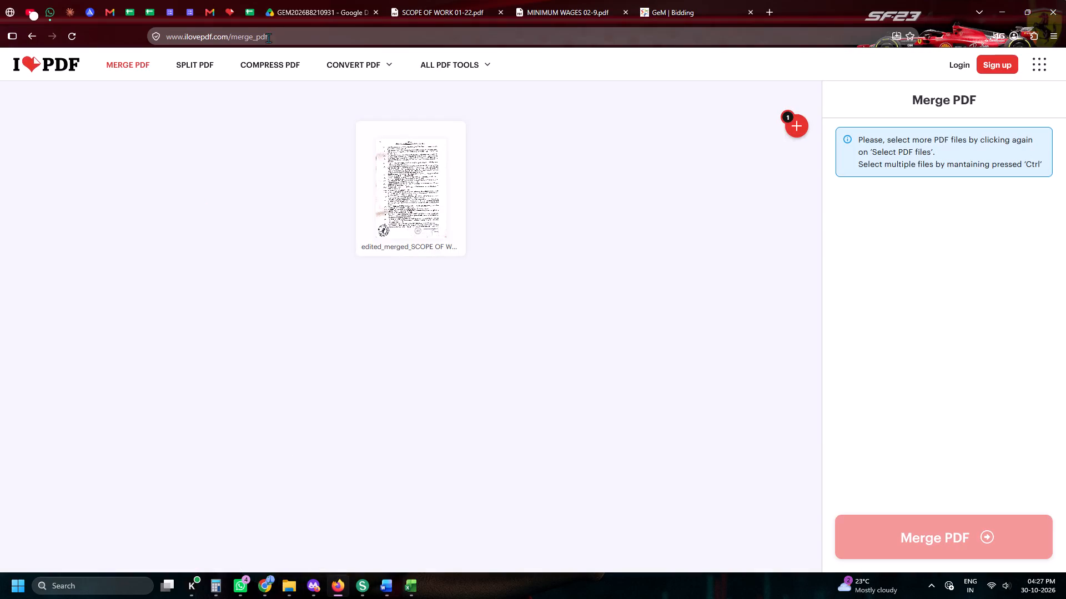
left_click(799, 125)
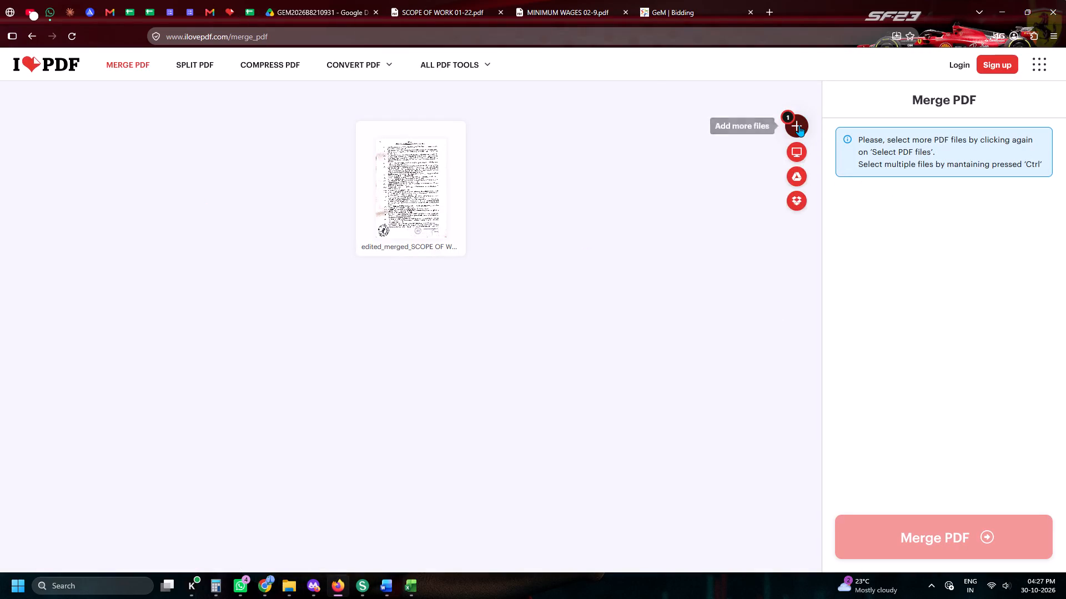
scroll(864, 274, "up", 2)
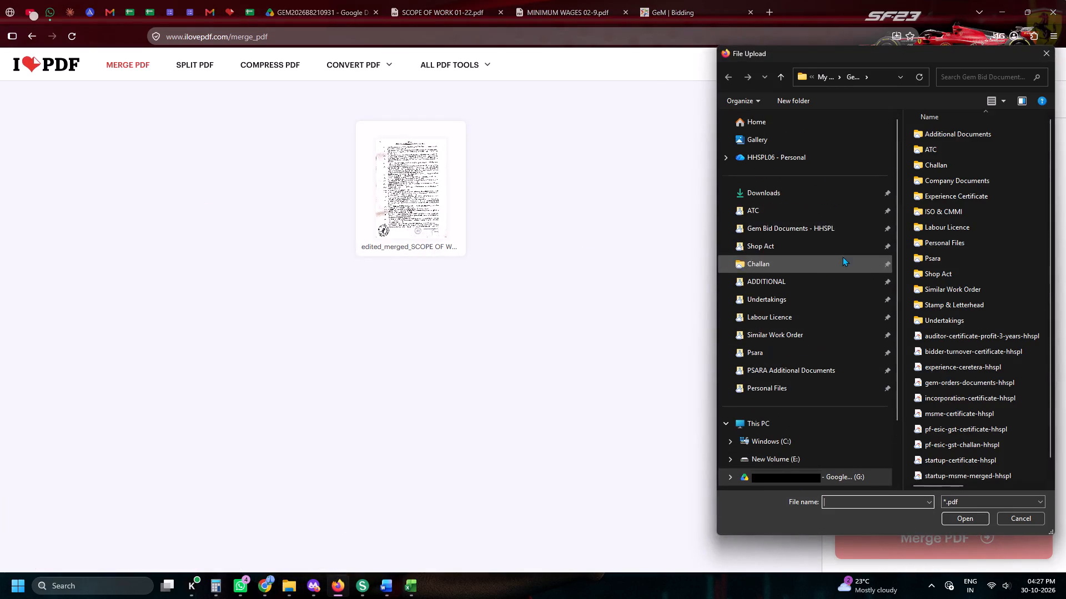
scroll(842, 256, "up", 1)
left_click(800, 199)
triple_click(944, 143)
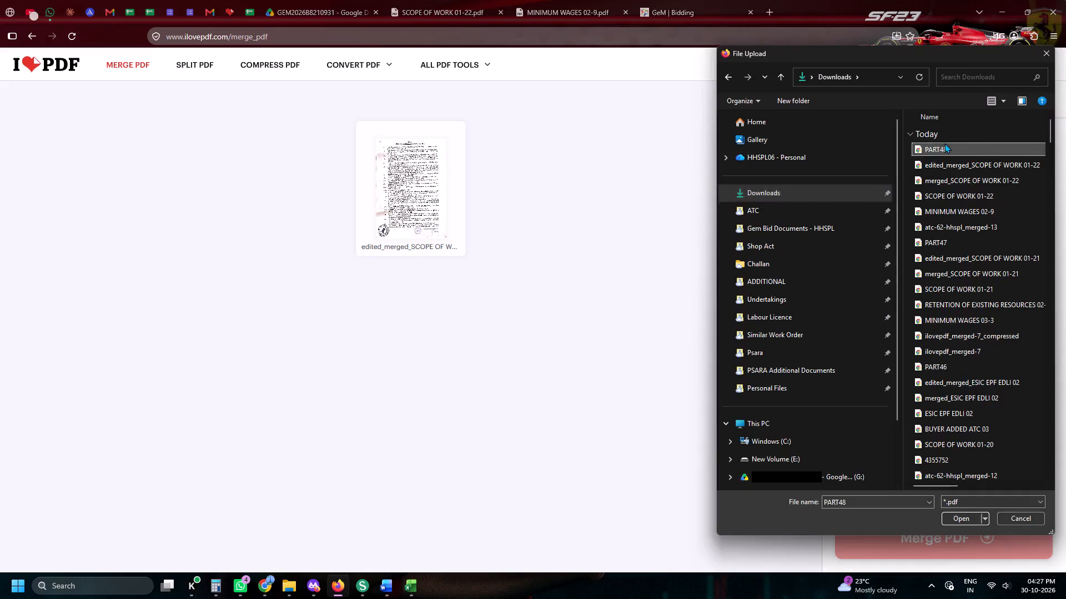
left_click_drag(476, 204, 146, 204)
Add atc-62-hhspl from the ATC folder as the last file and merge the three PDFs.
left_click(797, 139)
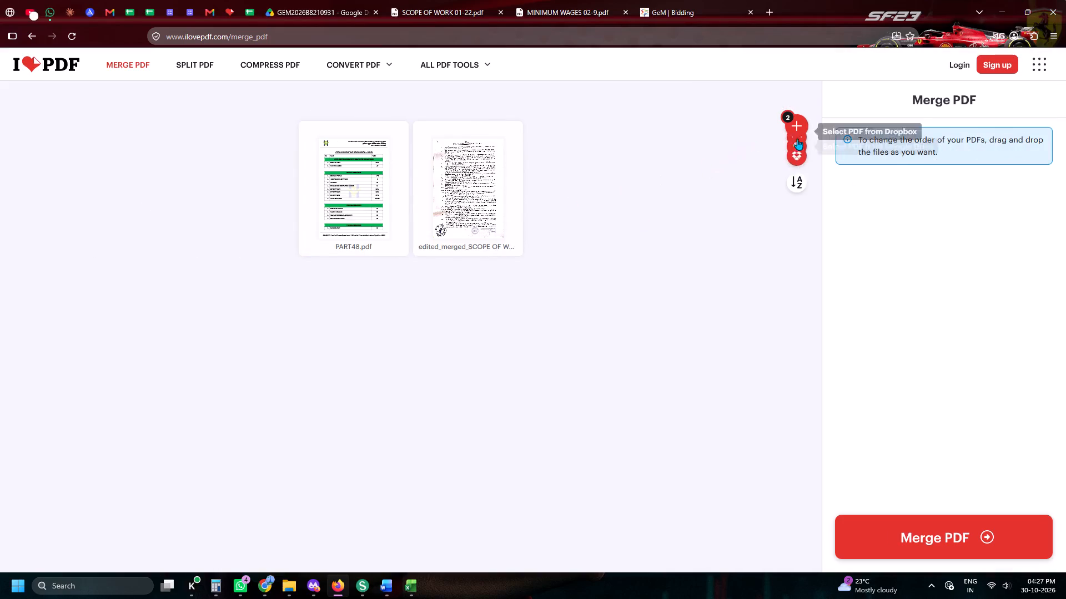
left_click(797, 133)
scroll(790, 233, "up", 3)
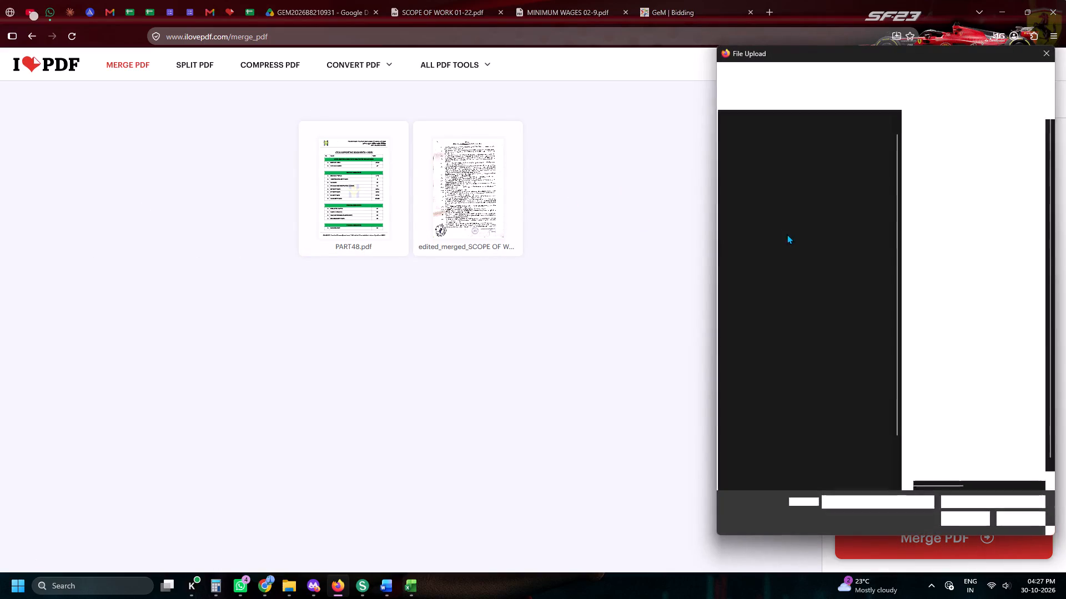
left_click(776, 212)
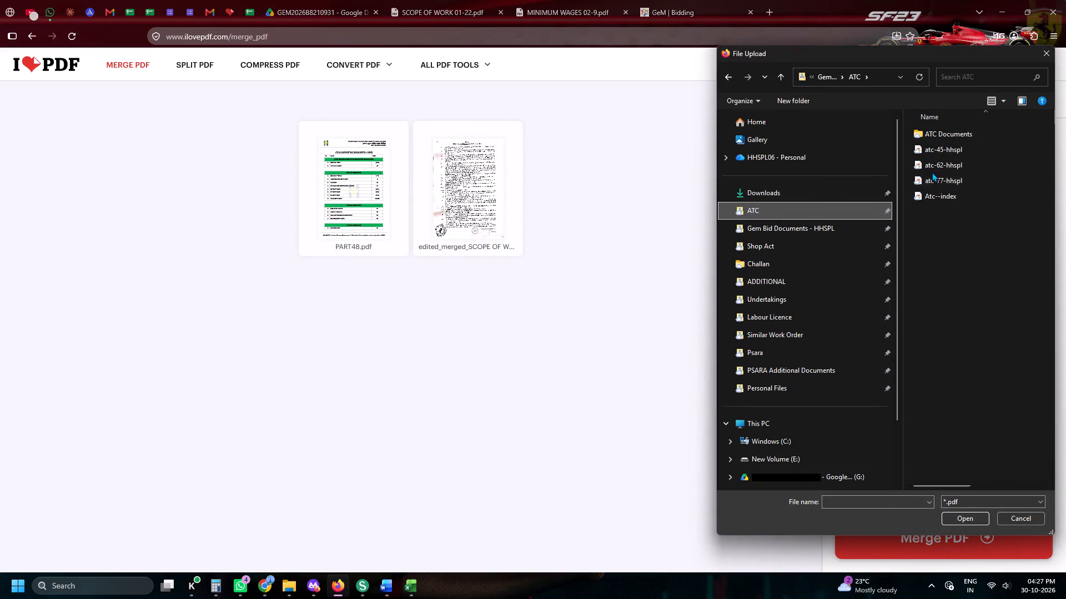
double_click(935, 159)
left_click(902, 536)
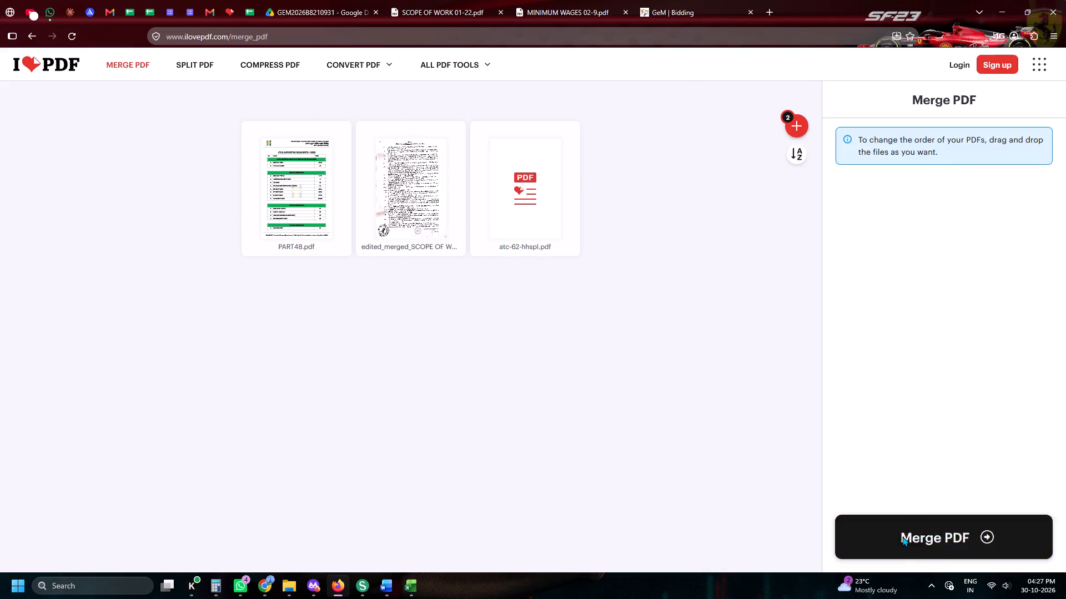
In the HHSPL PART. tracking sheet, fill MOHIT down the Name column from row 2399 through the last bid entry in row 2430.
left_click(245, 0)
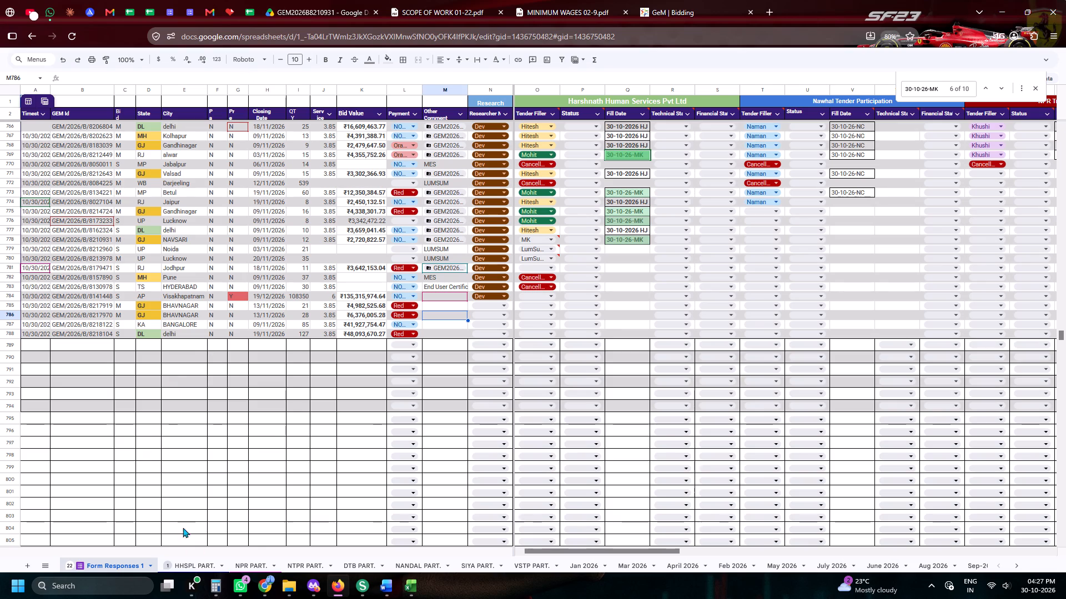
left_click(208, 563)
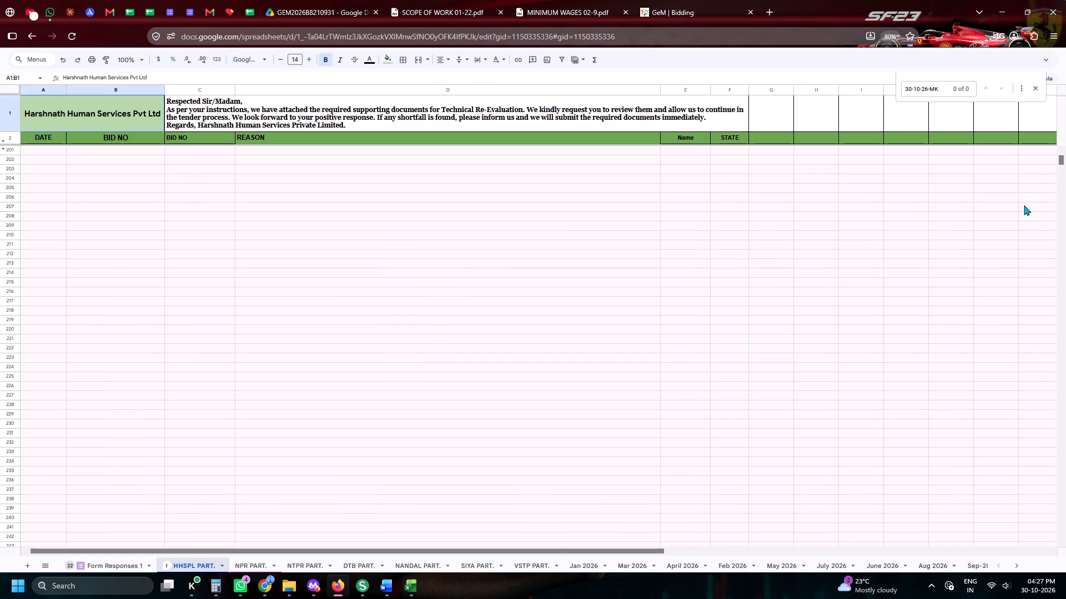
left_click_drag(1058, 161, 1065, 345)
scroll(254, 349, "up", 15)
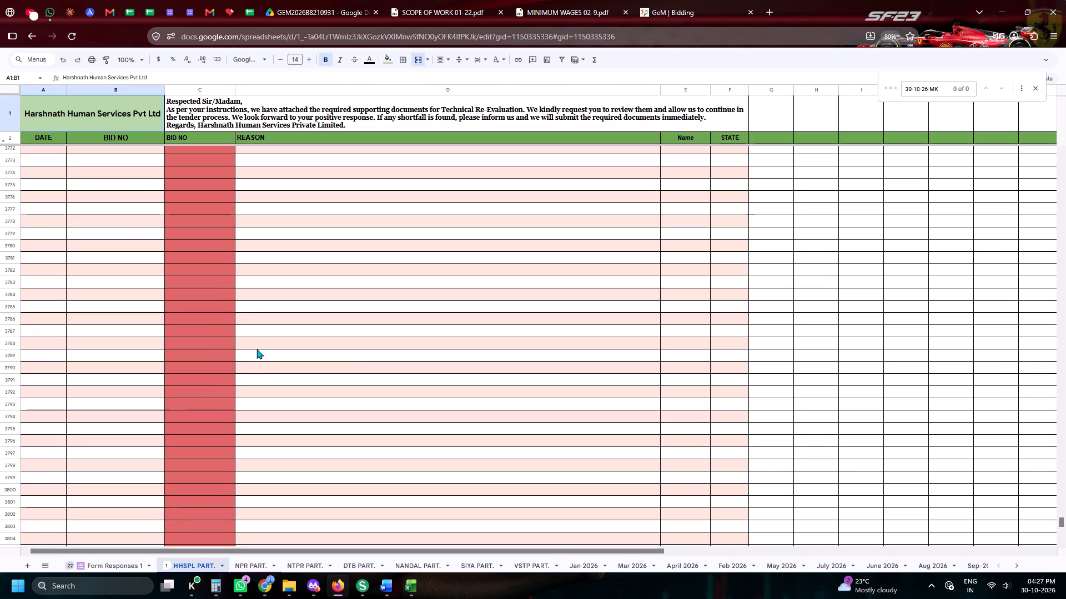
scroll(257, 349, "up", 20)
scroll(257, 349, "up", 20)
scroll(257, 349, "up", 4)
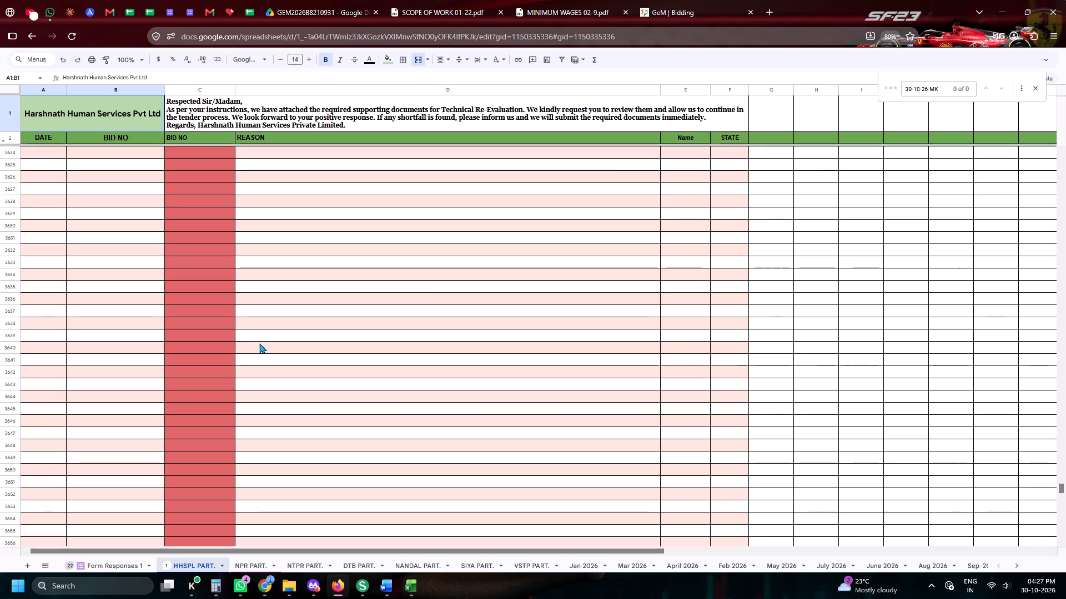
scroll(259, 343, "up", 20)
scroll(259, 343, "up", 11)
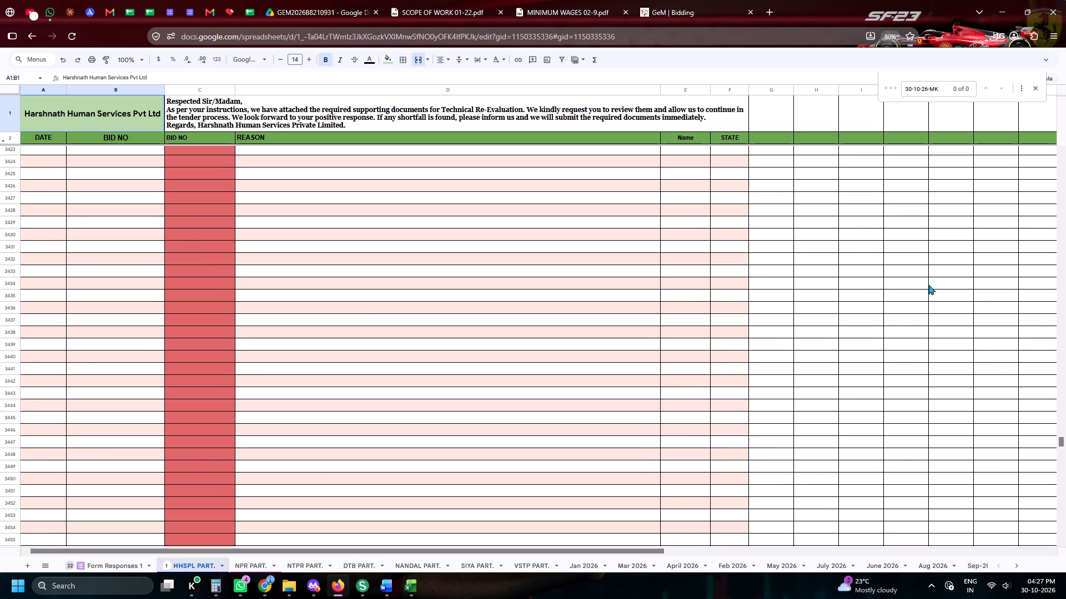
triple_click(1065, 295)
triple_click(1065, 295)
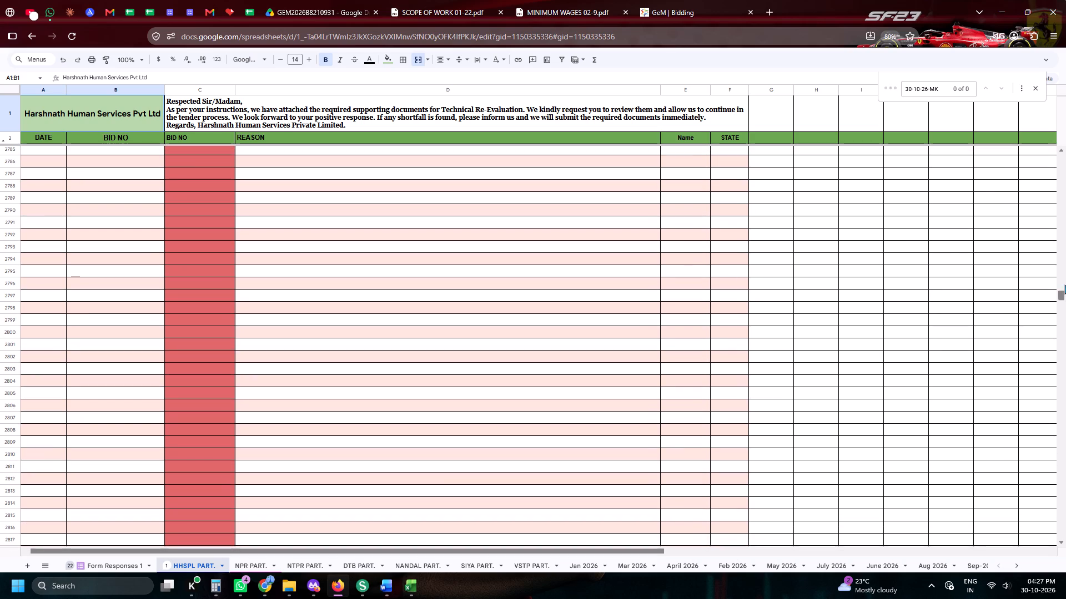
left_click(1054, 184)
left_click(1065, 210)
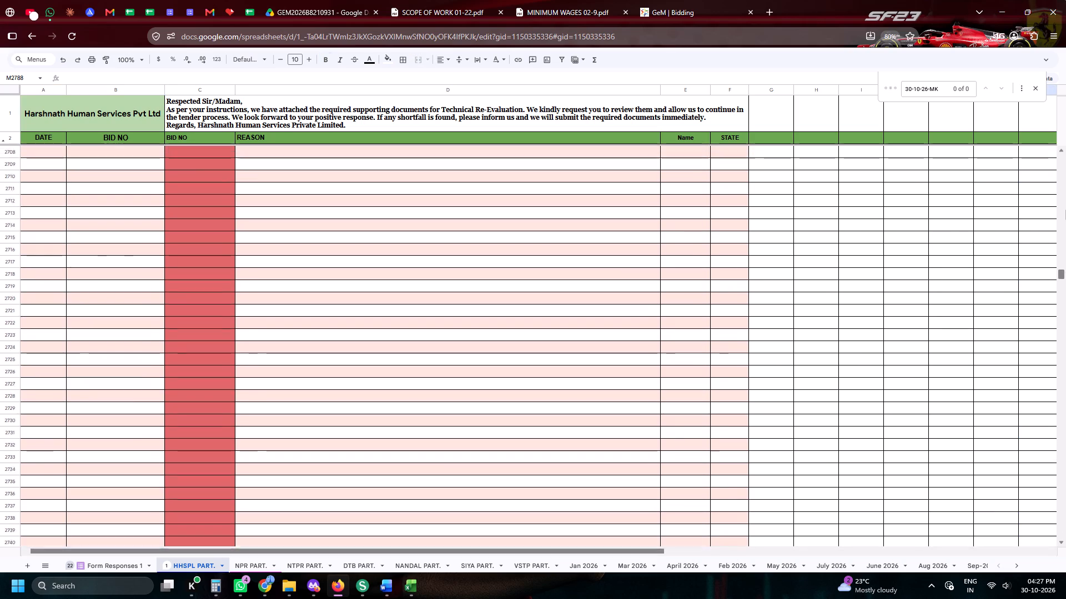
triple_click(1063, 201)
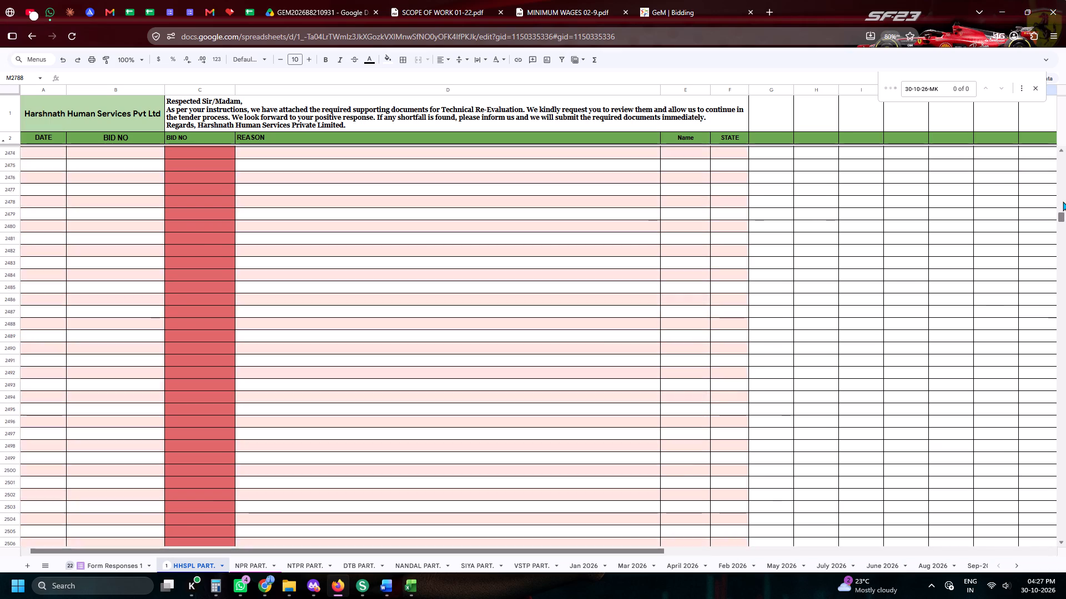
double_click(1063, 201)
scroll(438, 255, "down", 9)
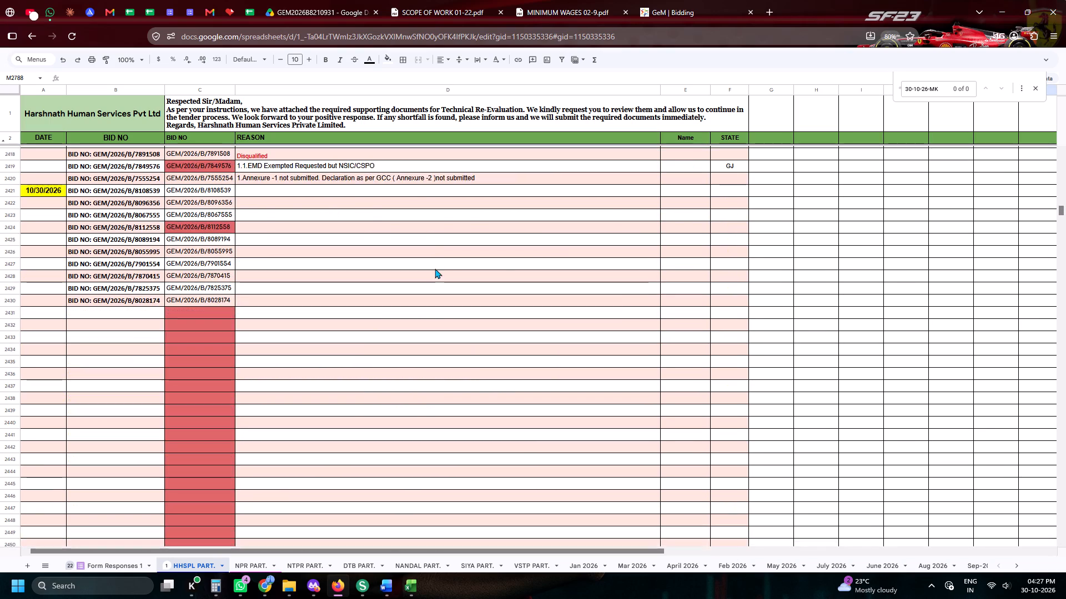
scroll(435, 268, "up", 1)
left_click_drag(197, 241, 219, 355)
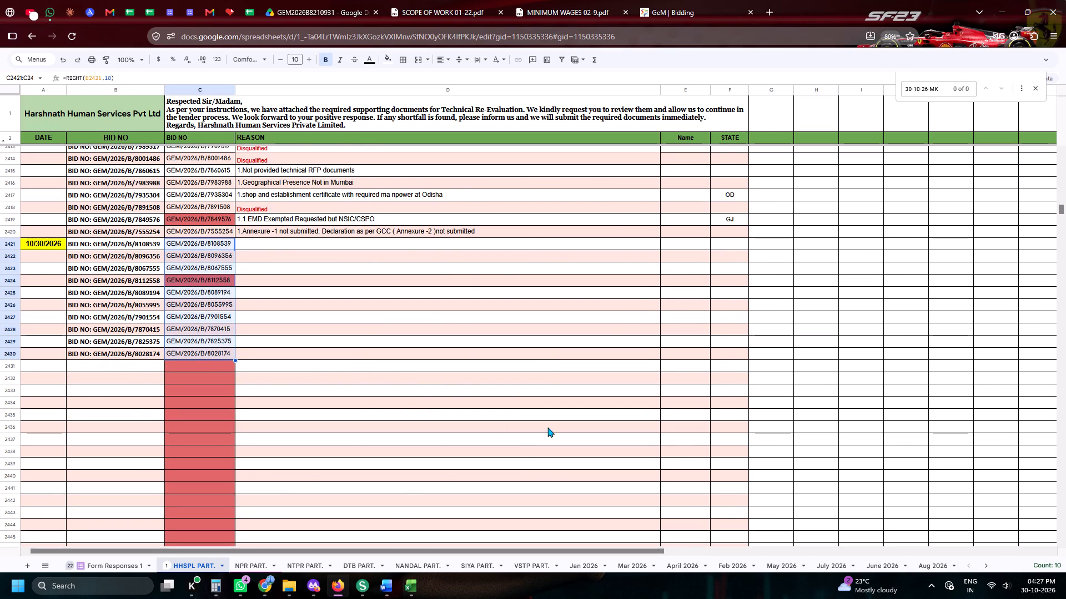
scroll(548, 427, "up", 3)
scroll(610, 383, "up", 2)
left_click_drag(674, 240, 675, 431)
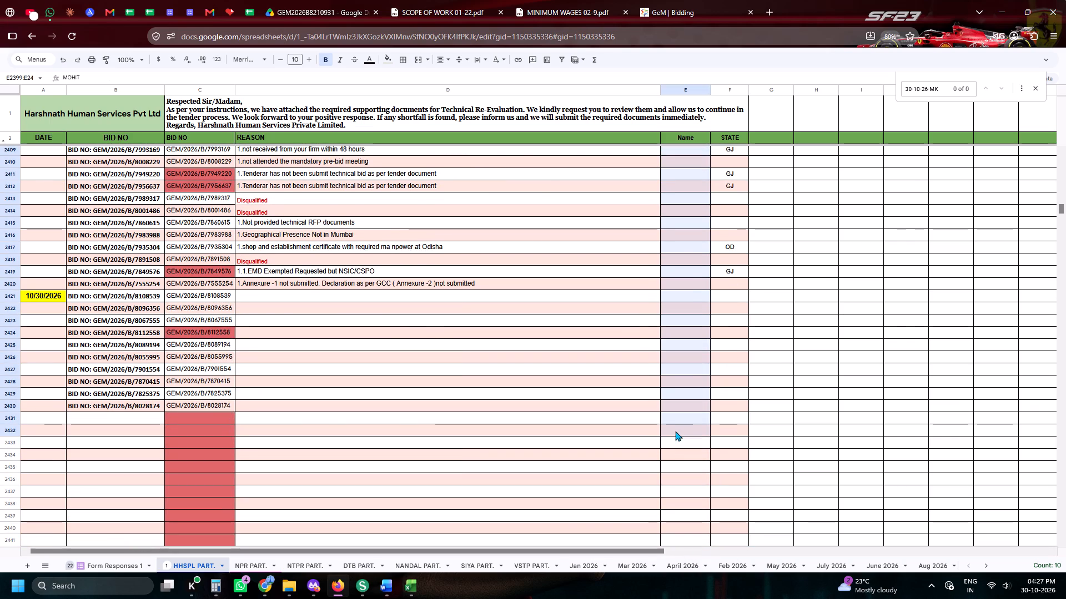
left_click_drag(675, 431, 675, 407)
key("ctrl+d")
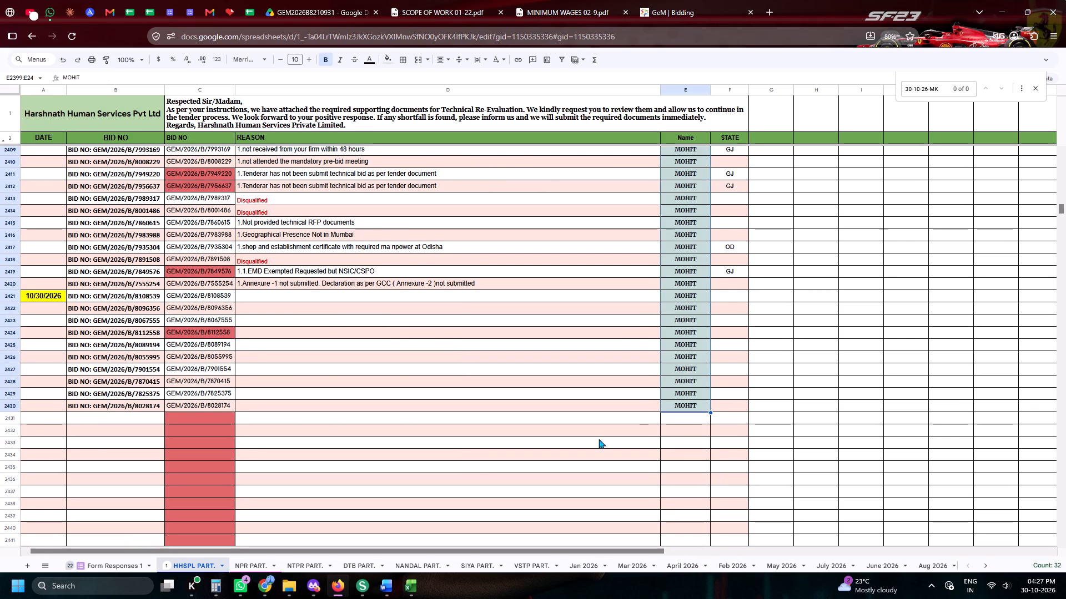
left_click(467, 460)
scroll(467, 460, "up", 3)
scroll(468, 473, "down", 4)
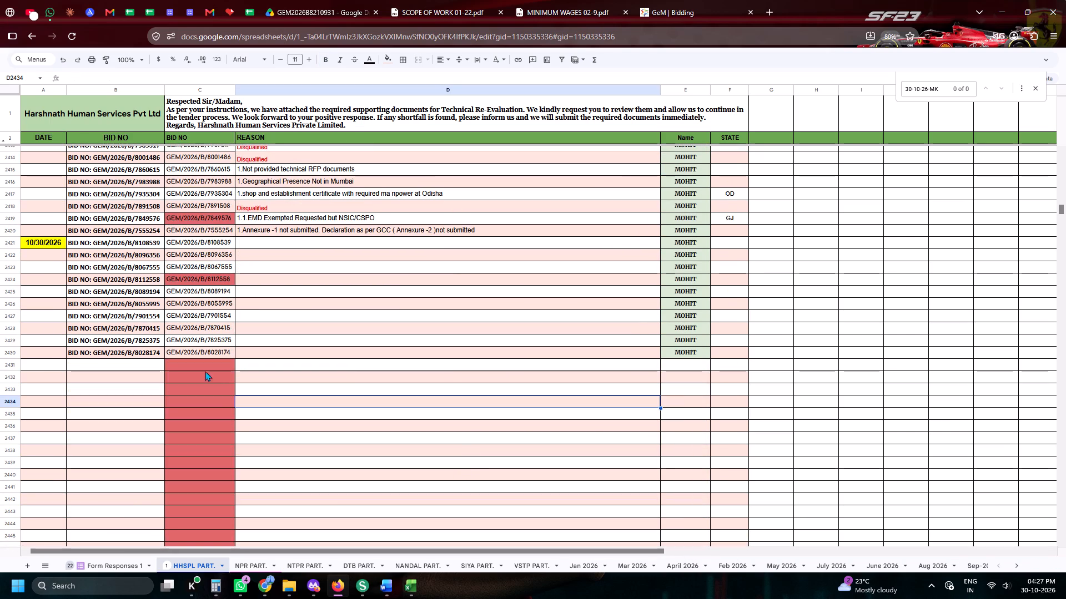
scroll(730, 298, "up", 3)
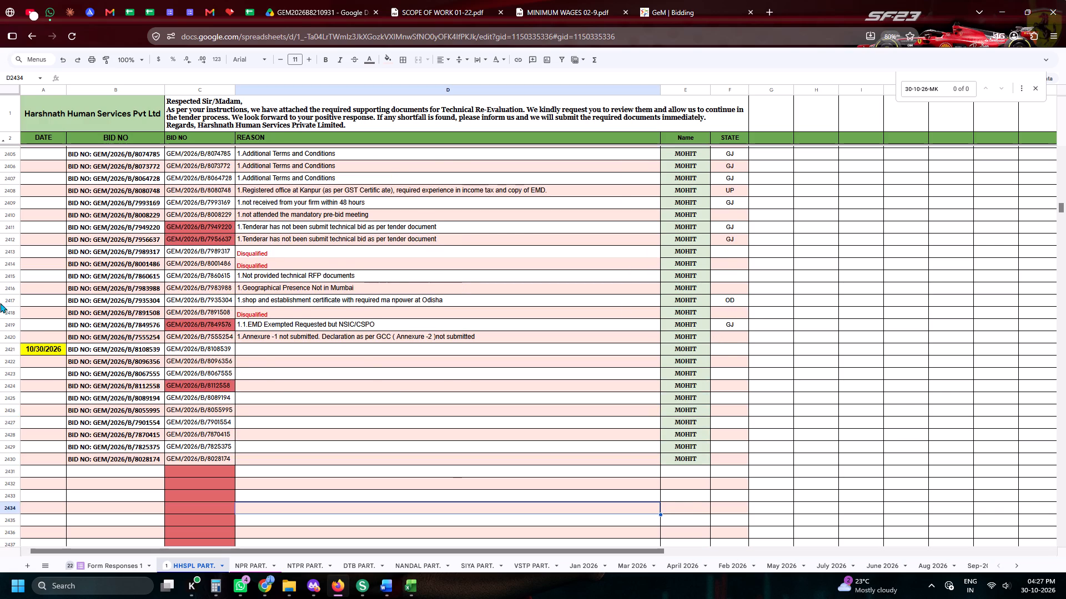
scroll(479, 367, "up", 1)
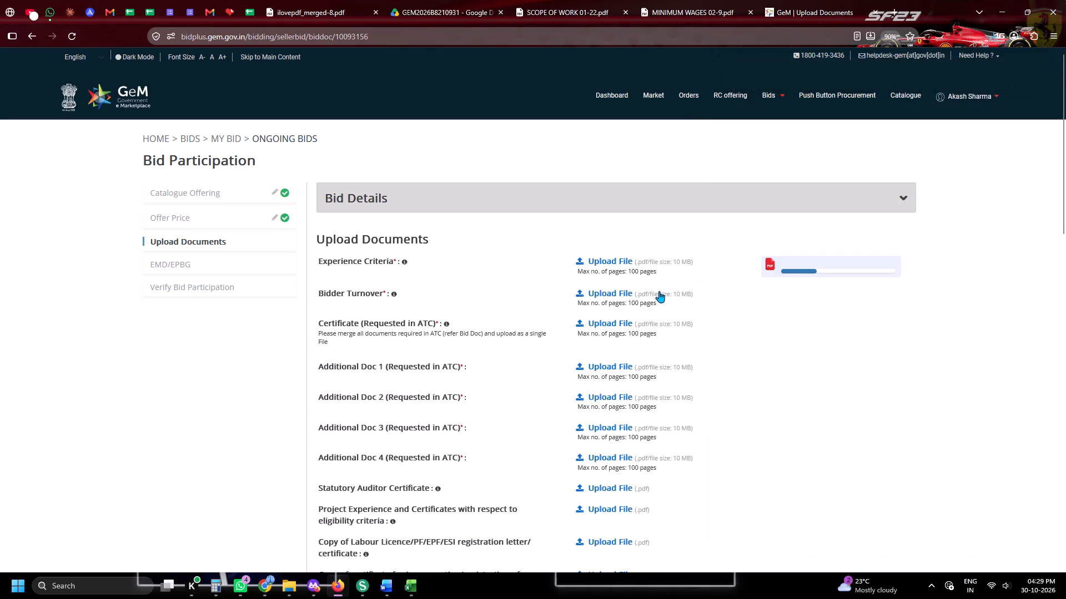
left_click(659, 291)
scroll(923, 342, "down", 2)
double_click(918, 339)
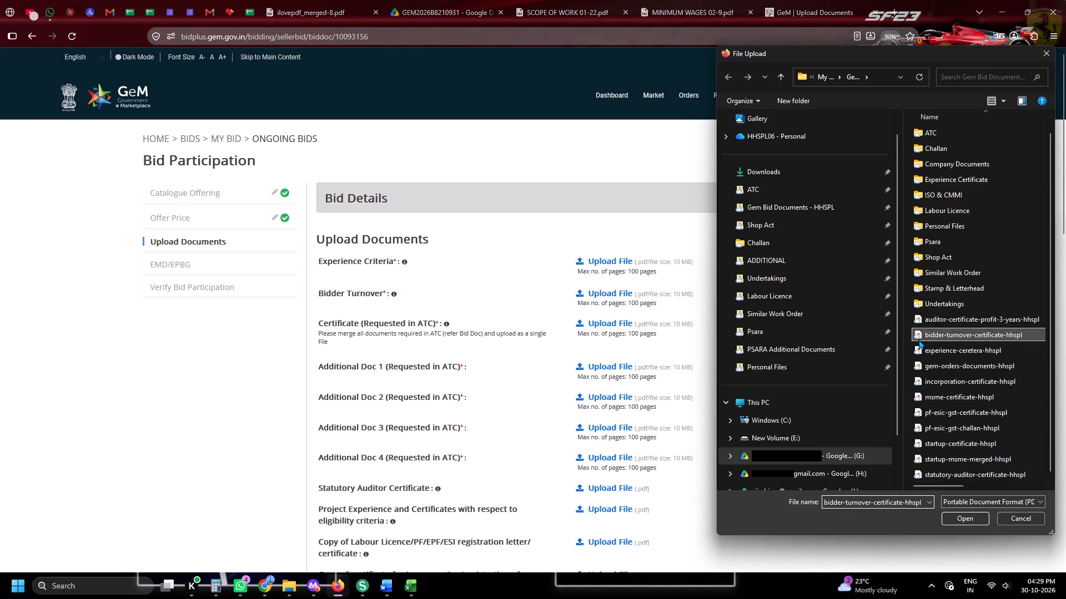
From the ADDITIONAL folder, upload bank-solvency-certificate-hhspl as Additional Doc 1 and networth-certificate-hhspl as Additional Doc 2.
left_click(637, 368)
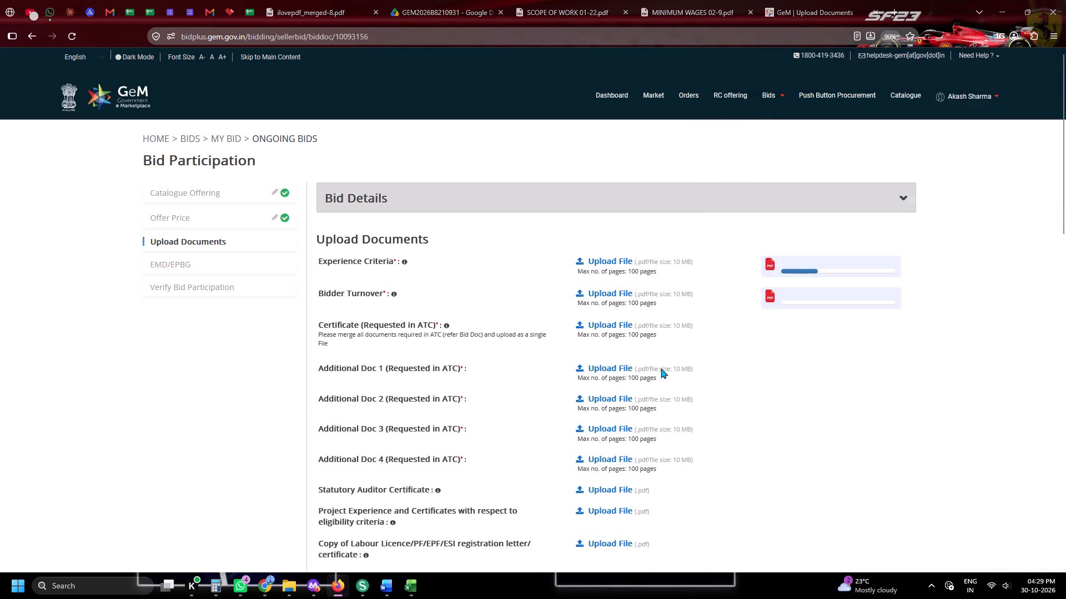
scroll(770, 311, "up", 5)
left_click(770, 285)
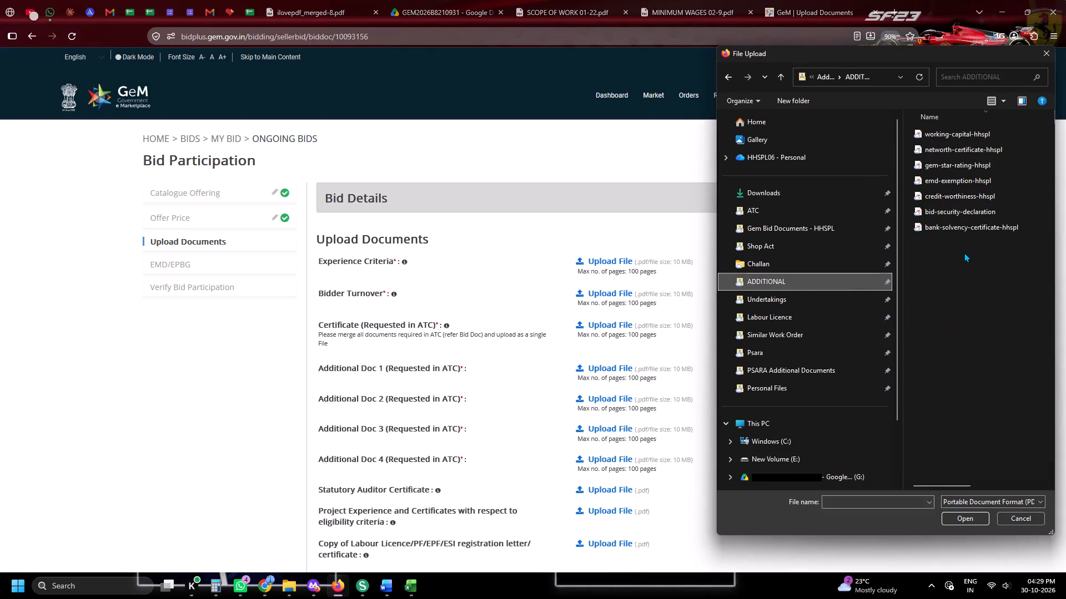
double_click(949, 232)
scroll(840, 265, "down", 1)
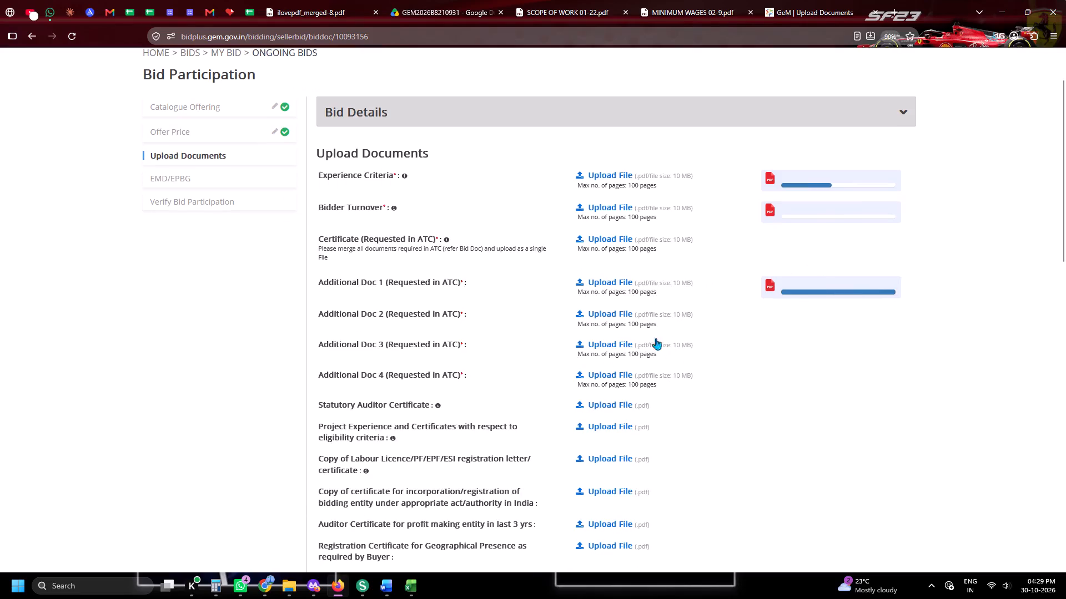
left_click(639, 317)
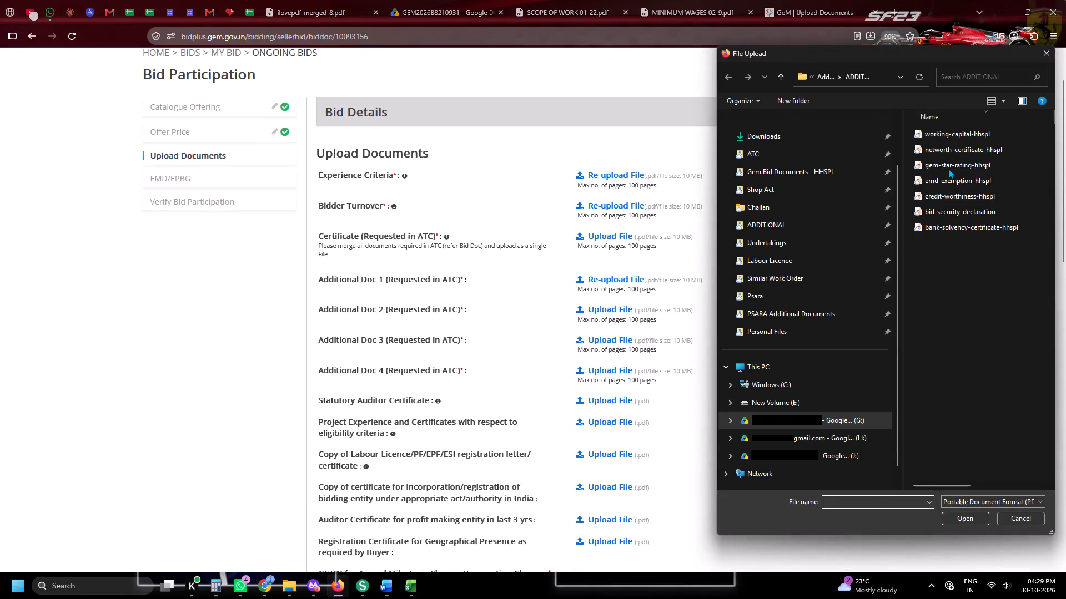
double_click(941, 153)
Upload networth-certificate-hhspl as Additional Doc 3 and gem-star-rating-hhspl as Additional Doc 4.
left_click(661, 353)
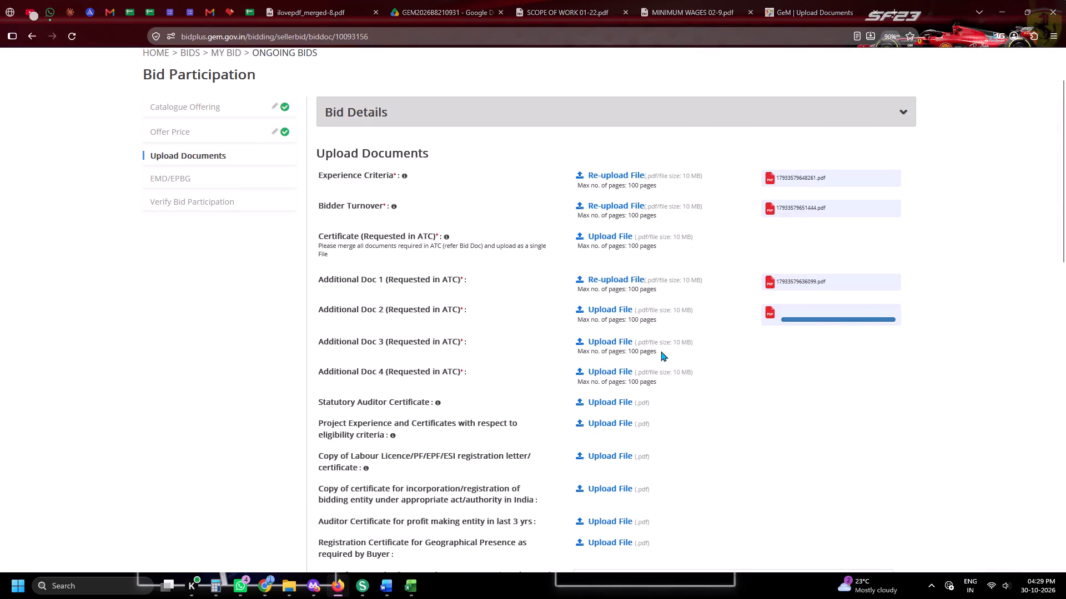
double_click(938, 148)
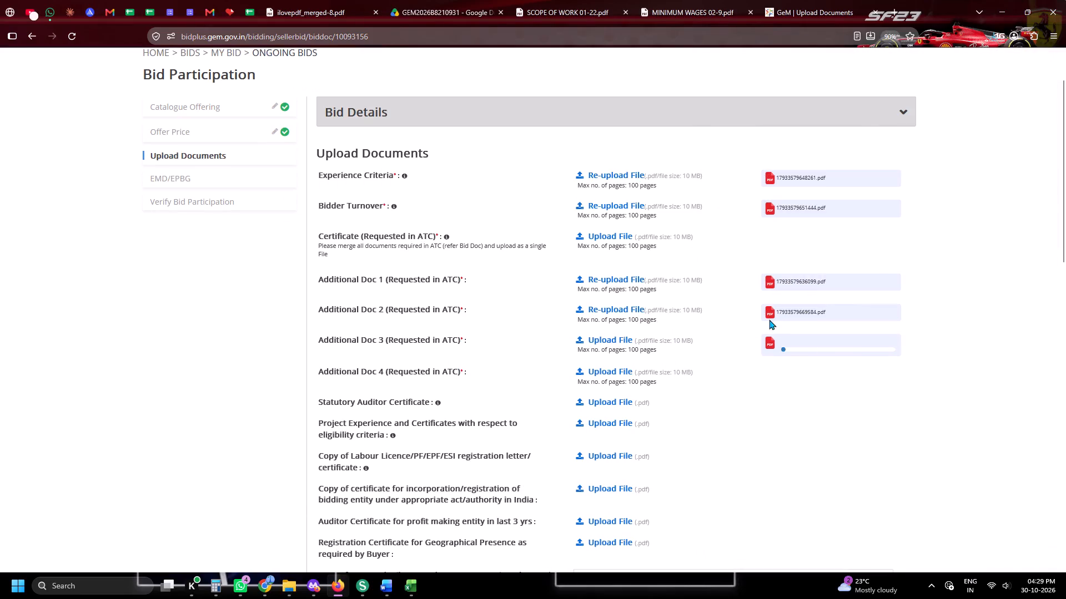
left_click(670, 383)
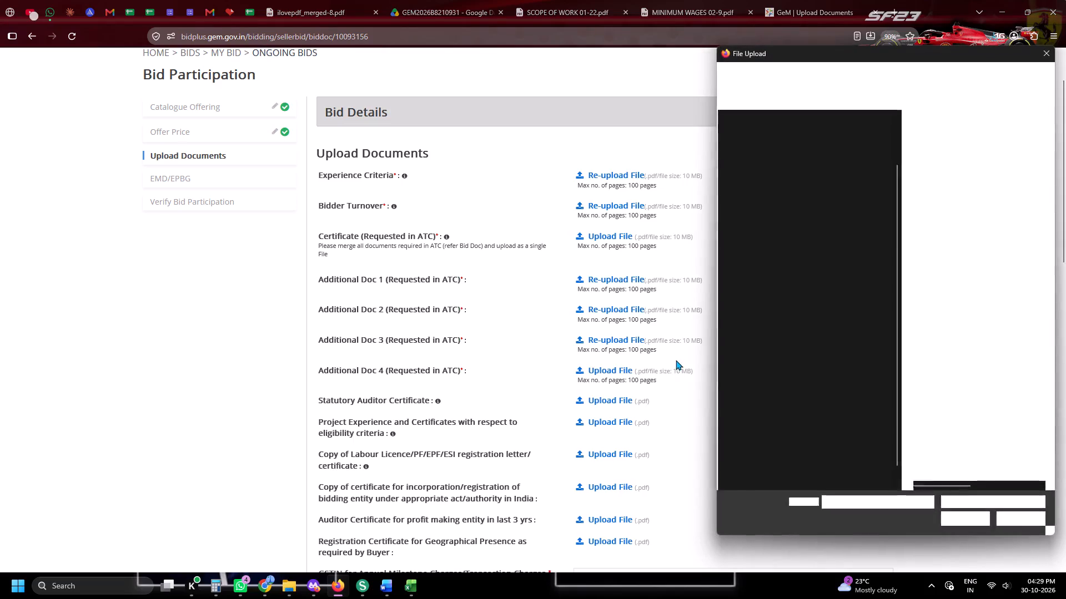
double_click(936, 167)
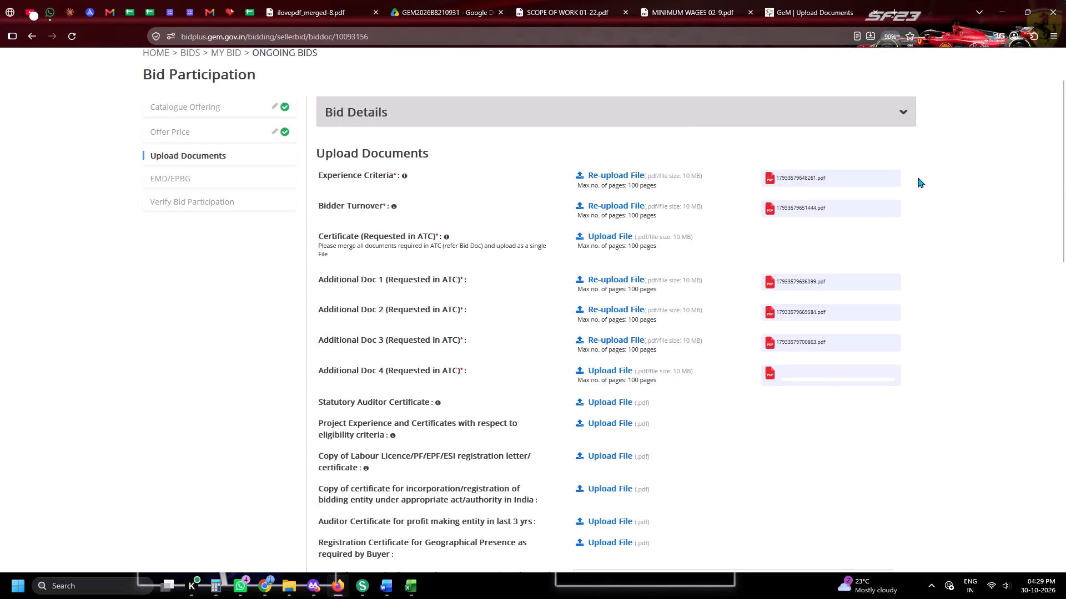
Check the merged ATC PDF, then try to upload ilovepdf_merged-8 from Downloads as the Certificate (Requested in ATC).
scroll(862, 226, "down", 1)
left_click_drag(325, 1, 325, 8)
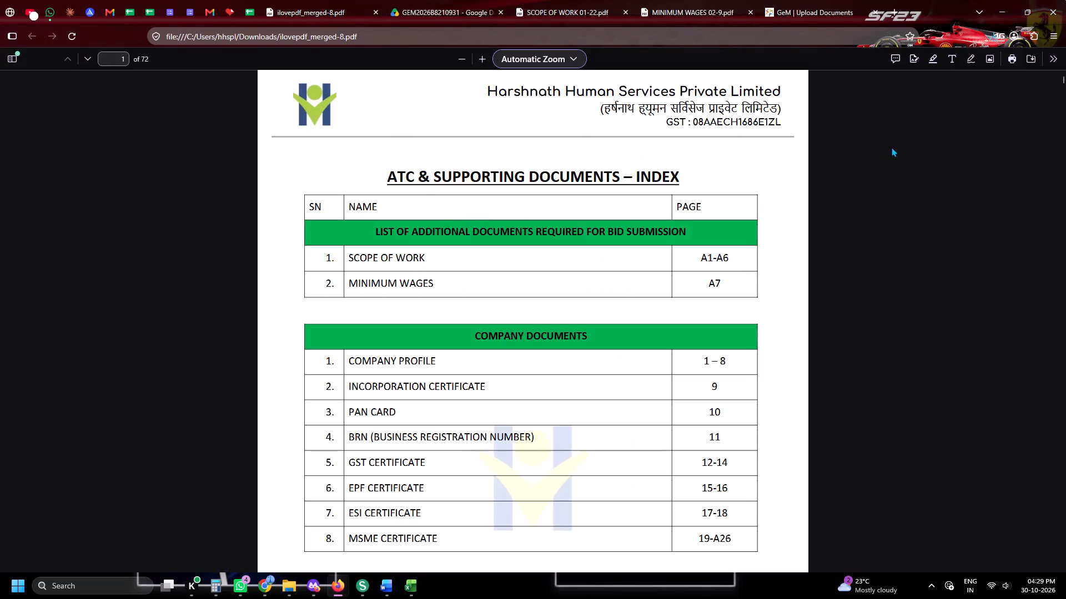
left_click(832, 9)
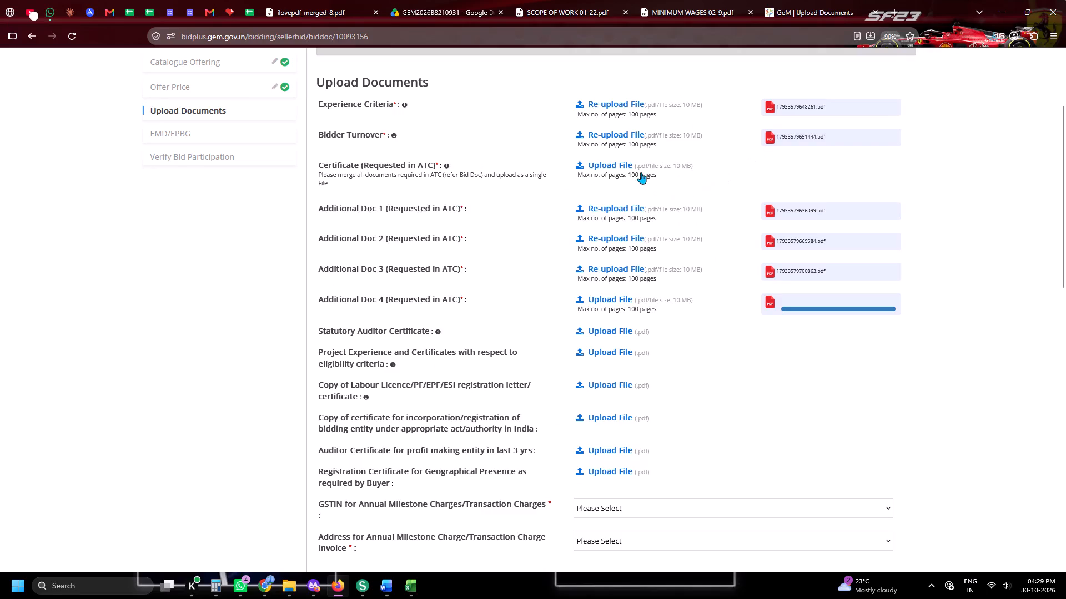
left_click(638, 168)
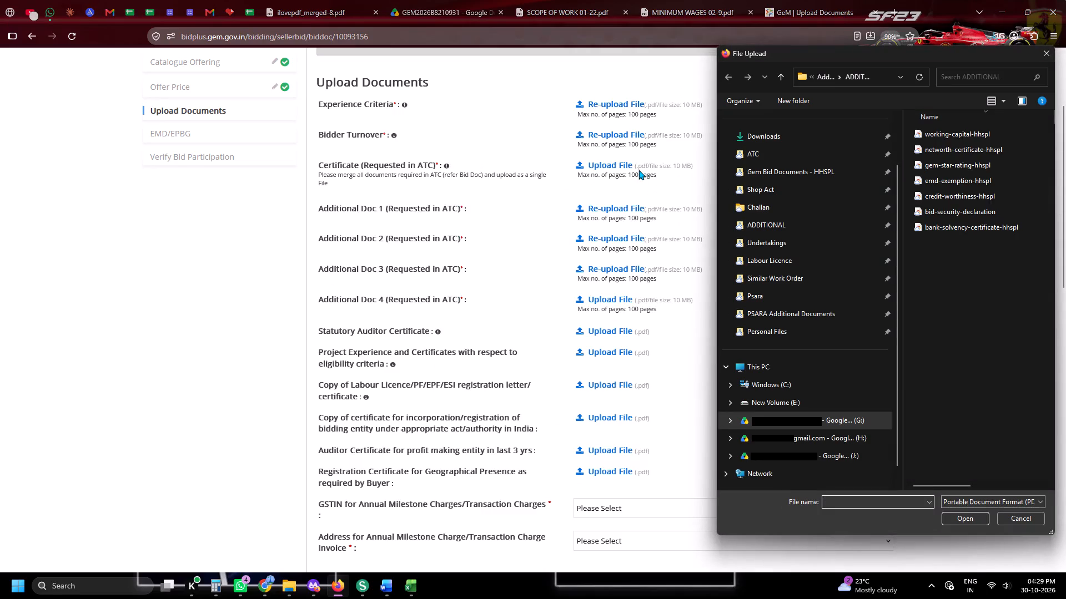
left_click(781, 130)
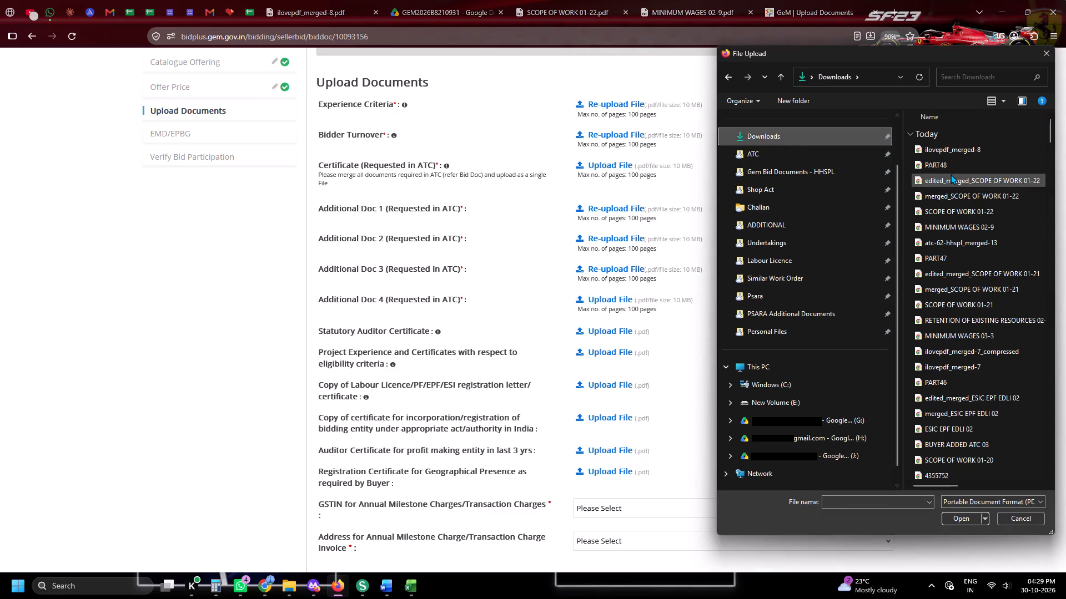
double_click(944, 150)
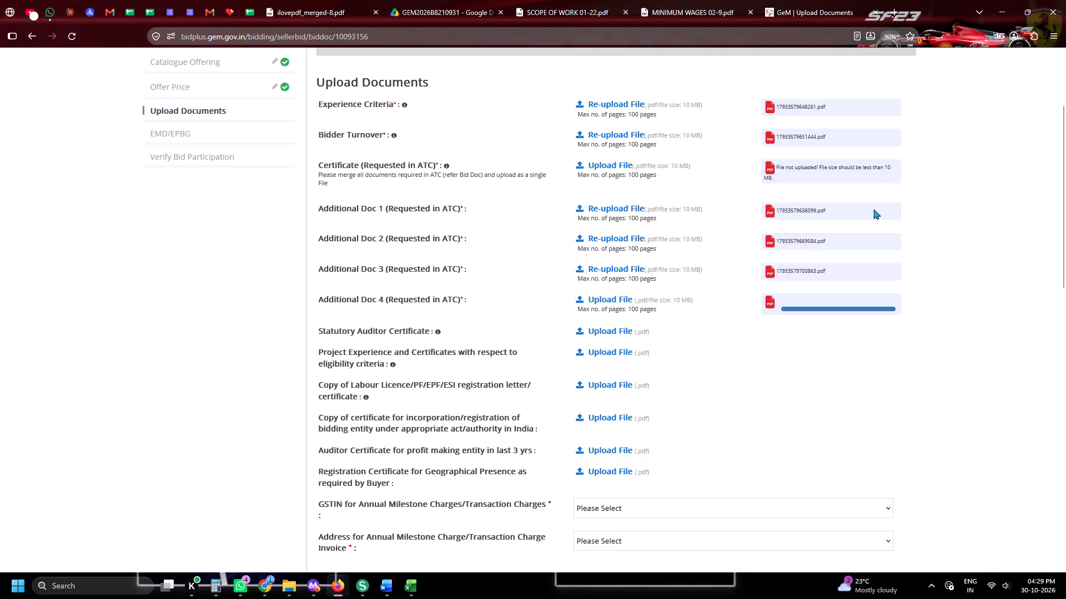
left_click(240, 10)
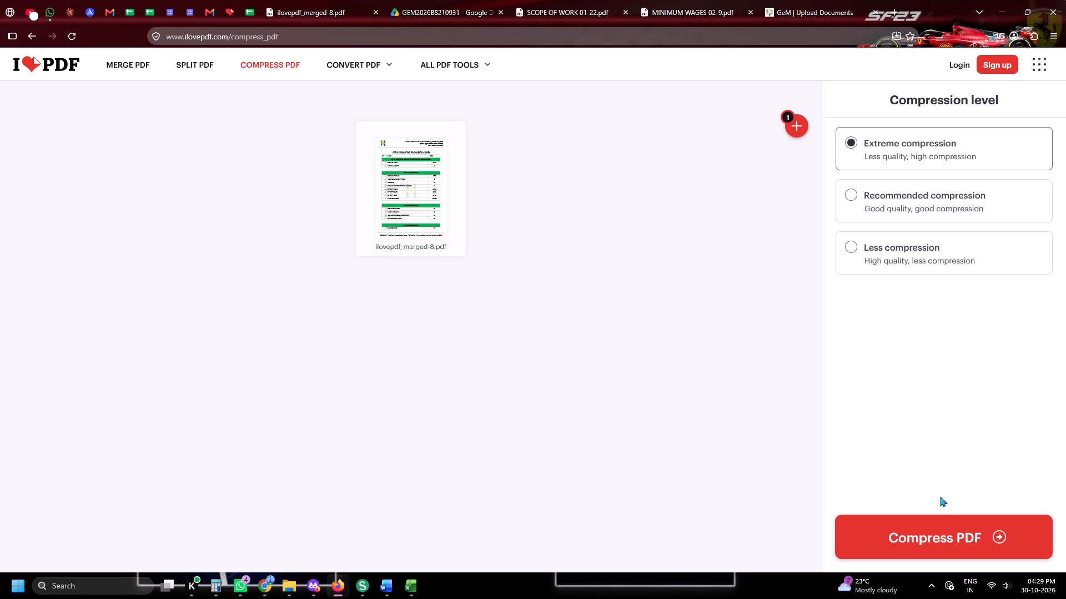
left_click(890, 501)
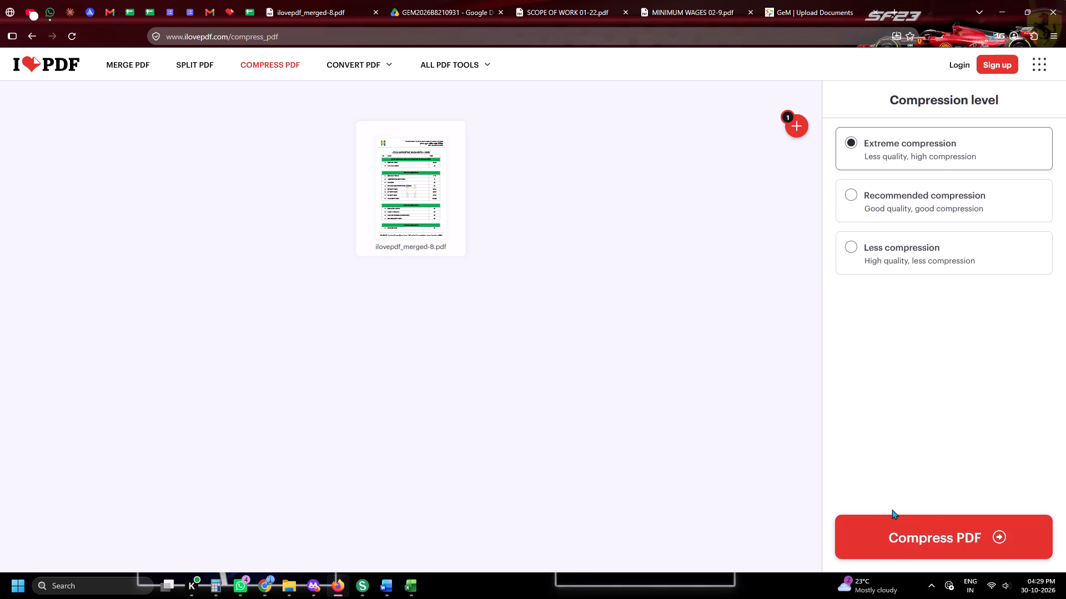
left_click(897, 520)
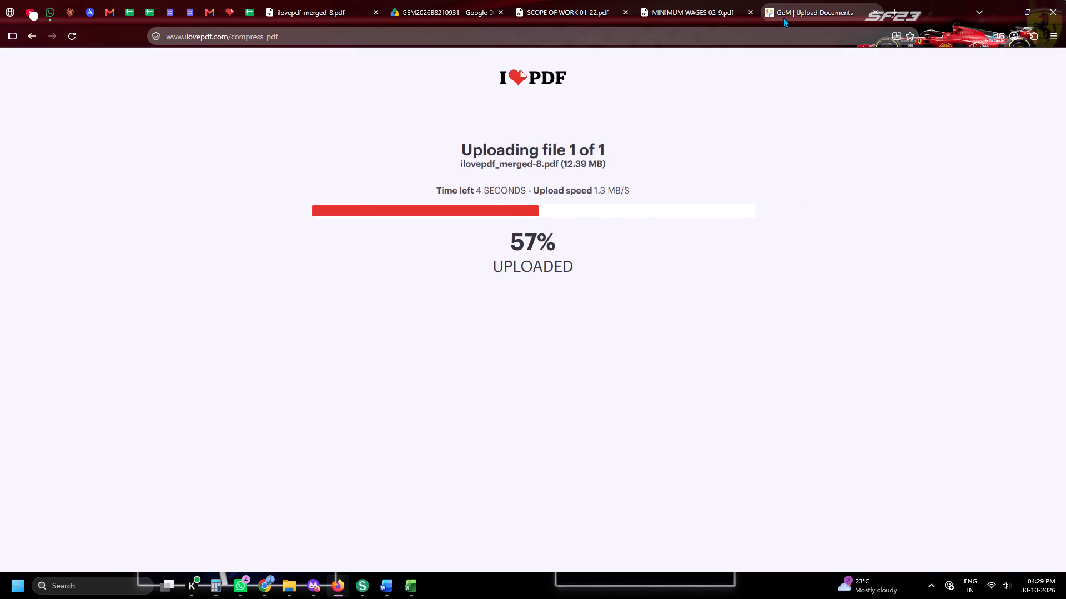
Return to the GeM bid and upload statutory-auditor-certificate-hhspl from Gem Bid Documents - HHSPL as the Statutory Auditor Certificate.
left_click(785, 13)
scroll(660, 310, "down", 3)
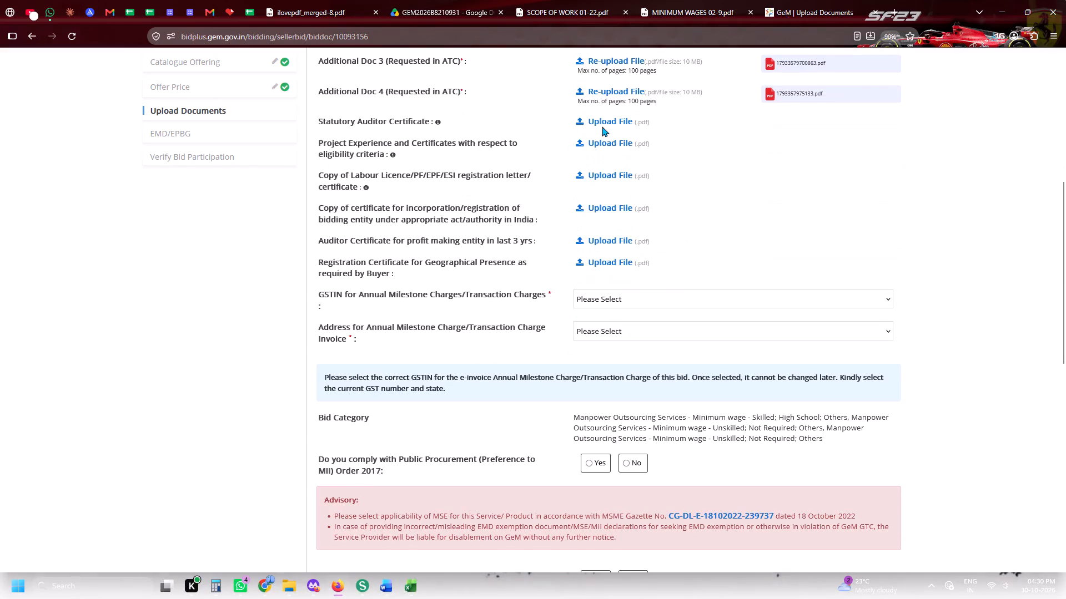
left_click(602, 120)
scroll(695, 256, "up", 4)
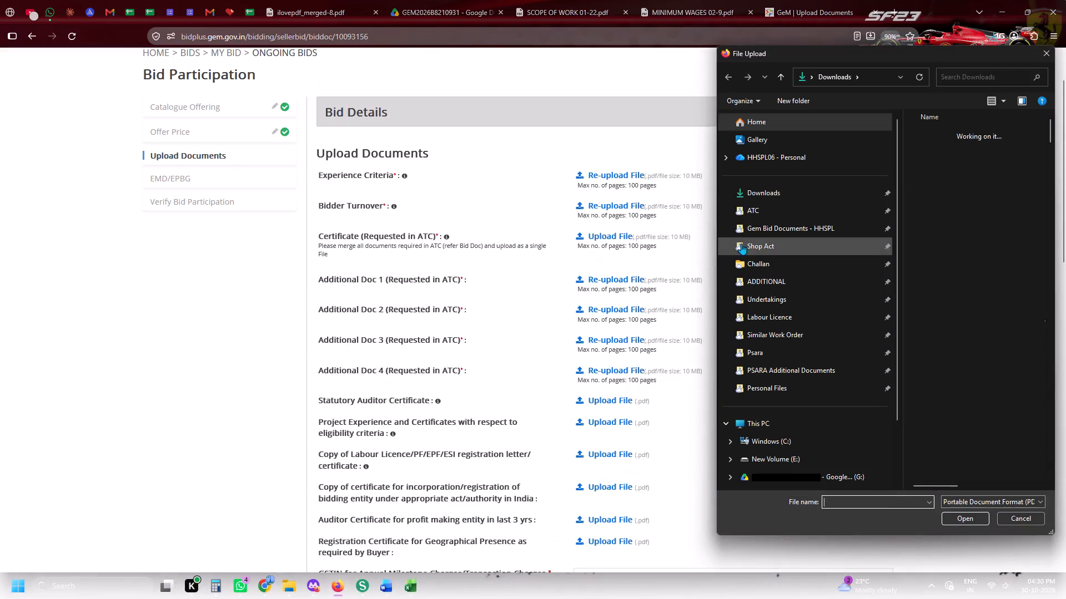
left_click(757, 233)
scroll(910, 374, "down", 6)
double_click(919, 472)
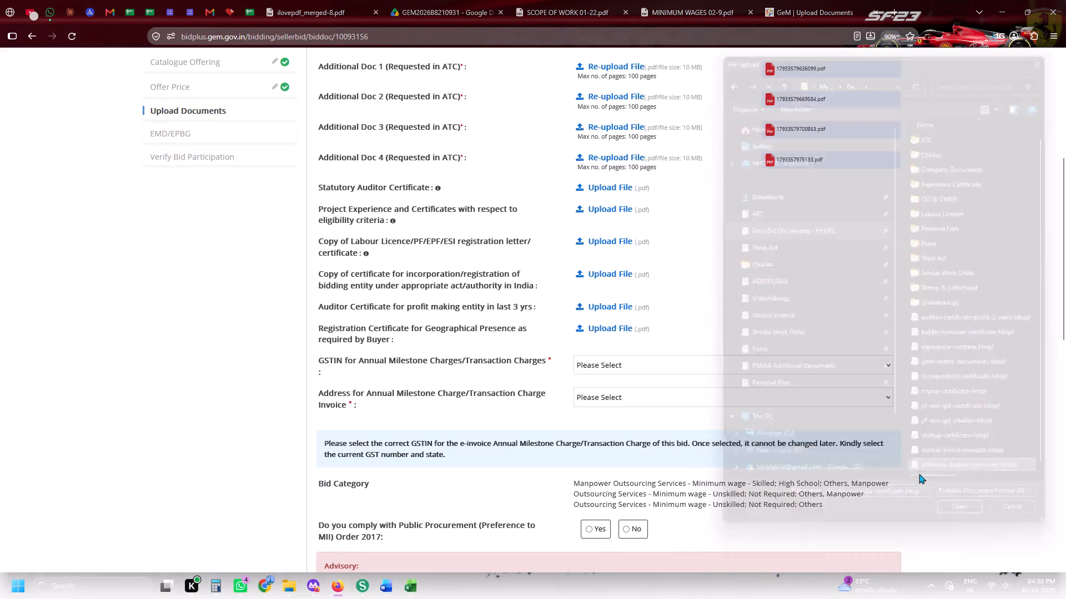
Upload gem-orders-documents-hhspl for Project Experience and pf-esic-gst-certificate-hhspl for the Labour Licence/PF/EPF/ESI registration certificate.
left_click(635, 217)
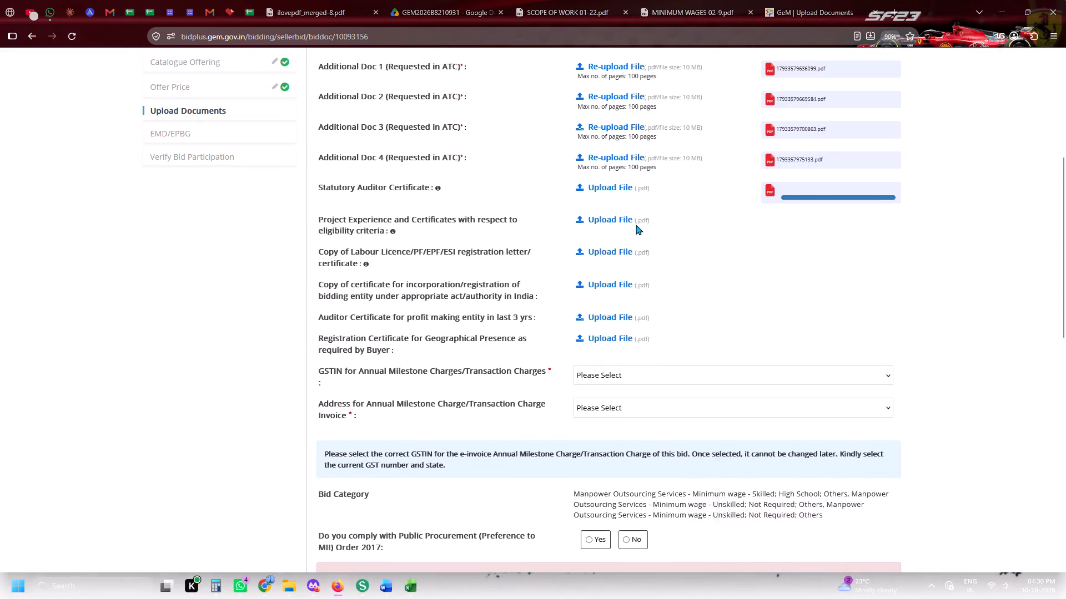
scroll(996, 370, "down", 4)
double_click(949, 364)
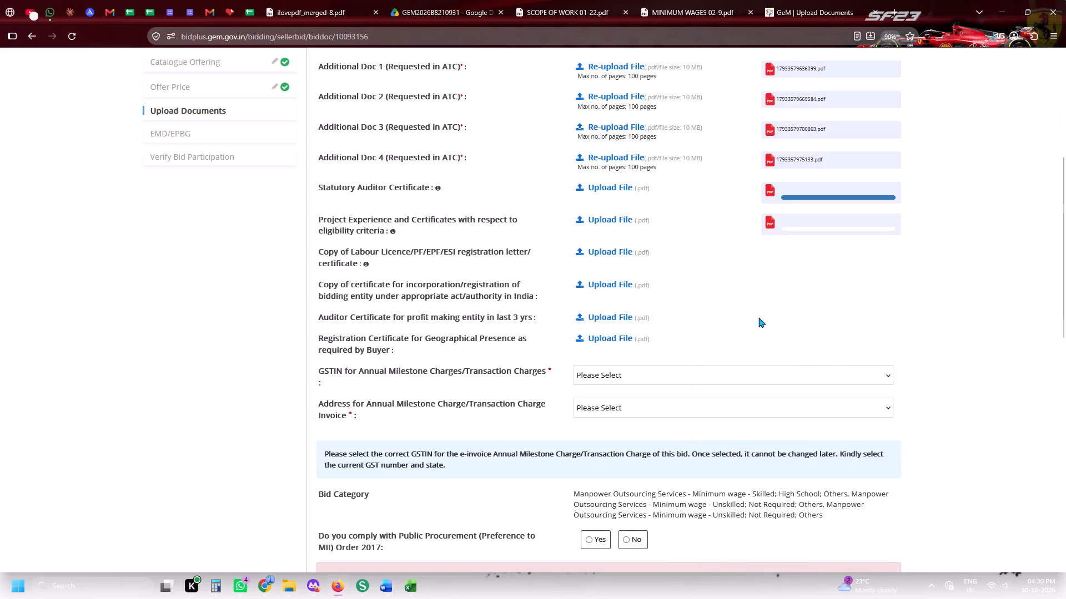
left_click(632, 254)
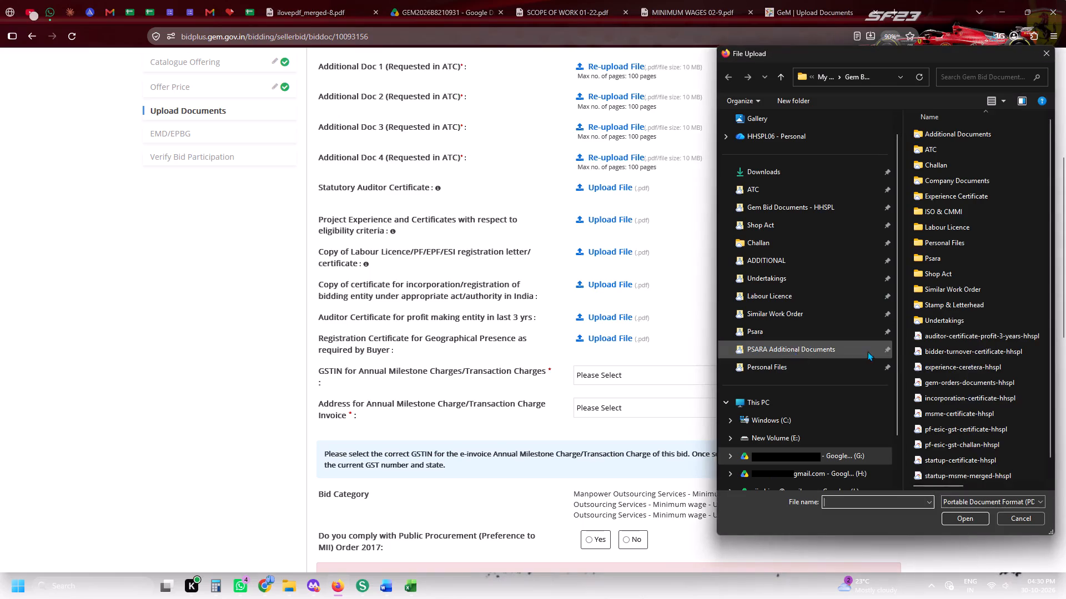
scroll(951, 345, "down", 5)
left_click(968, 397)
double_click(962, 409)
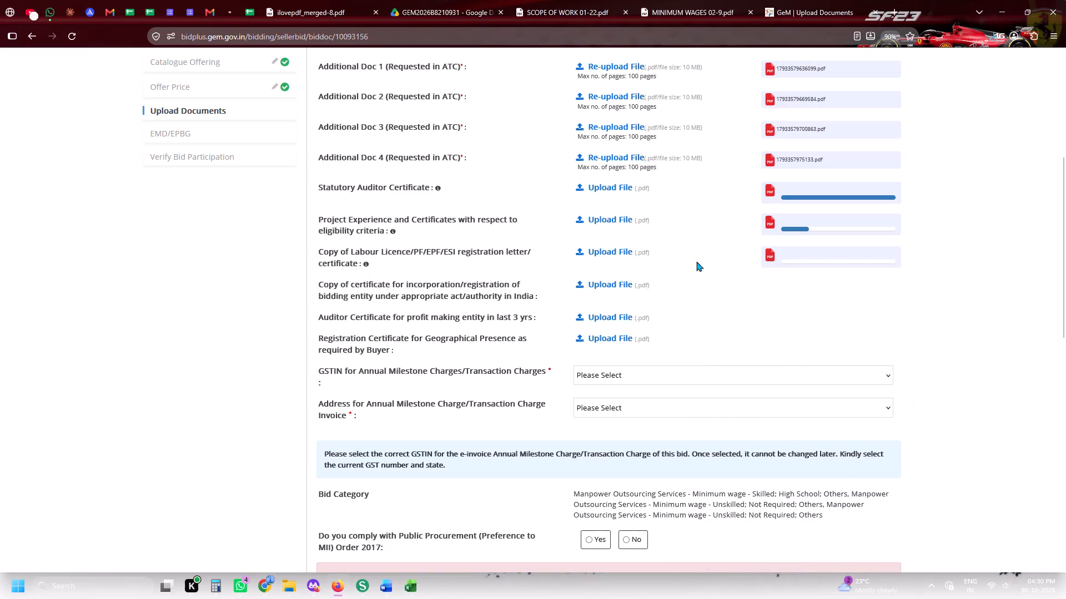
Upload auditor-certificate-profit-3-years-hhspl as the Auditor Certificate for profit making entity in last 3 yrs.
left_click(626, 284)
scroll(931, 330, "down", 5)
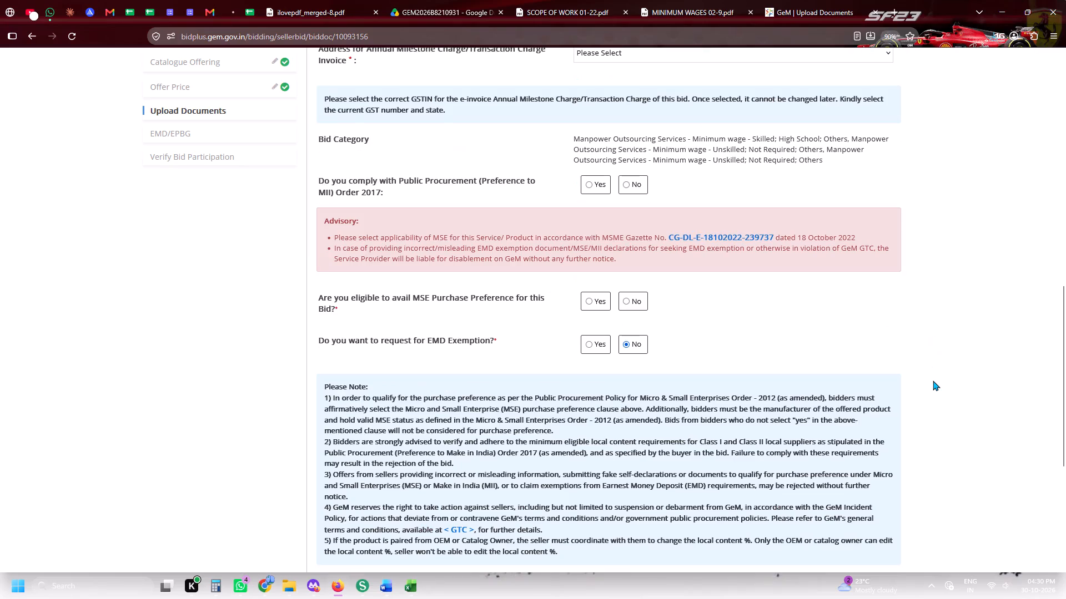
scroll(830, 285, "up", 2)
left_click(606, 110)
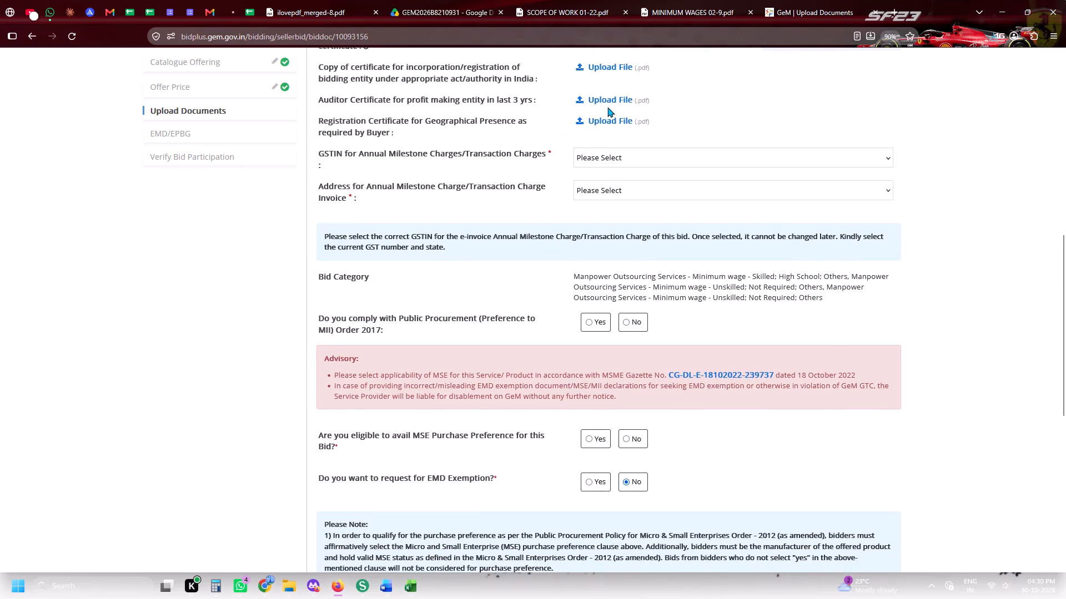
left_click(607, 107)
left_click(611, 92)
left_click(612, 99)
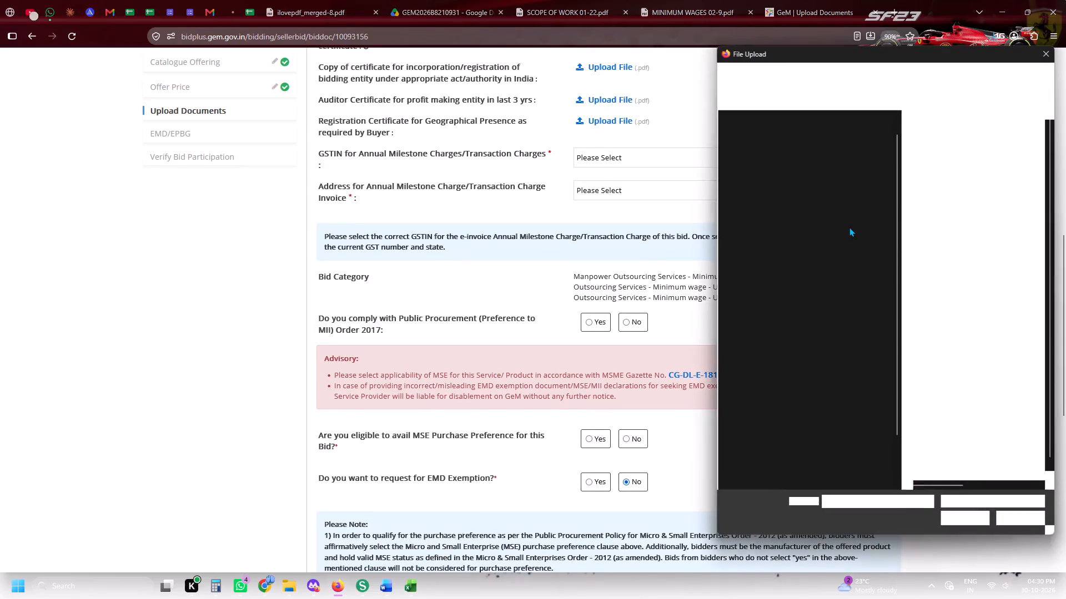
double_click(969, 338)
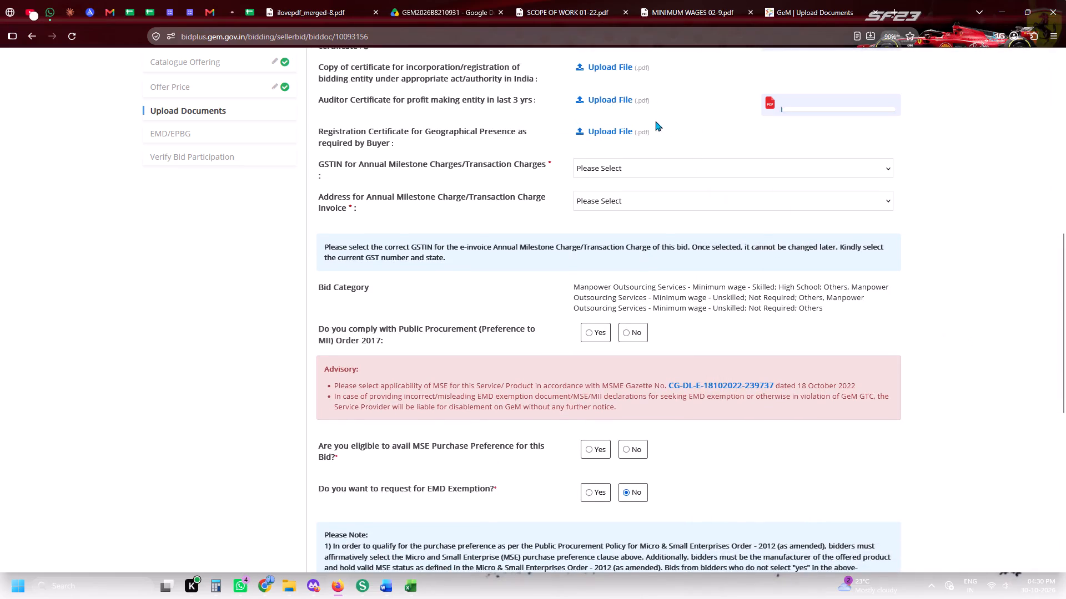
Upload incorporation-certificate-hhspl as the copy of the certificate for incorporation/registration of the bidding entity.
left_click(628, 68)
scroll(905, 339, "down", 2)
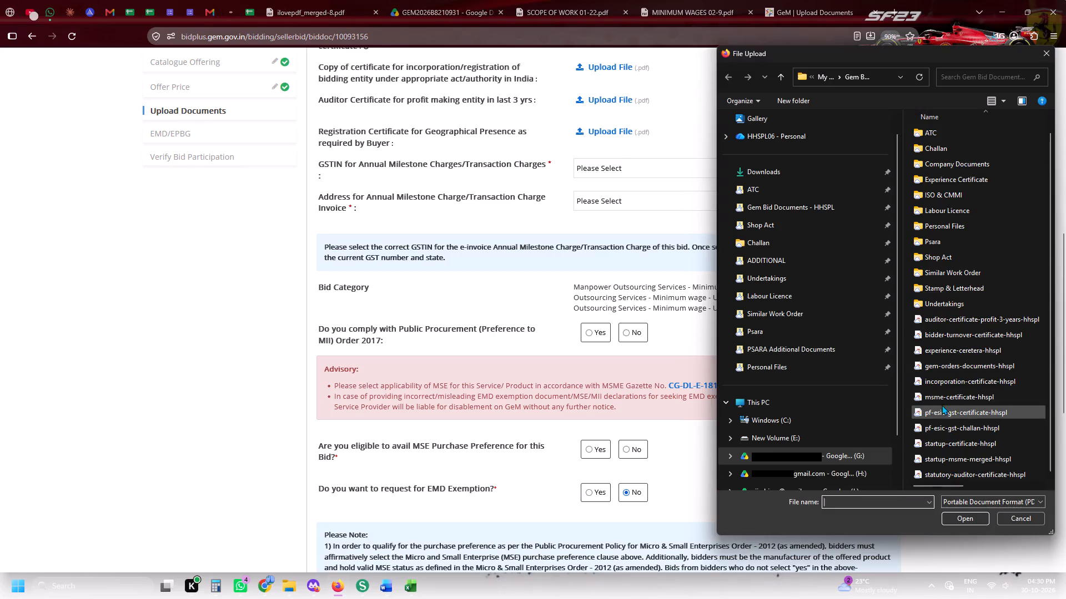
double_click(939, 385)
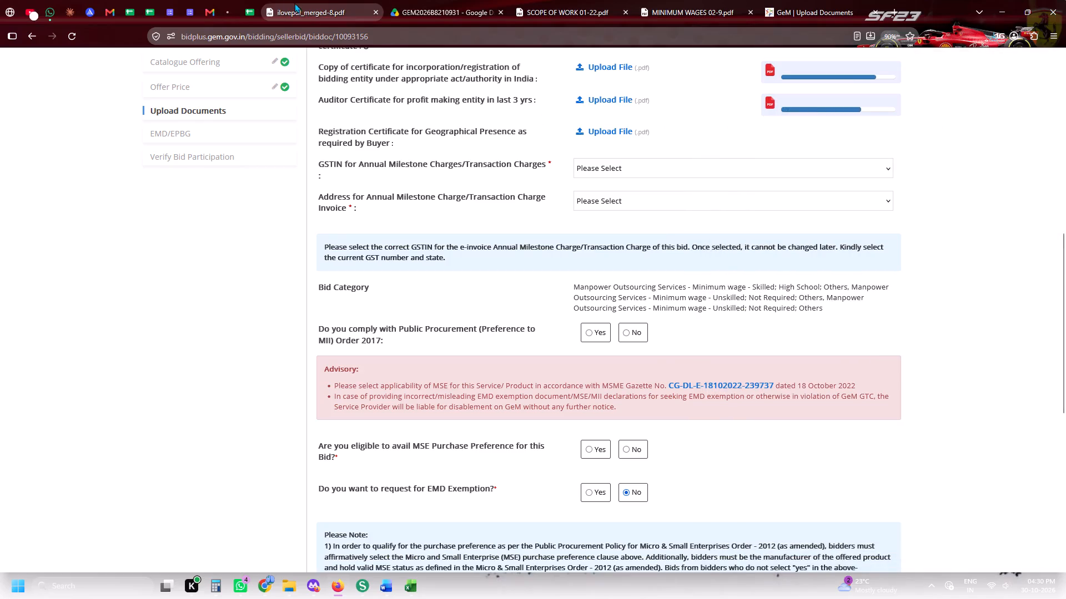
Check the document index at the start of the merged ATC file ilovepdf_merged-8.pdf.
left_click(243, 0)
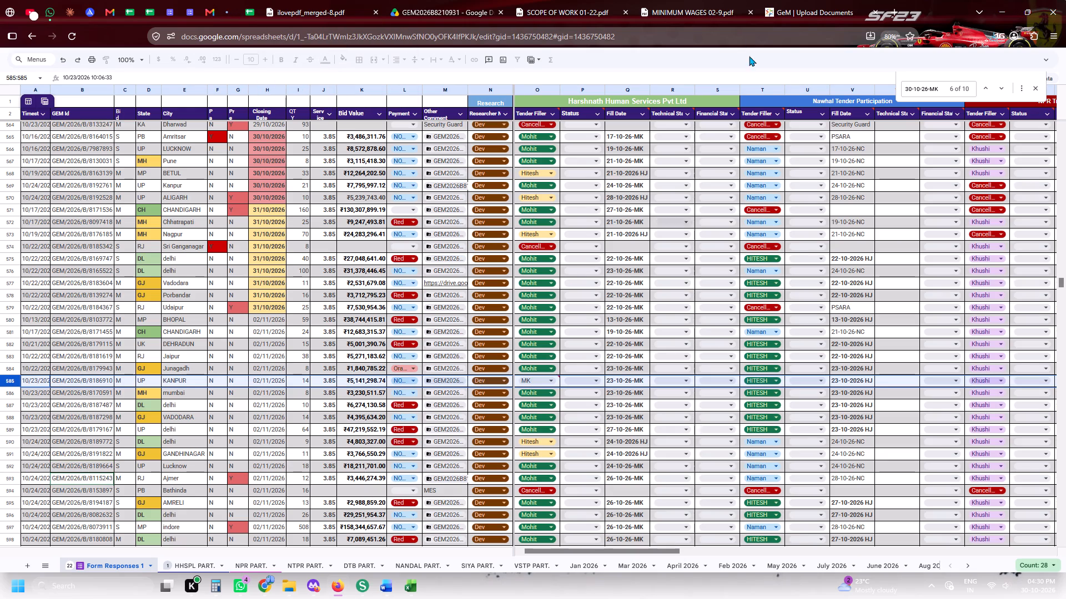
left_click_drag(408, 0, 408, 10)
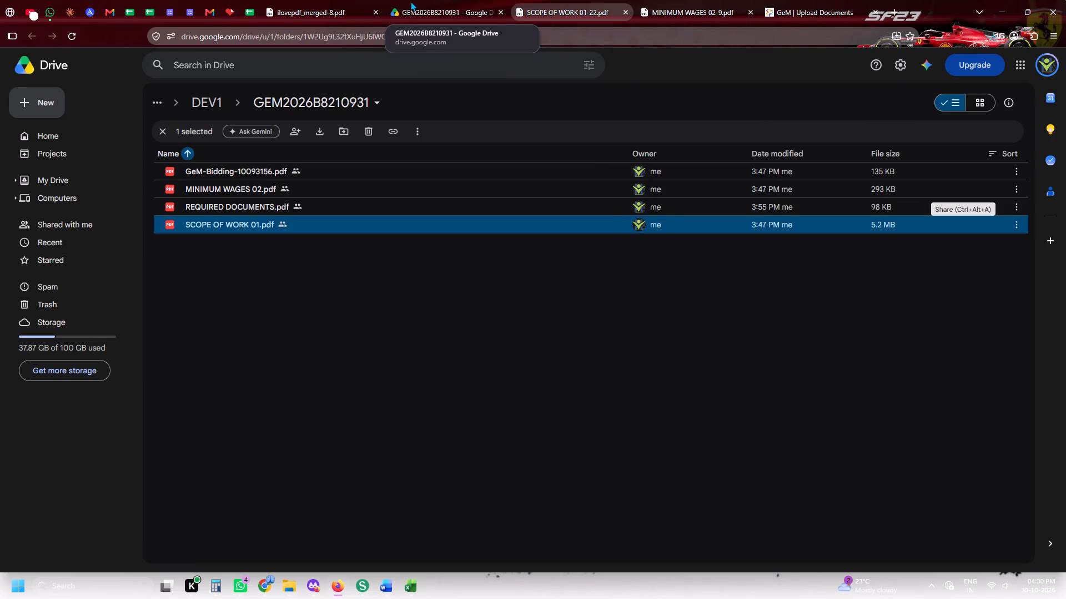
left_click(318, 1)
scroll(643, 349, "down", 10)
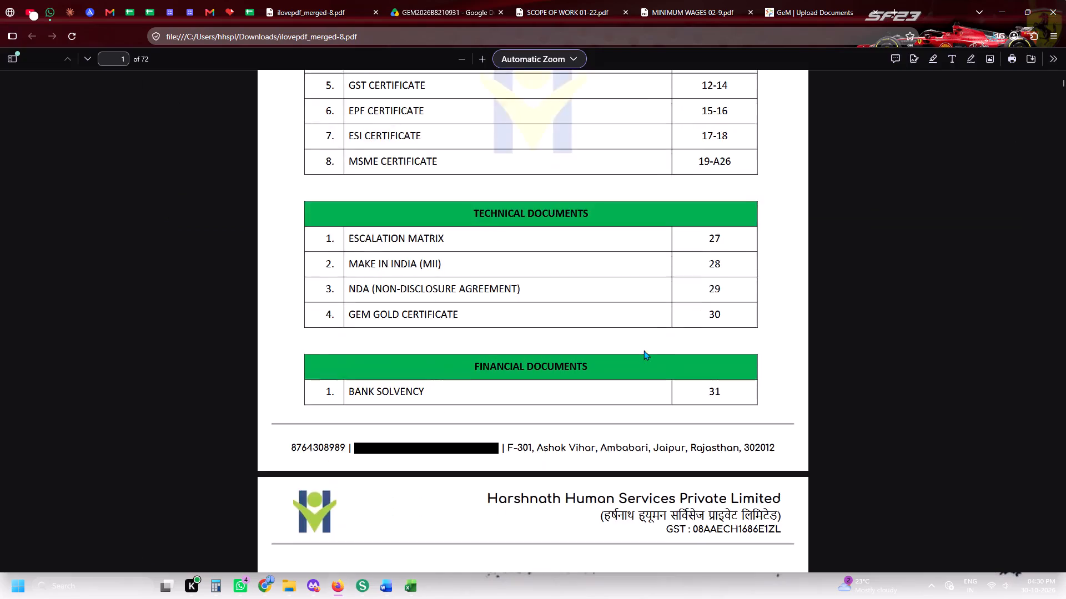
scroll(643, 350, "down", 1)
left_click(444, 3)
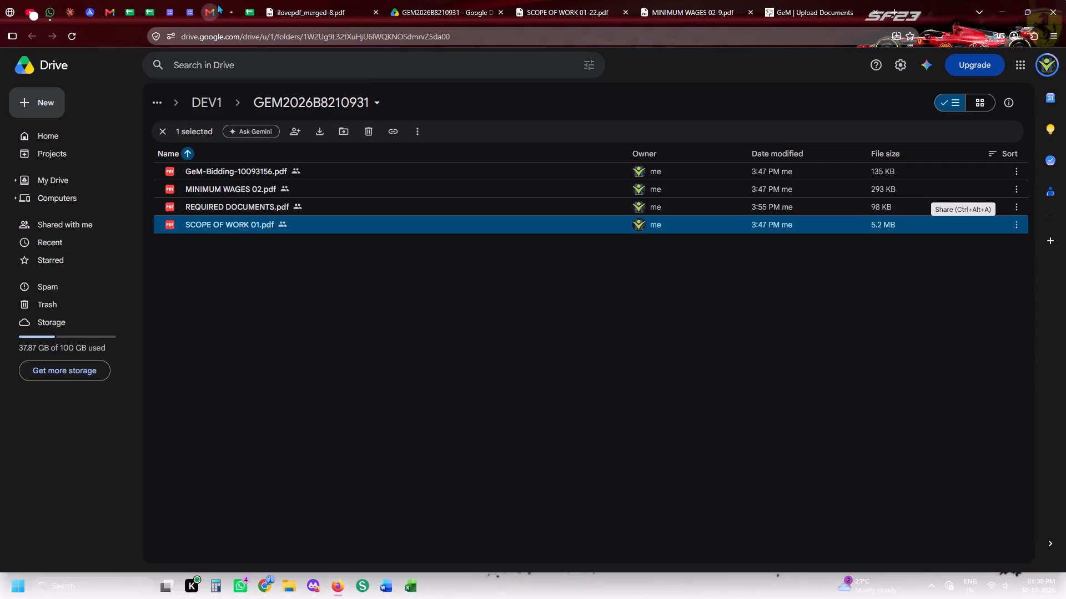
From the tracking sheet's Kanpur tender row, open the linked GEM2026B8186910 Drive folder and view its SCOPE OF WORK 01.pdf.
left_click(245, 6)
left_click(434, 380)
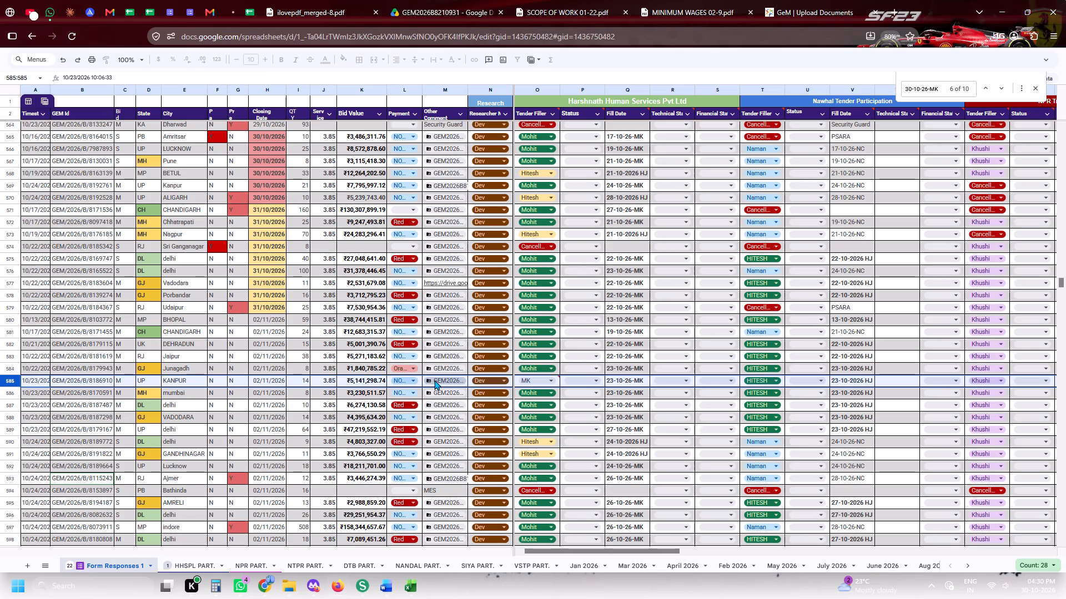
left_click(441, 379)
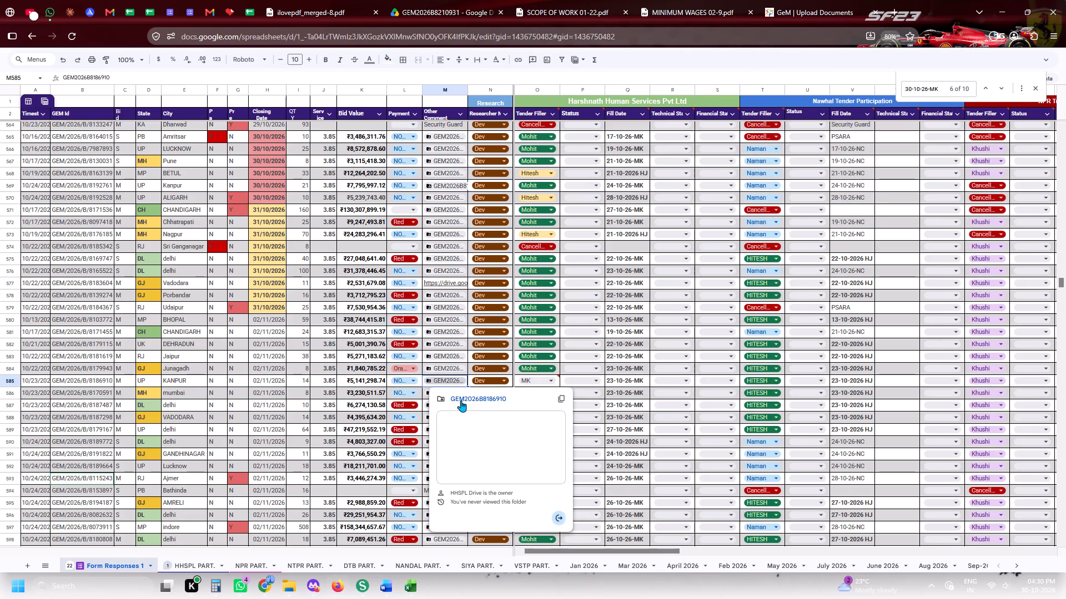
left_click(461, 400)
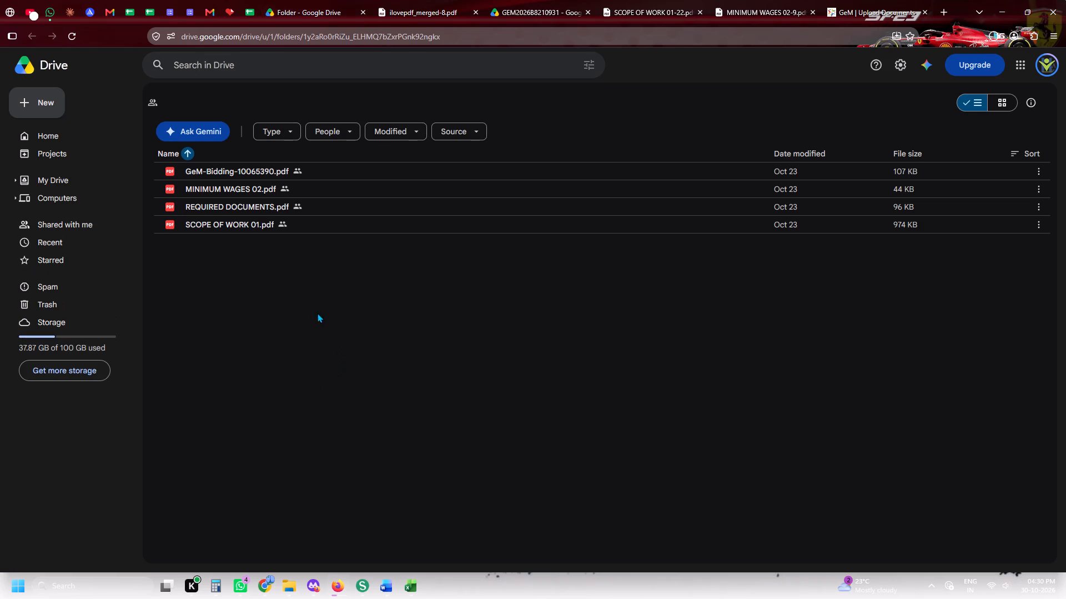
left_click(242, 226)
double_click(242, 226)
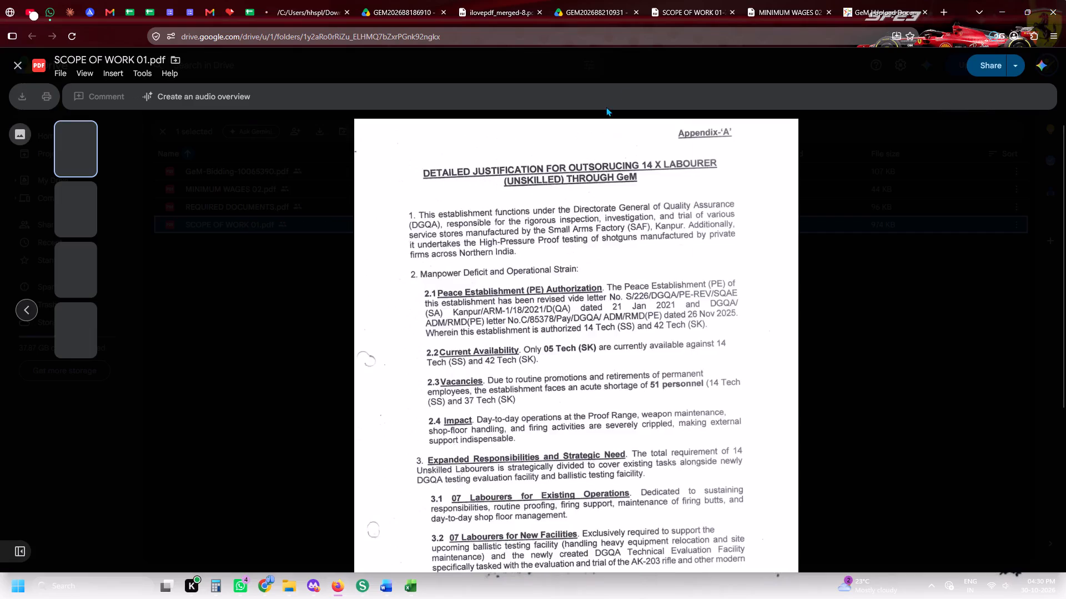
Compare the scope of work in GEM2026B8186910 with the scope pages inside ilovepdf_merged-8_compressed.pdf.
scroll(596, 184, "down", 11)
left_click(389, 0)
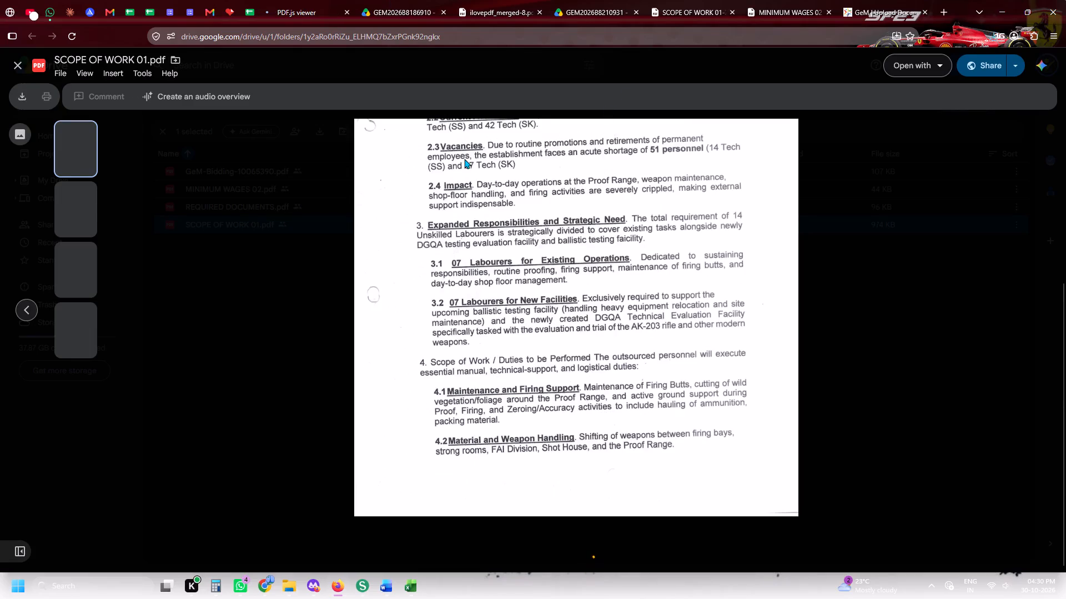
left_click(330, 0)
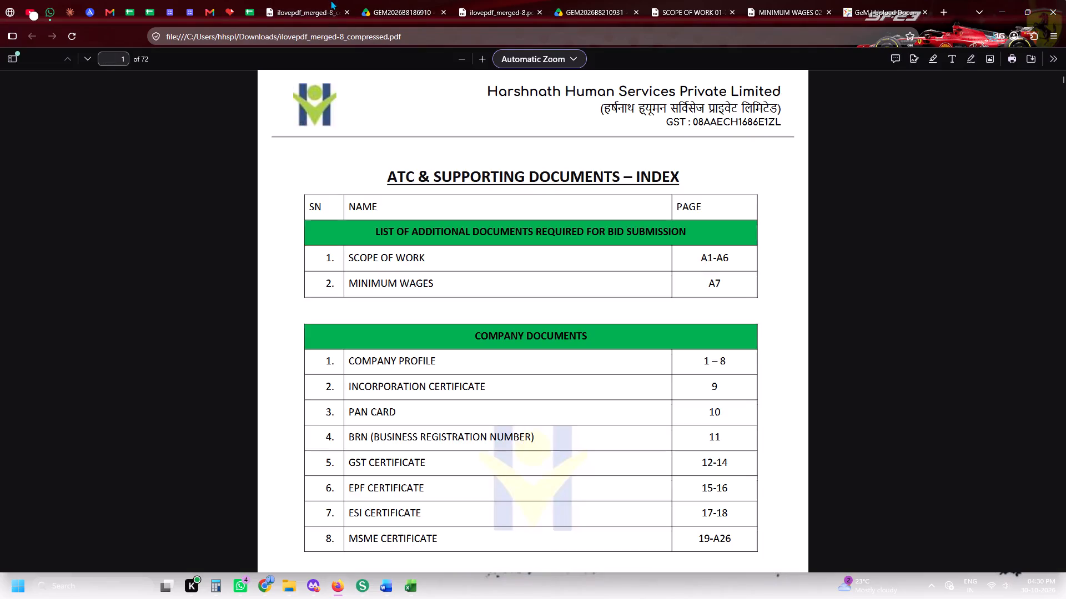
scroll(407, 286, "down", 20)
scroll(407, 286, "down", 13)
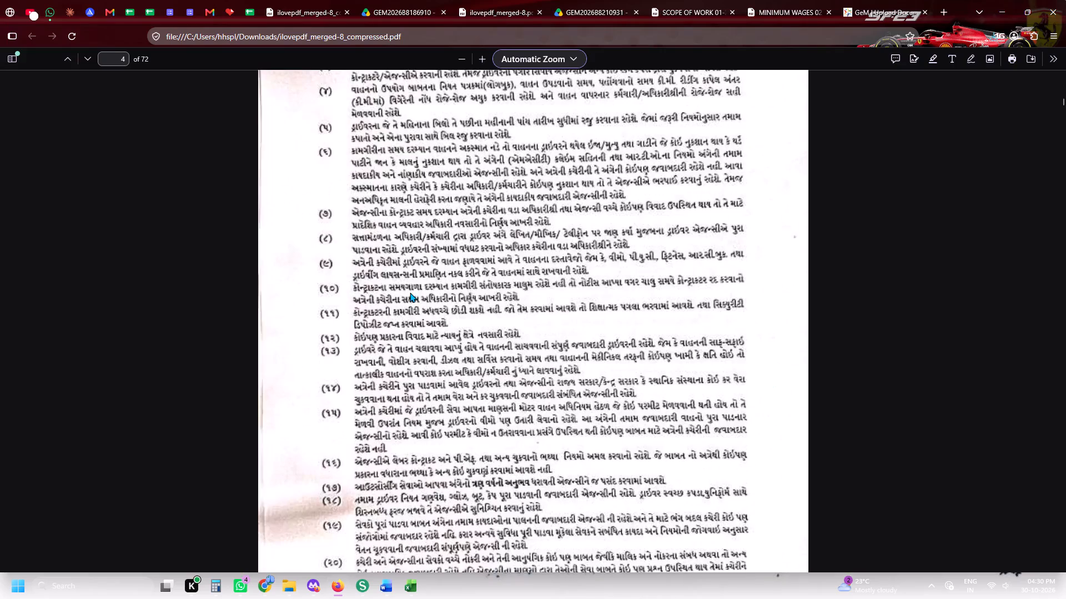
left_click(430, 0)
scroll(474, 189, "up", 6)
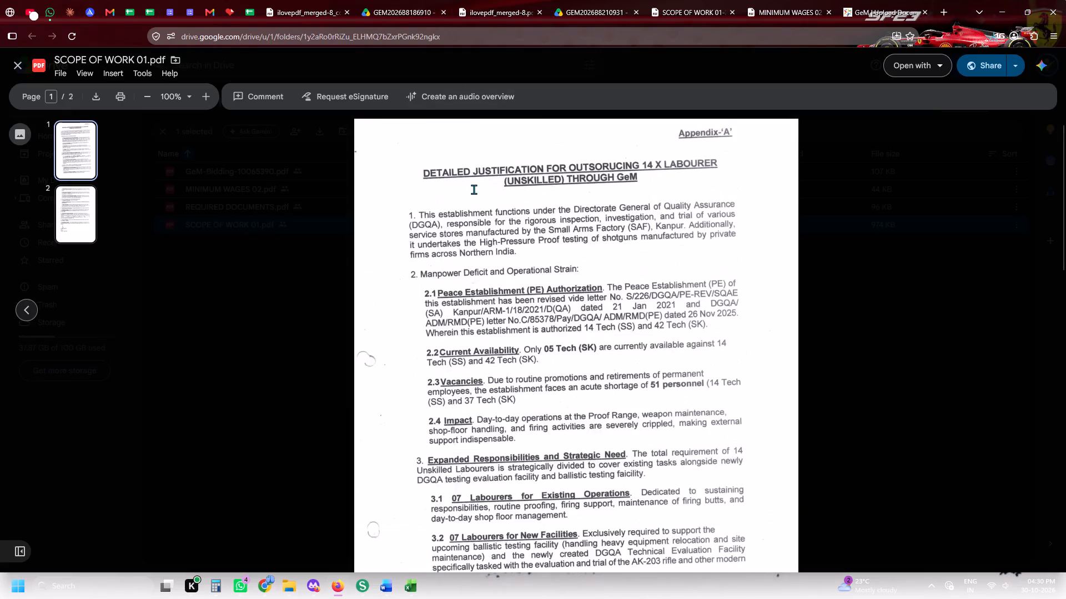
scroll(474, 189, "up", 4)
left_click(324, 0)
scroll(460, 283, "up", 2)
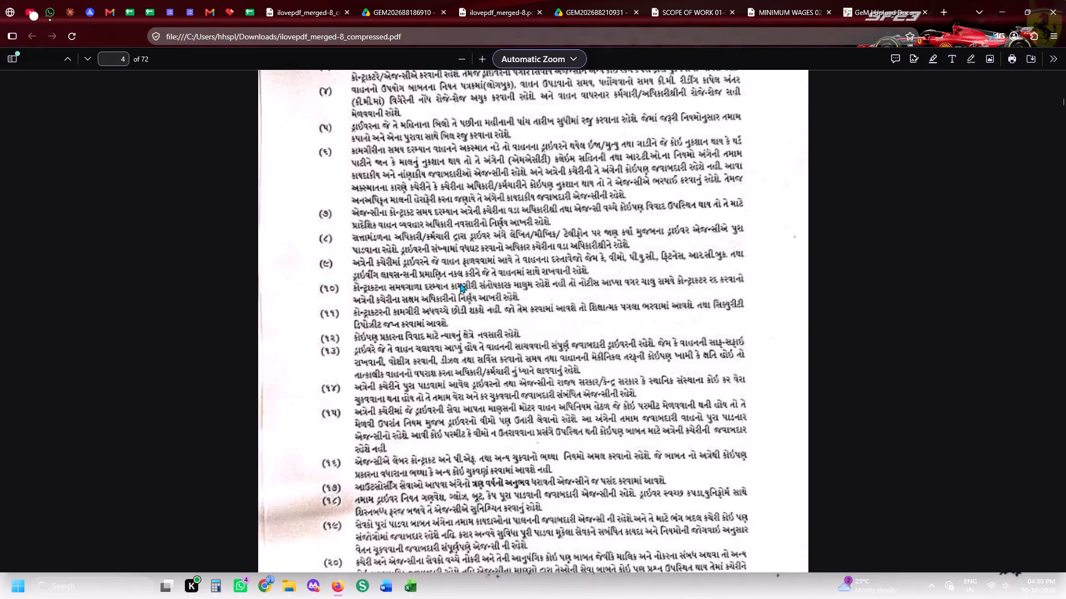
Find the Navsari tender GEM/2026/B/8210931 in the tracking sheet and select its row.
scroll(460, 283, "up", 12)
left_click(896, 0)
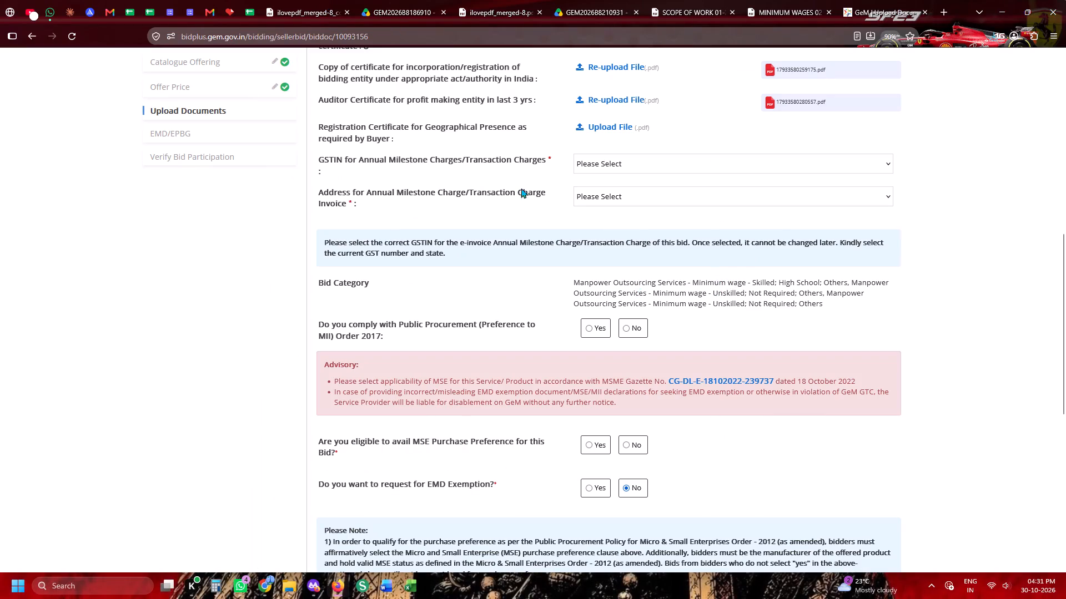
left_click(247, 0)
scroll(537, 311, "down", 4)
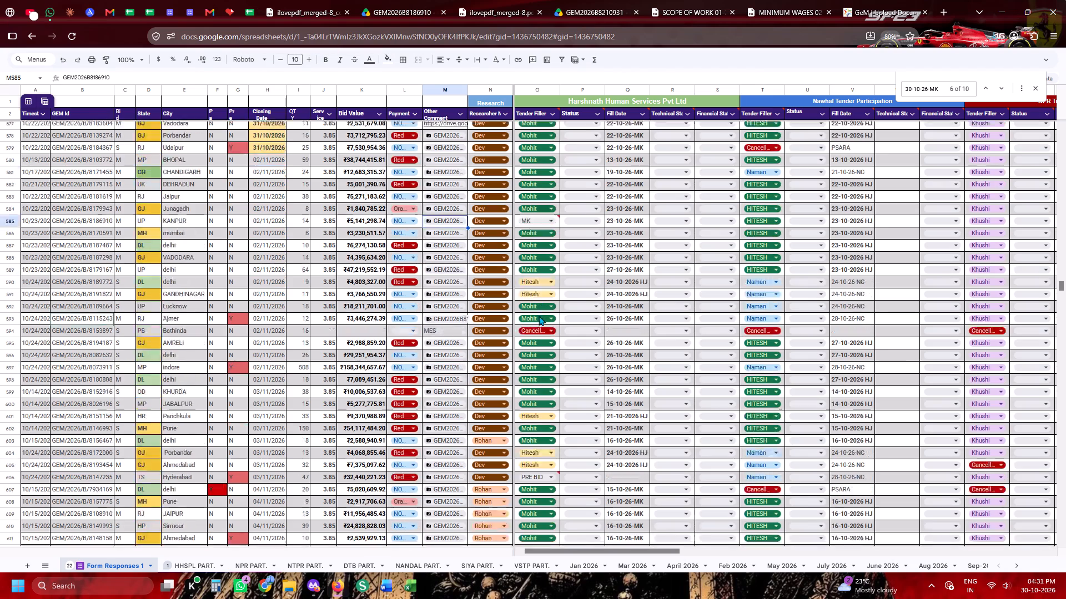
scroll(539, 316, "down", 20)
scroll(539, 318, "down", 13)
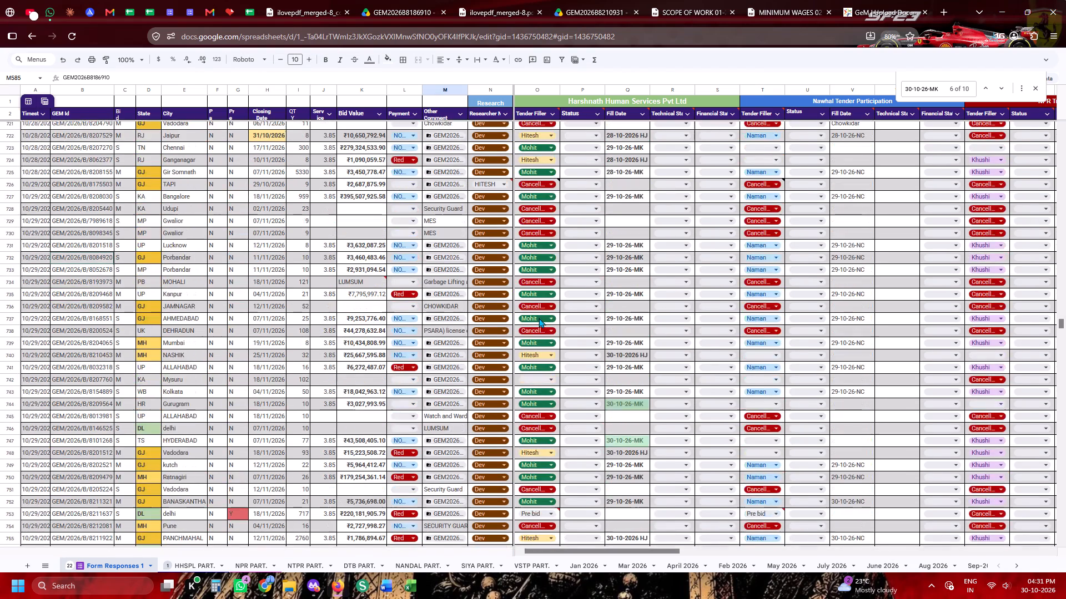
scroll(539, 318, "down", 7)
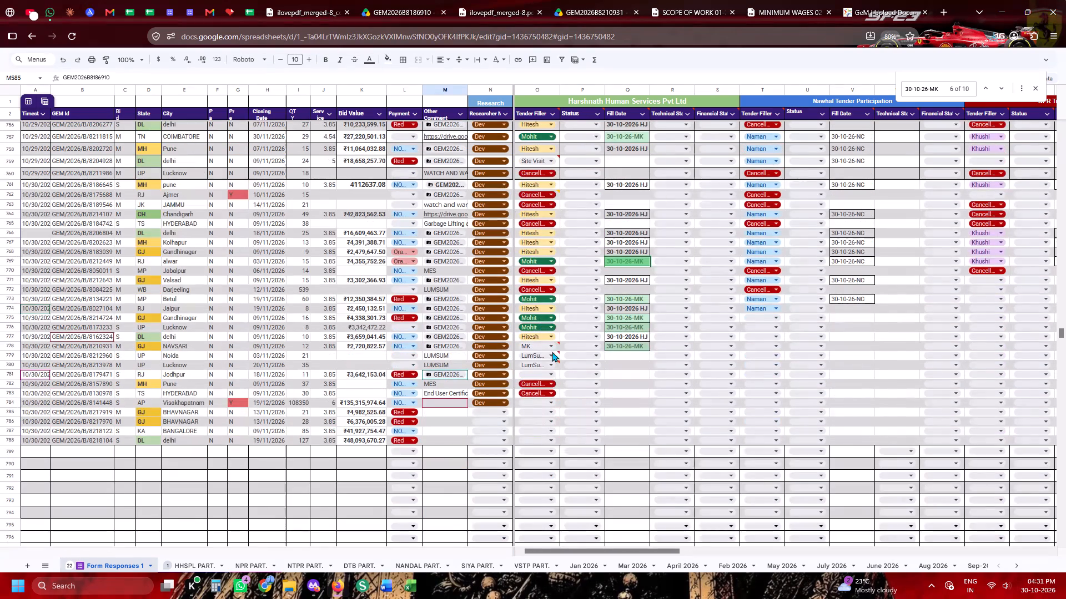
left_click(0, 344)
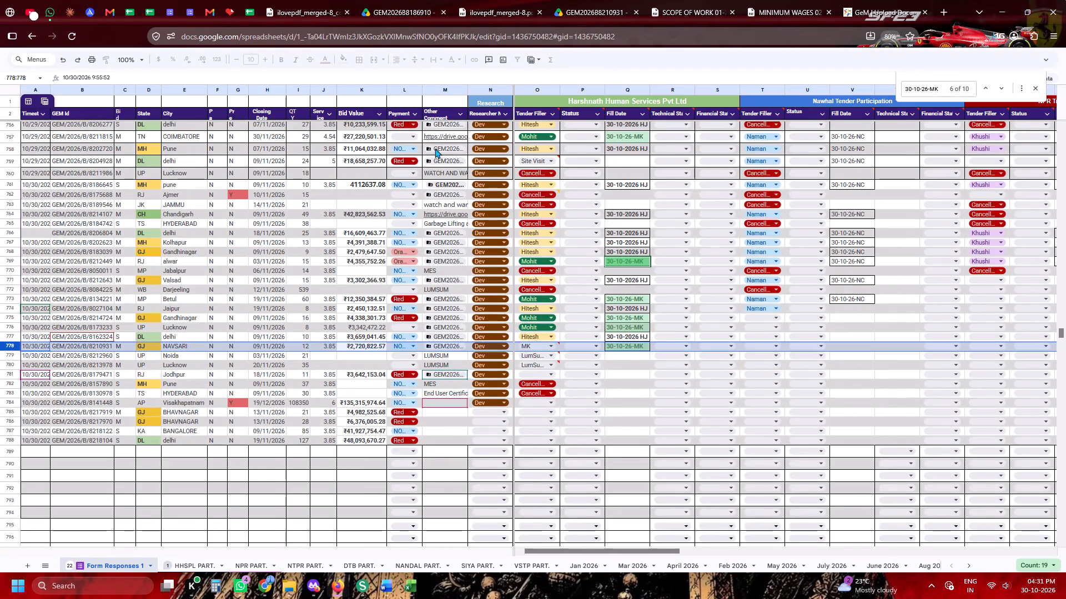
Return to the GeM Upload Documents page, review its uploaded files and duplicate the page in a new tab.
left_click(873, 0)
scroll(838, 72, "up", 3)
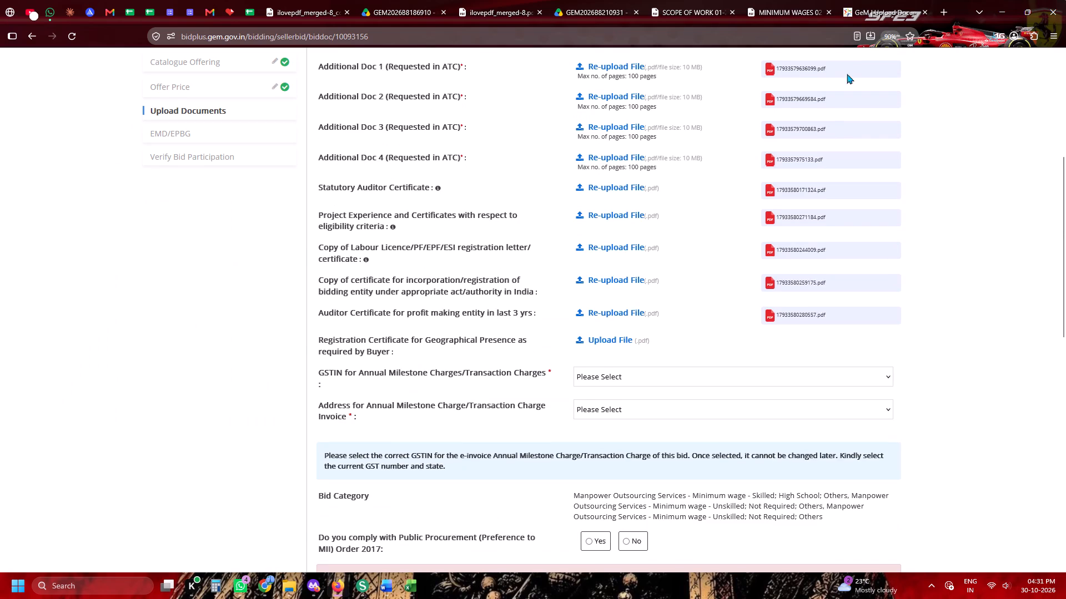
right_click(884, 9)
left_click(901, 144)
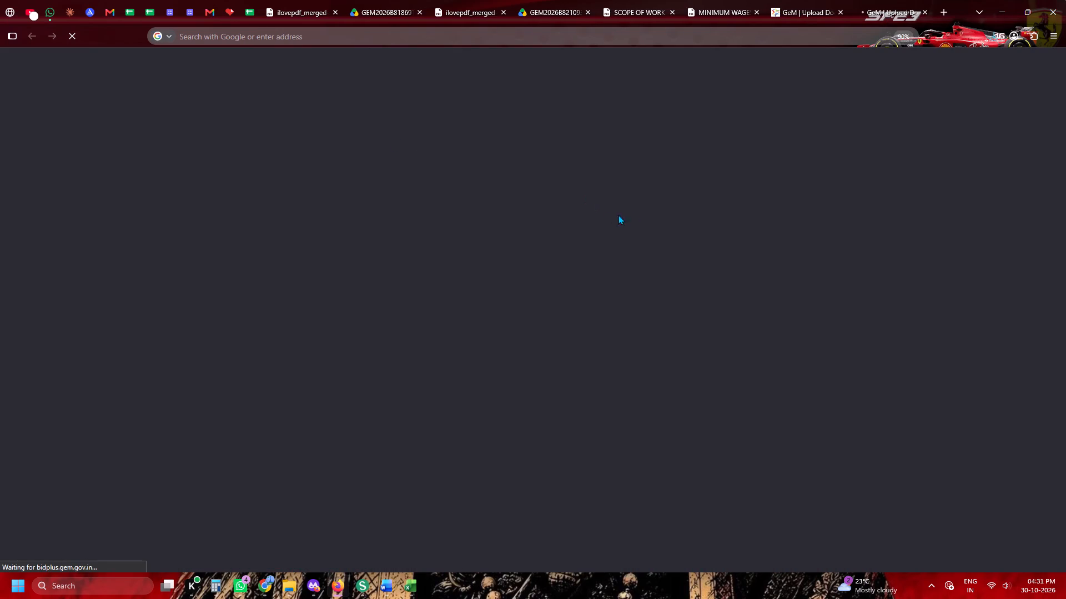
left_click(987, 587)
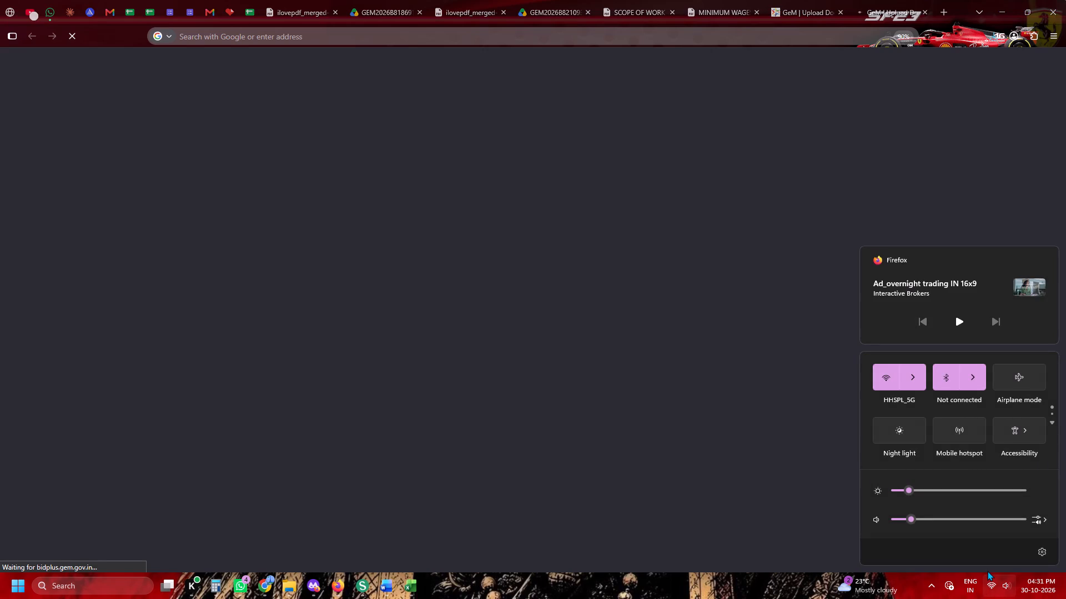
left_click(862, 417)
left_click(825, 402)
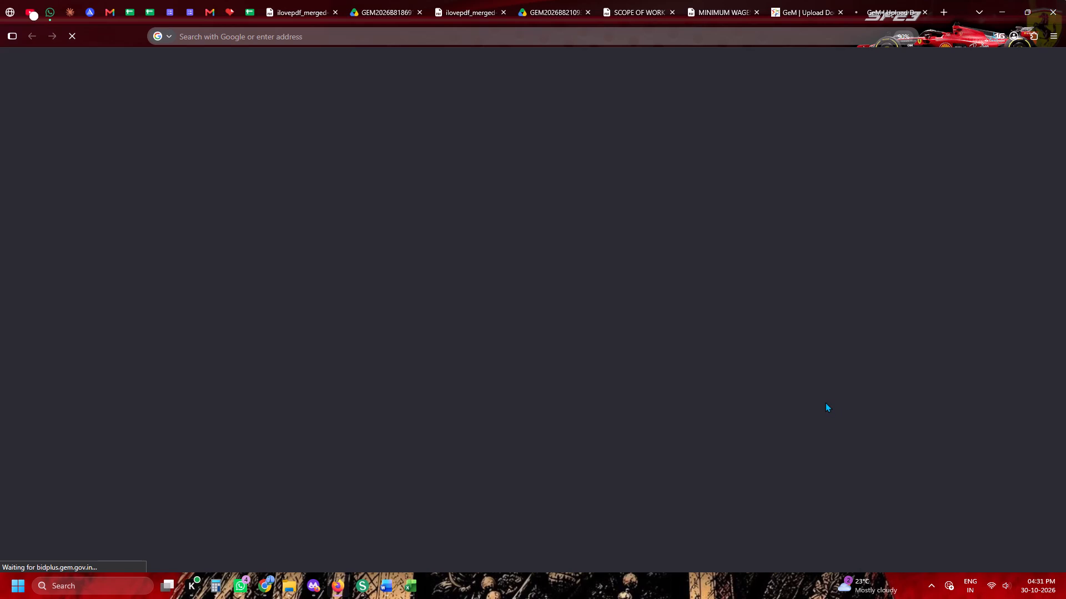
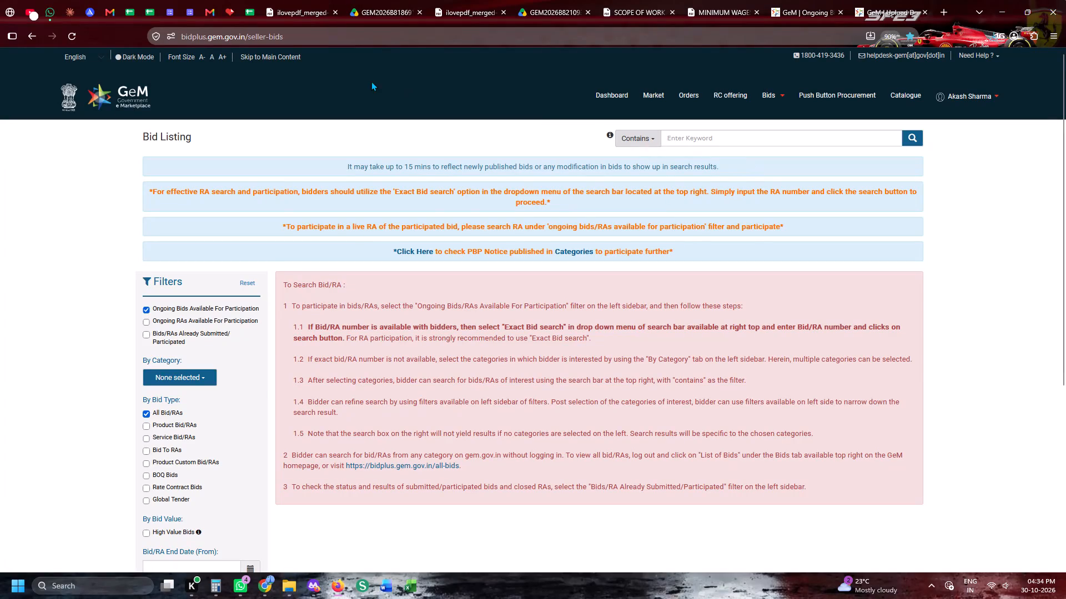
Copy the GeM ID GEM/2026/B/8210931 from the Navsari row of the tender tracking sheet.
left_click(245, 9)
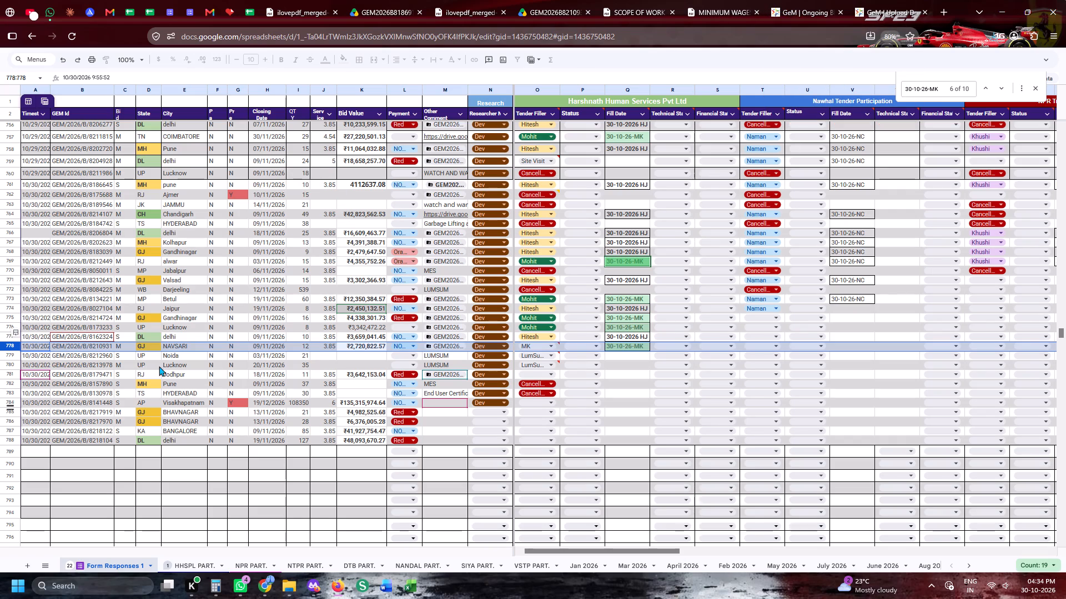
left_click(103, 345)
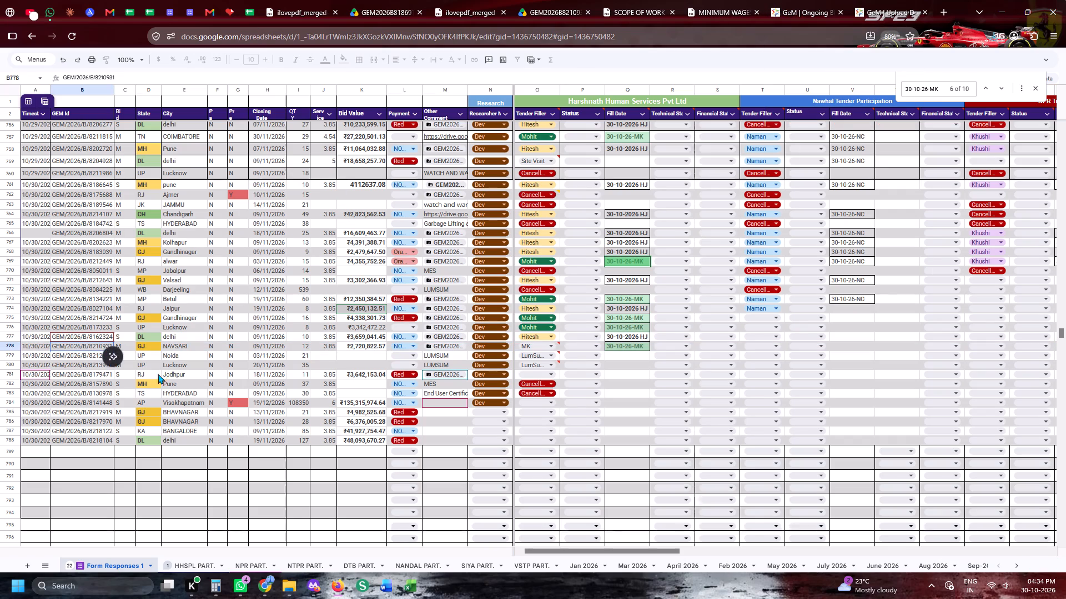
key("ctrl+c")
key("ctrl+c")
key("ctrl+c")
key("ctrl+c")
key("ctrl+c")
key("ctrl+c")
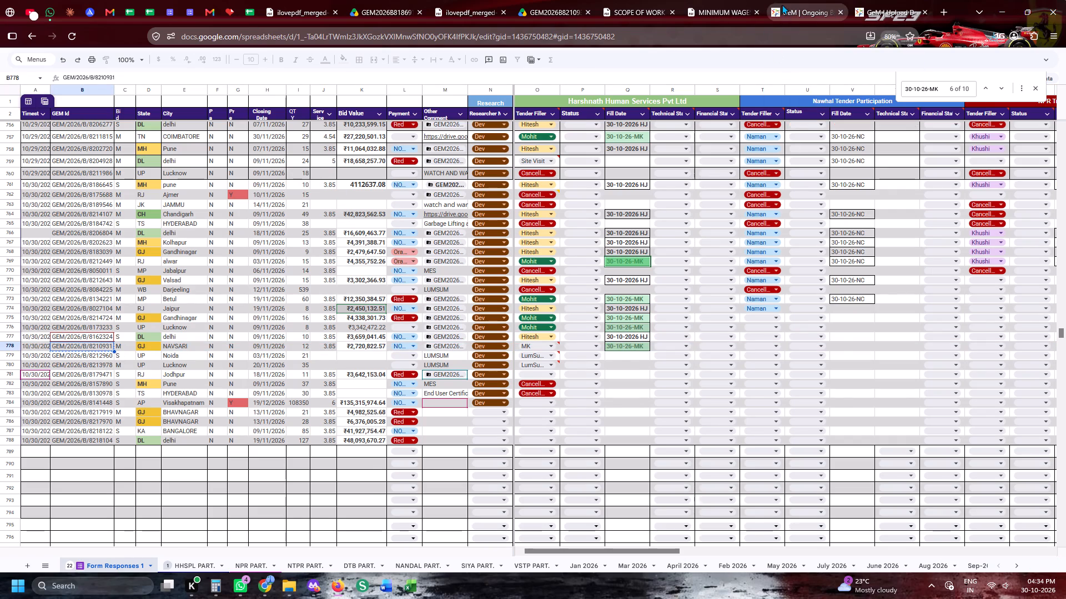
Find GEM/2026/B/8210931 on the GeM bid listing using Exact Bid Search and resume participation in it.
left_click(782, 4)
left_click(814, 124)
left_click(808, 136)
key("ctrl+v")
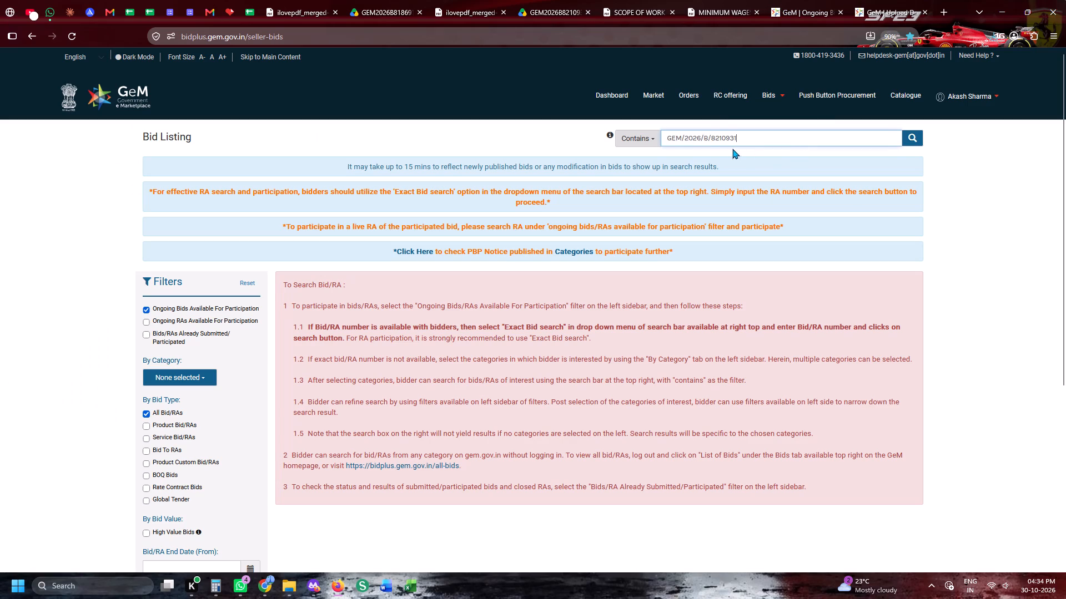
left_click(656, 138)
left_click(653, 205)
left_click_drag(895, 137, 900, 137)
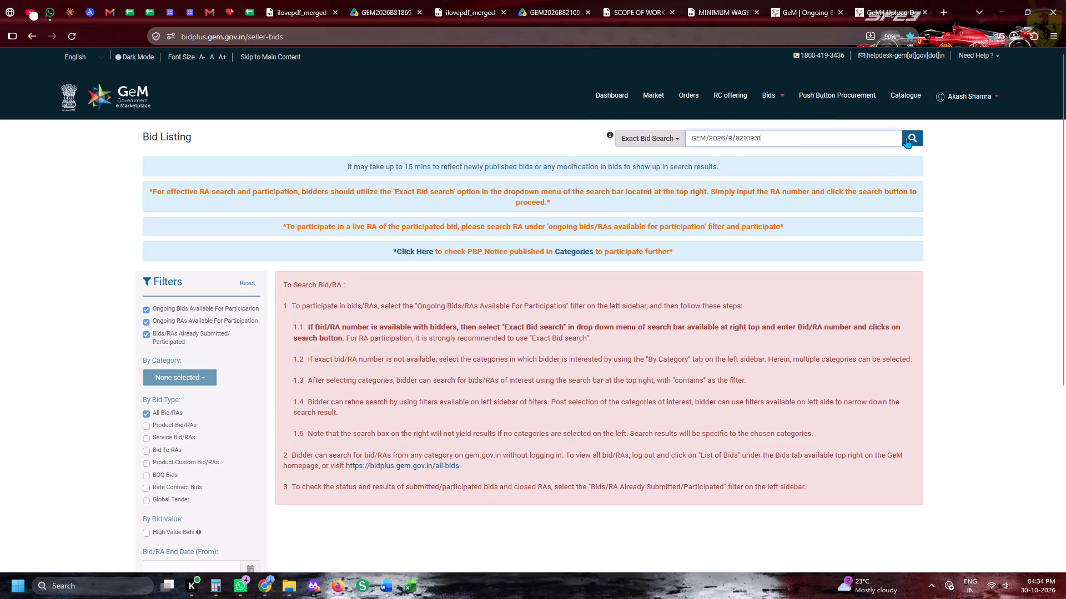
left_click(906, 137)
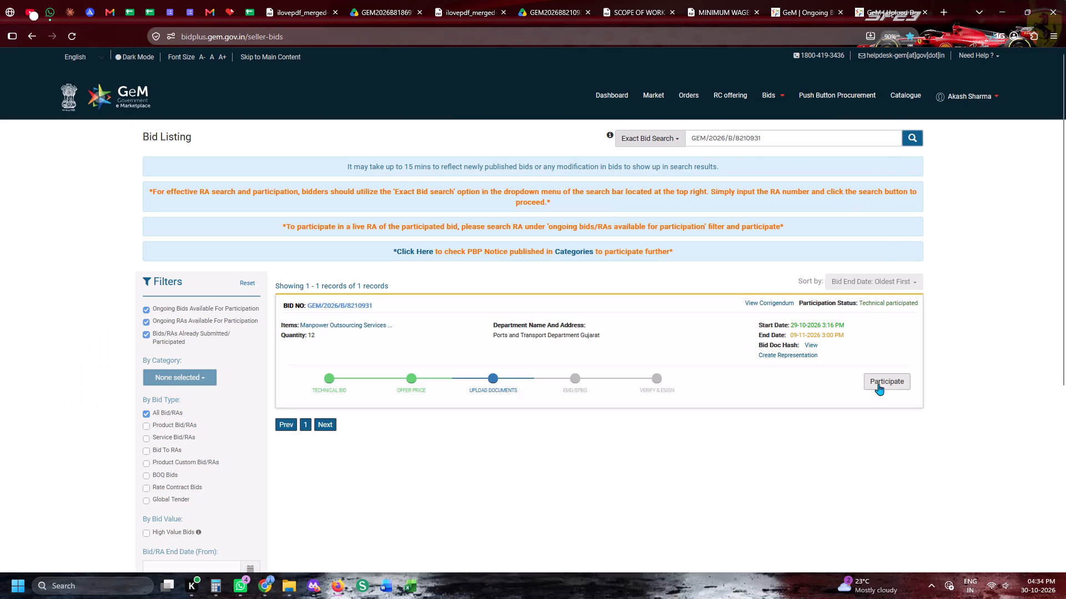
left_click(878, 380)
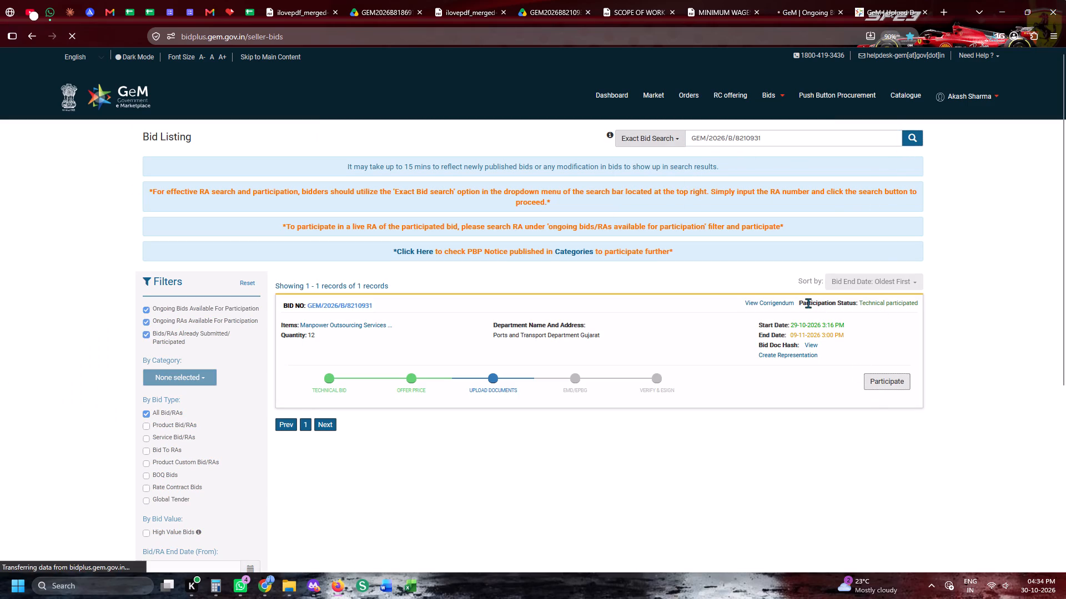
Upload ilovepdf_merged-8_compressed from Downloads as the Certificate (Requested in ATC).
left_click(625, 331)
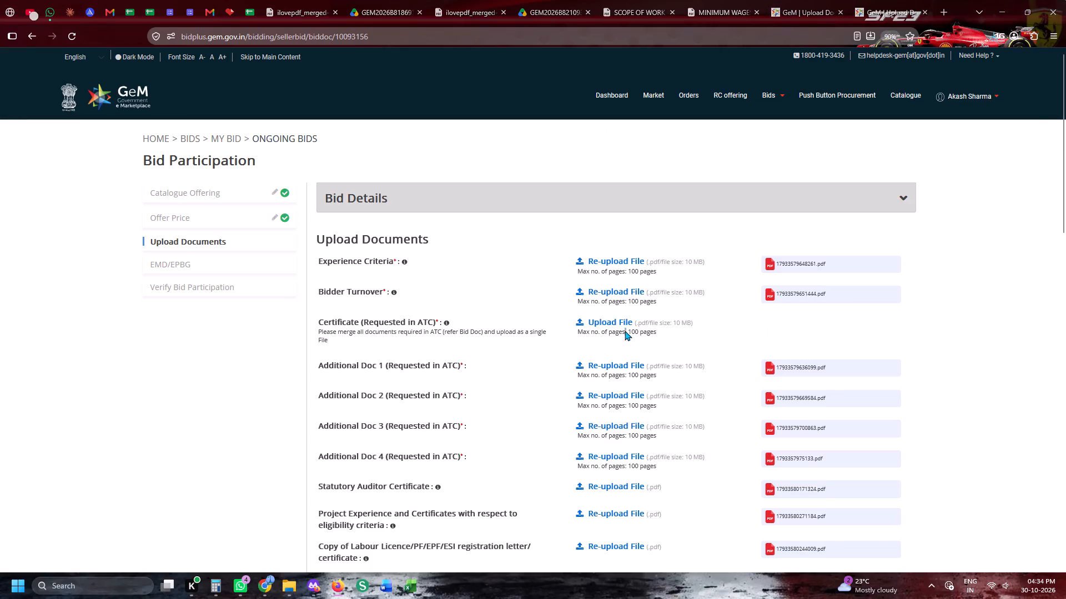
scroll(900, 291, "up", 3)
left_click(790, 196)
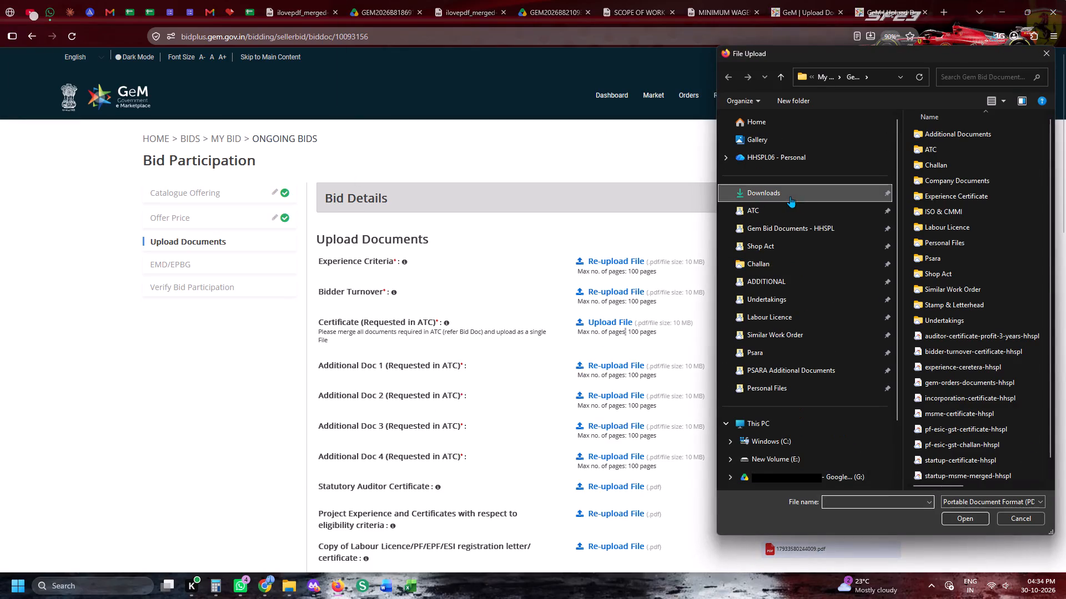
double_click(935, 150)
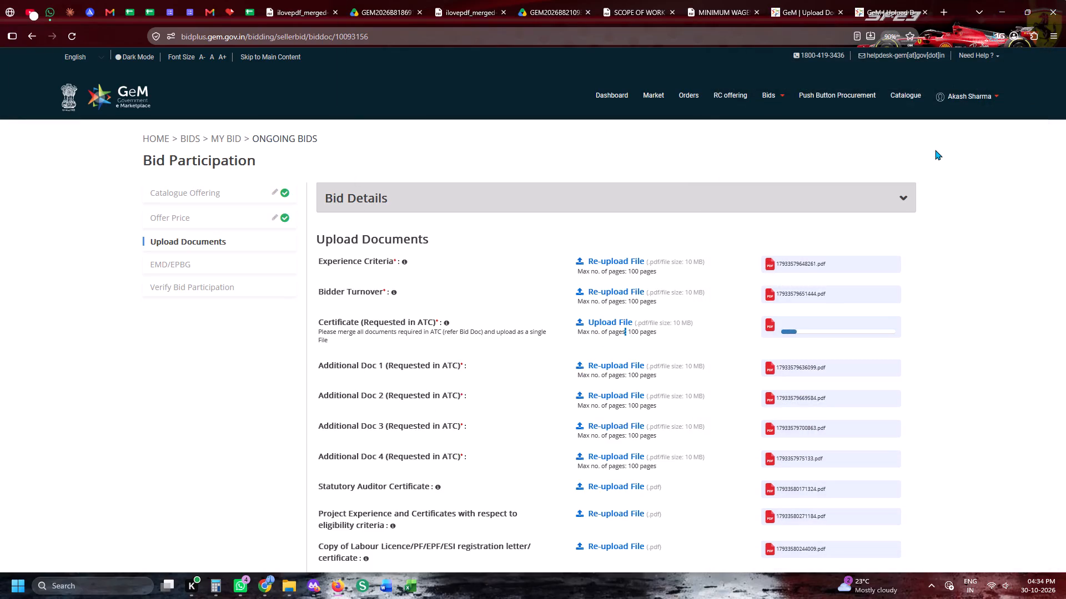
Check the bid's location in the tracking sheet and upload gj-rajkot-rent-agreement-hhspl from Shop Act as the Registration Certificate for Geographical Presence.
scroll(935, 150, "down", 6)
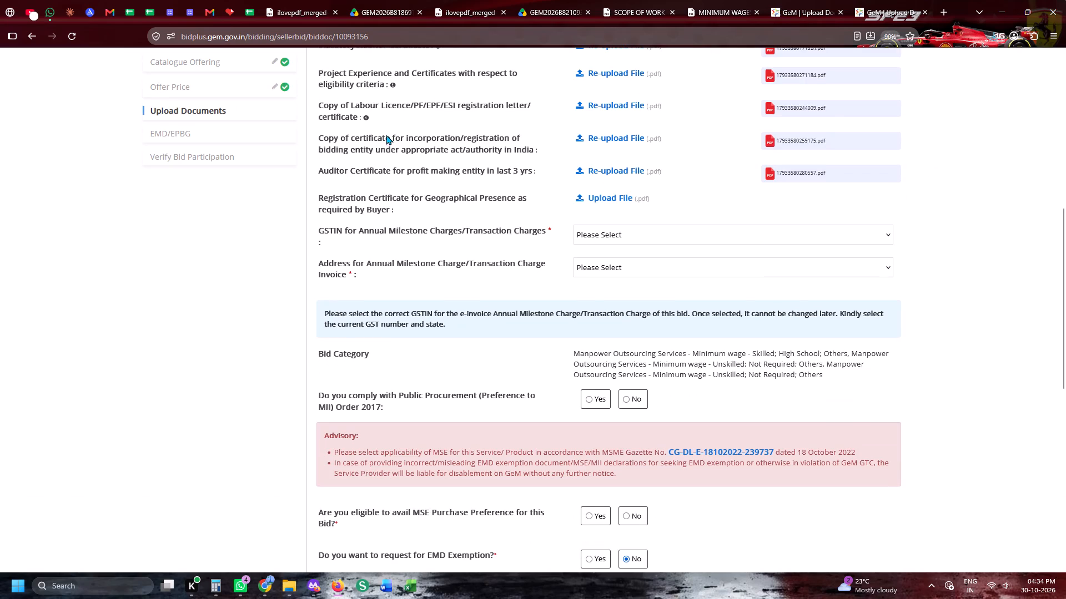
left_click(249, 0)
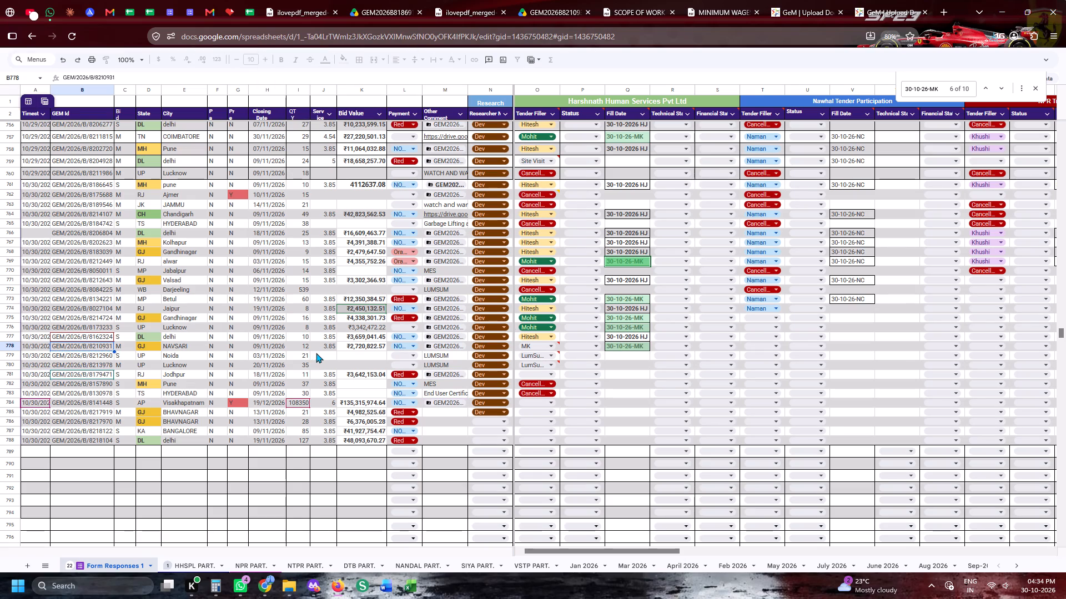
left_click_drag(690, 0, 695, 0)
left_click(827, 0)
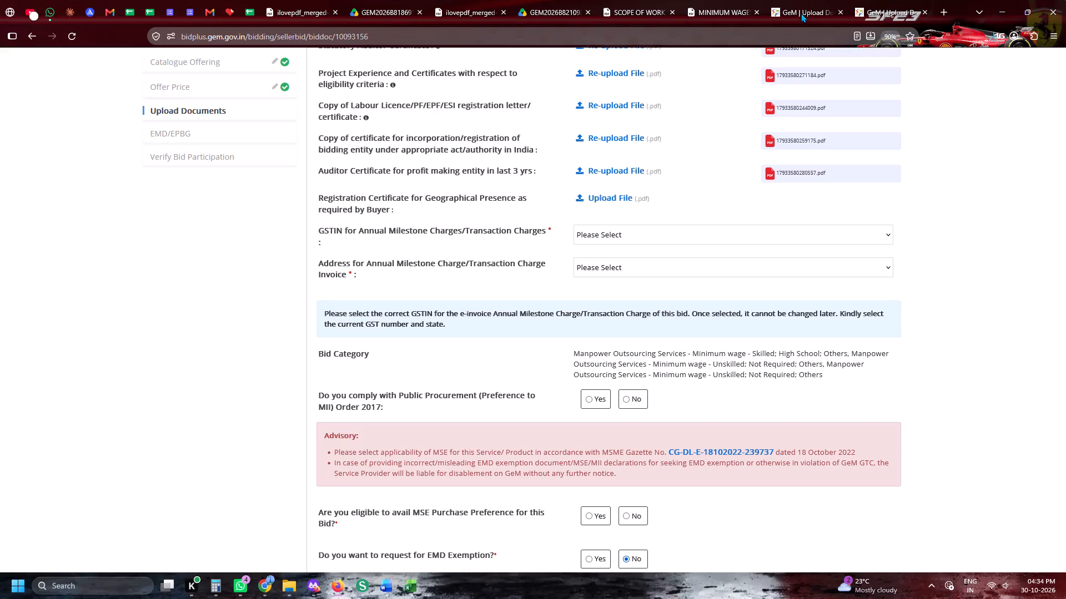
left_click(623, 201)
scroll(749, 306, "up", 3)
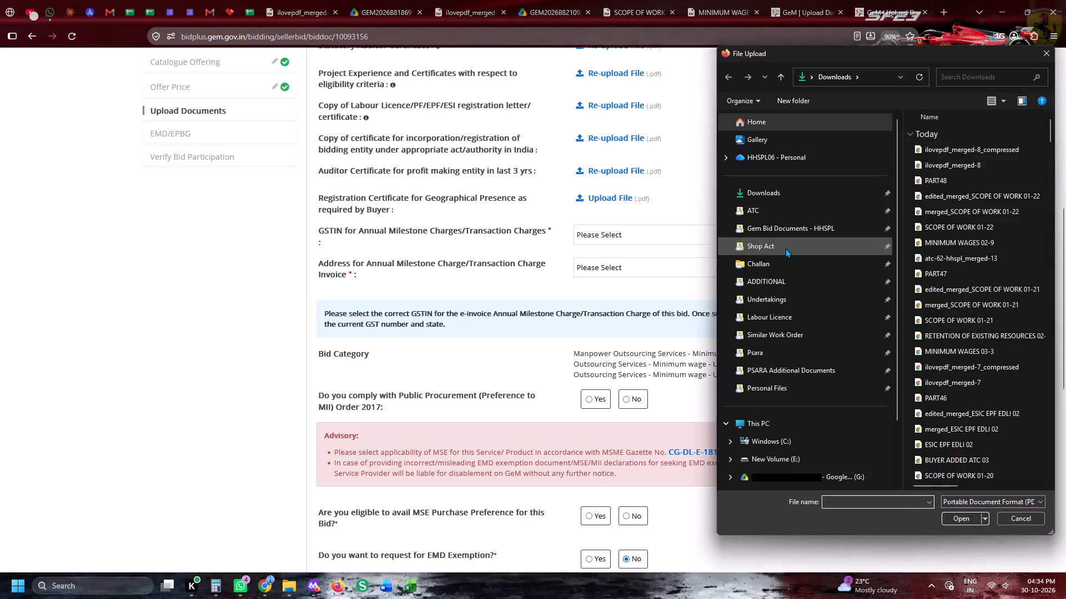
left_click(785, 247)
left_click(819, 237)
left_click(817, 242)
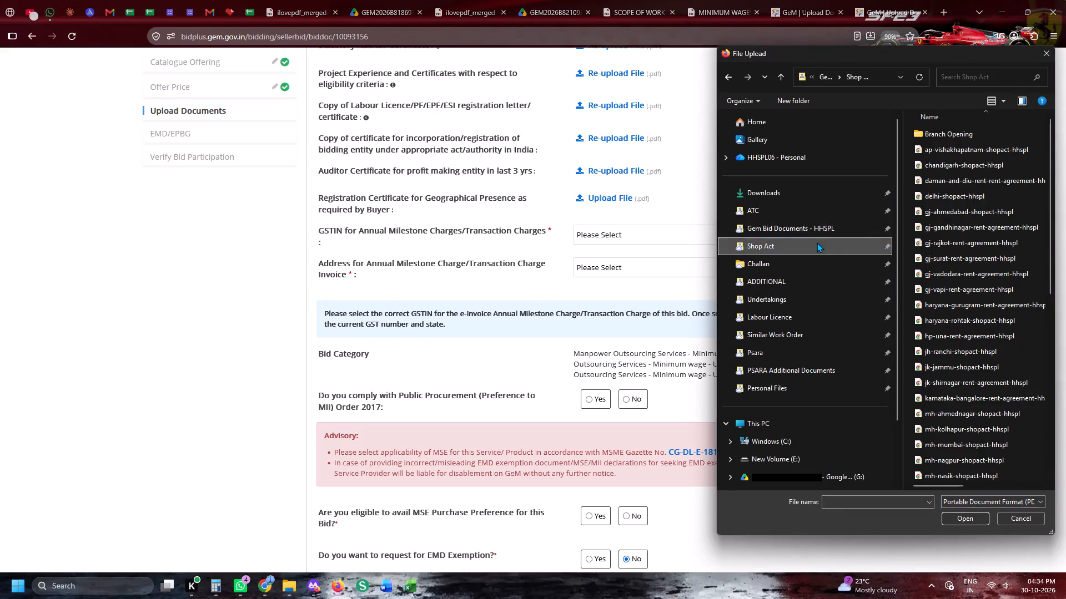
double_click(952, 245)
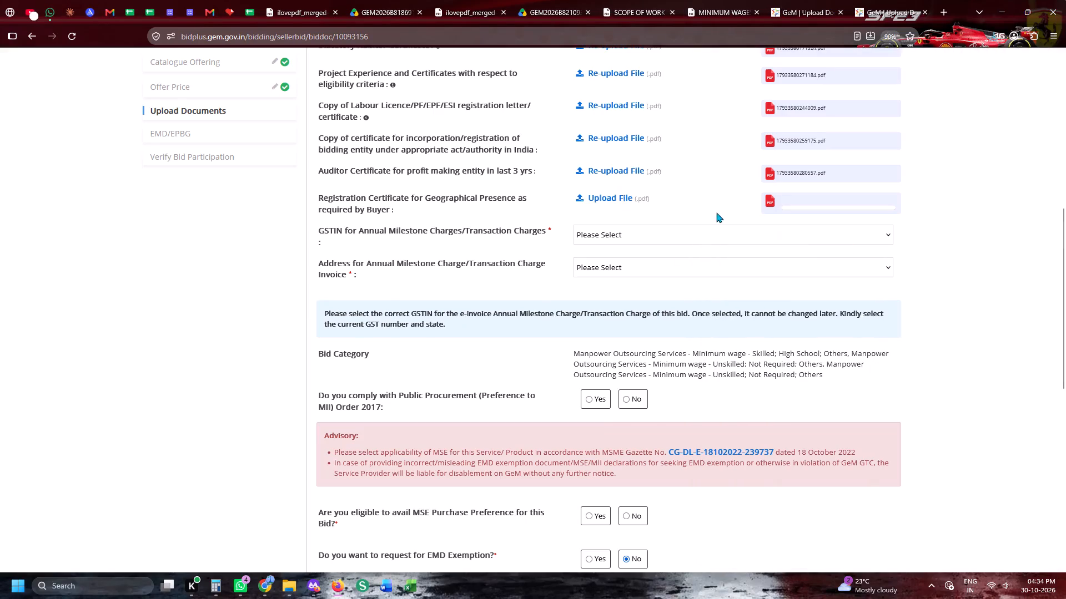
Select the company's registered GSTIN and its Jaipur, Rajasthan invoice address for the annual milestone/transaction charges, confirming the selections.
left_click(669, 237)
left_click(673, 269)
left_click(661, 115)
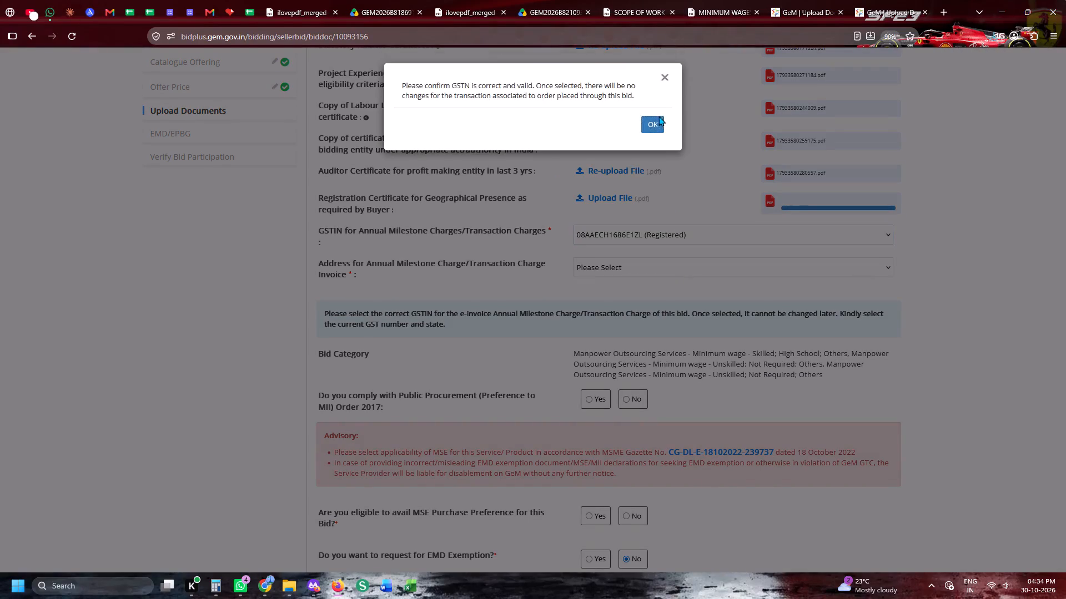
left_click(656, 119)
left_click(636, 271)
left_click(640, 298)
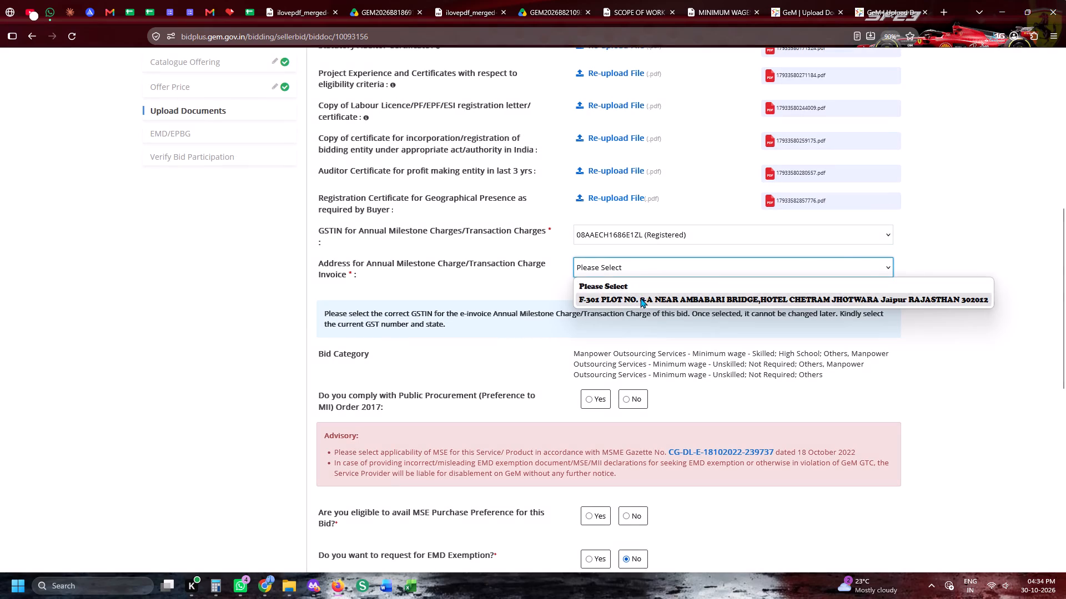
left_click(650, 125)
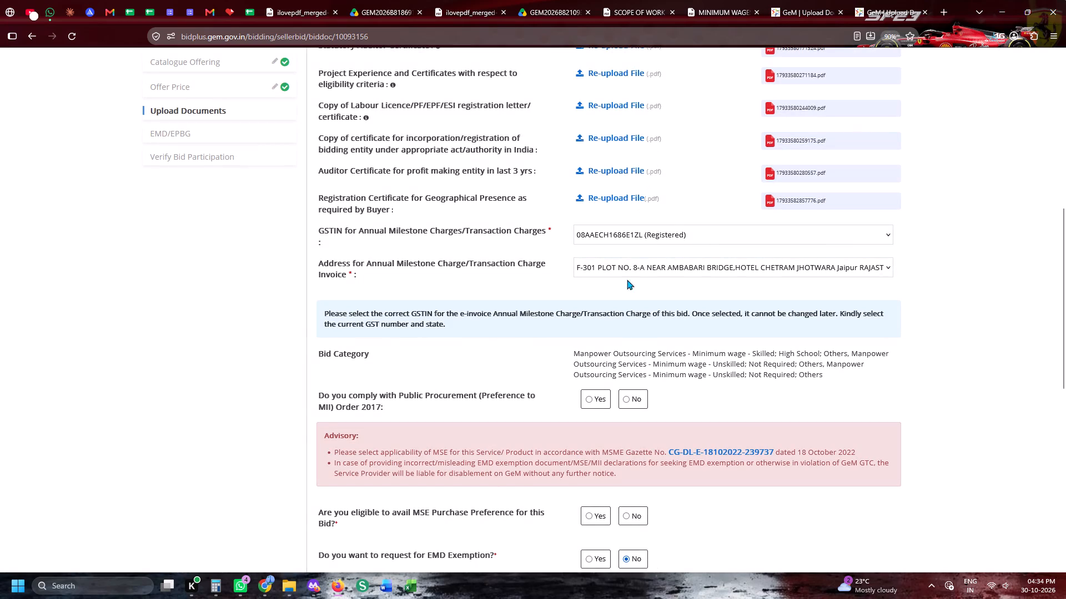
Answer Yes to MII Order 2017 compliance, MSE Purchase Preference eligibility and the EMD Exemption request.
scroll(627, 314, "down", 2)
left_click(590, 256)
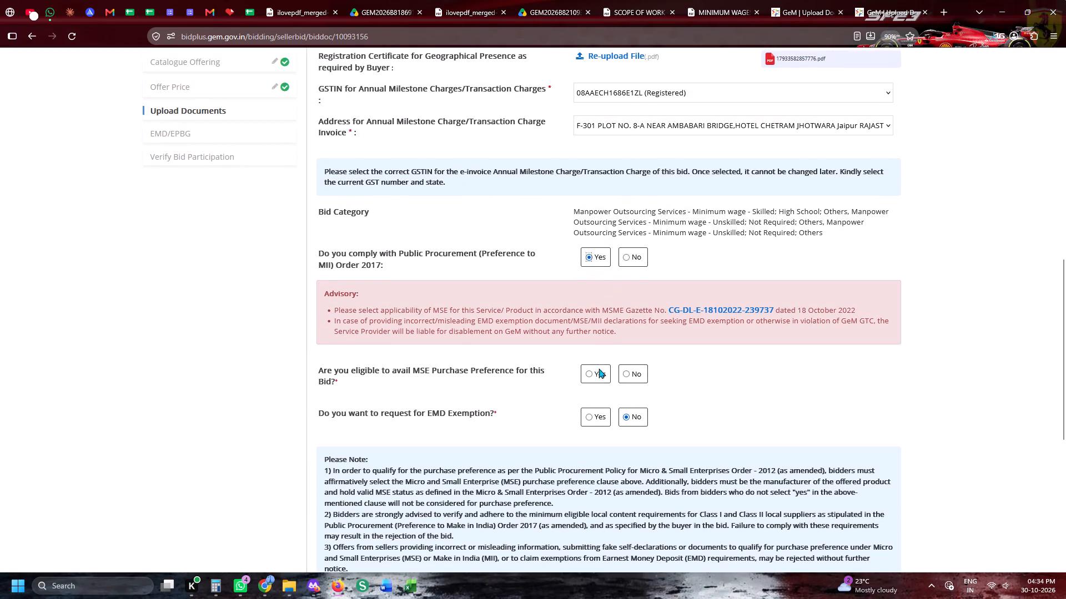
left_click(599, 376)
left_click(595, 443)
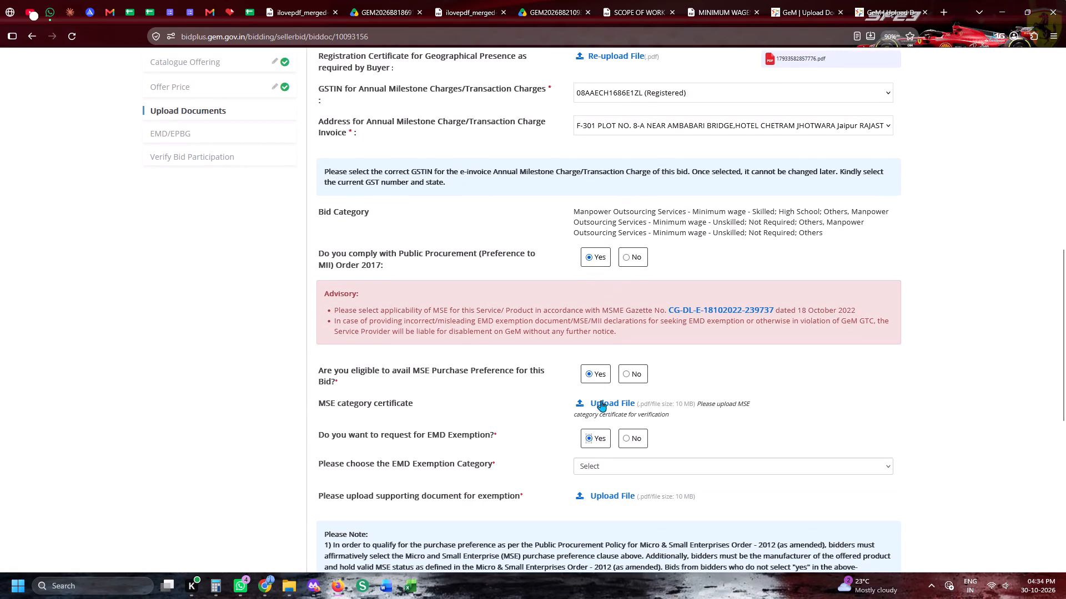
Upload msme-certificate-hhspl from Gem Bid Documents - HHSPL as the MSE category certificate.
left_click(602, 396)
left_click(605, 403)
scroll(849, 297, "up", 2)
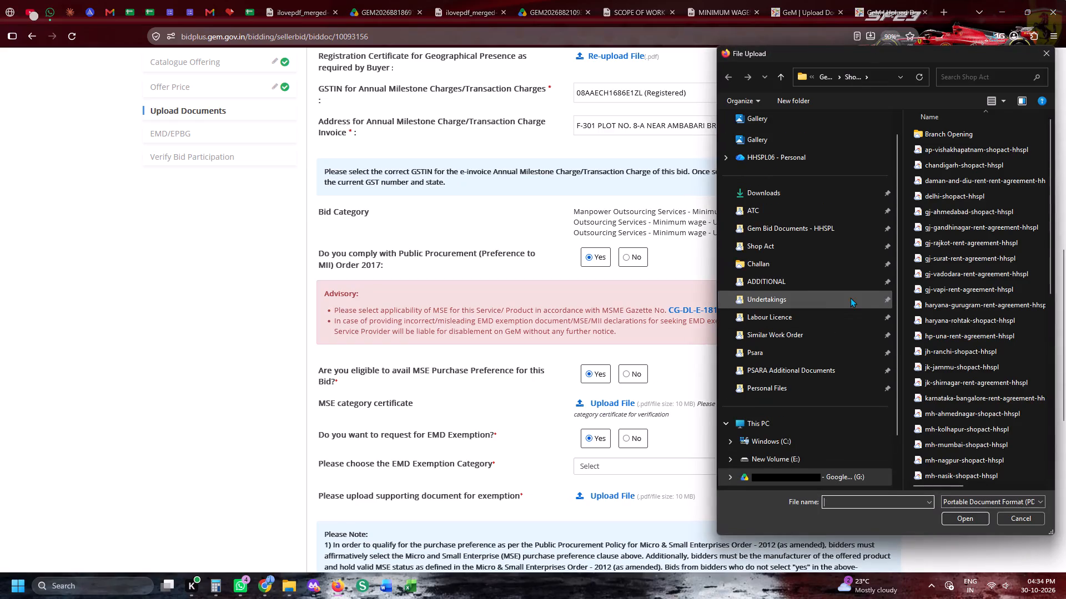
scroll(850, 297, "up", 2)
left_click(847, 217)
left_click(844, 224)
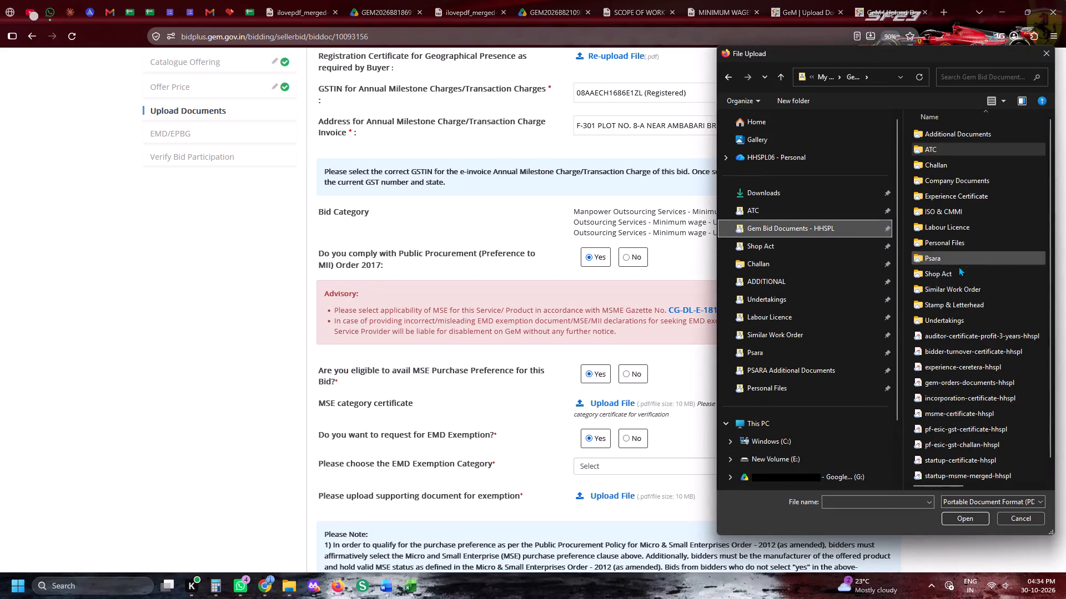
double_click(959, 409)
Choose Start-up as the EMD Exemption Category and upload startup-msme-merged-hhspl as the supporting document.
scroll(708, 283, "down", 2)
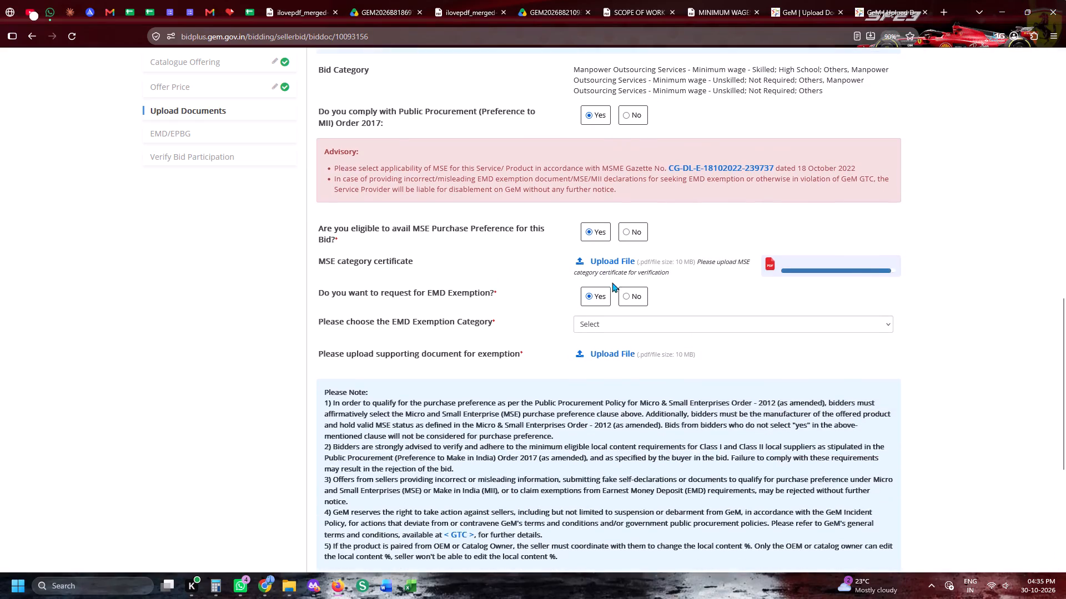
left_click(617, 327)
double_click(612, 355)
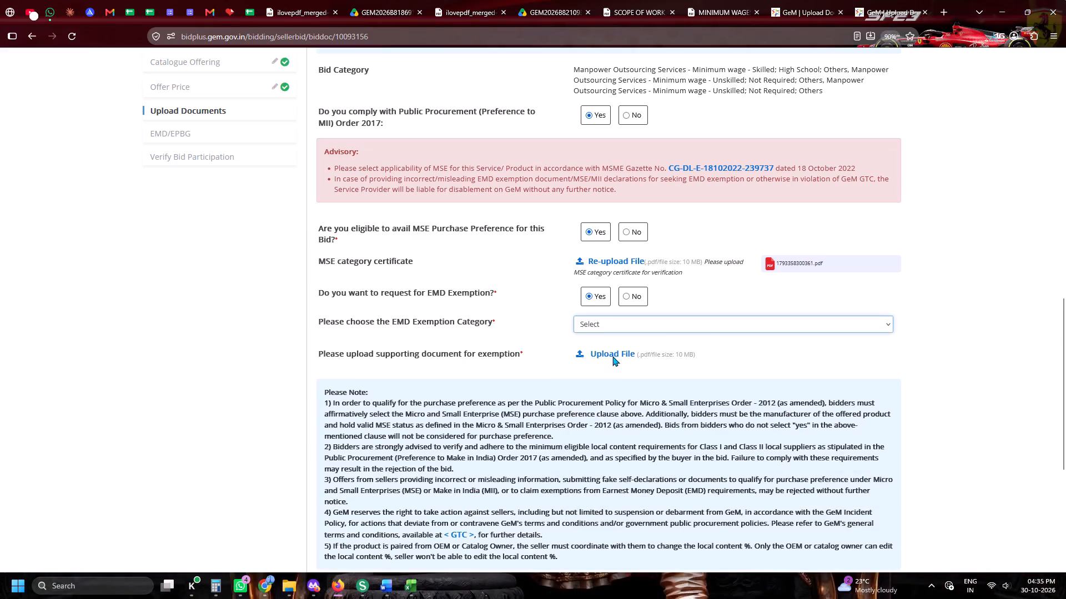
left_click(612, 361)
scroll(973, 385, "down", 6)
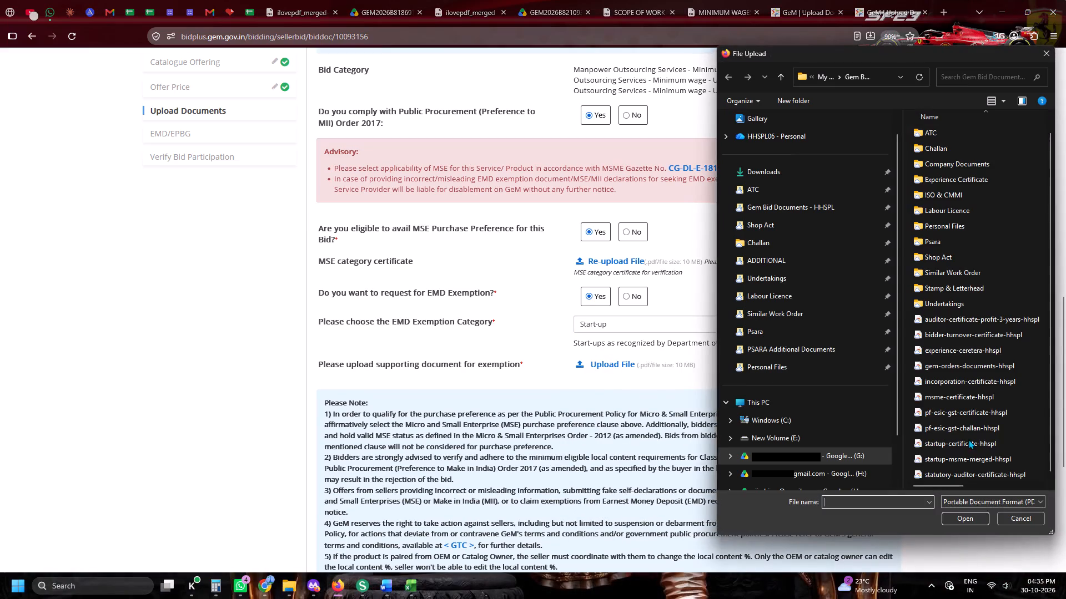
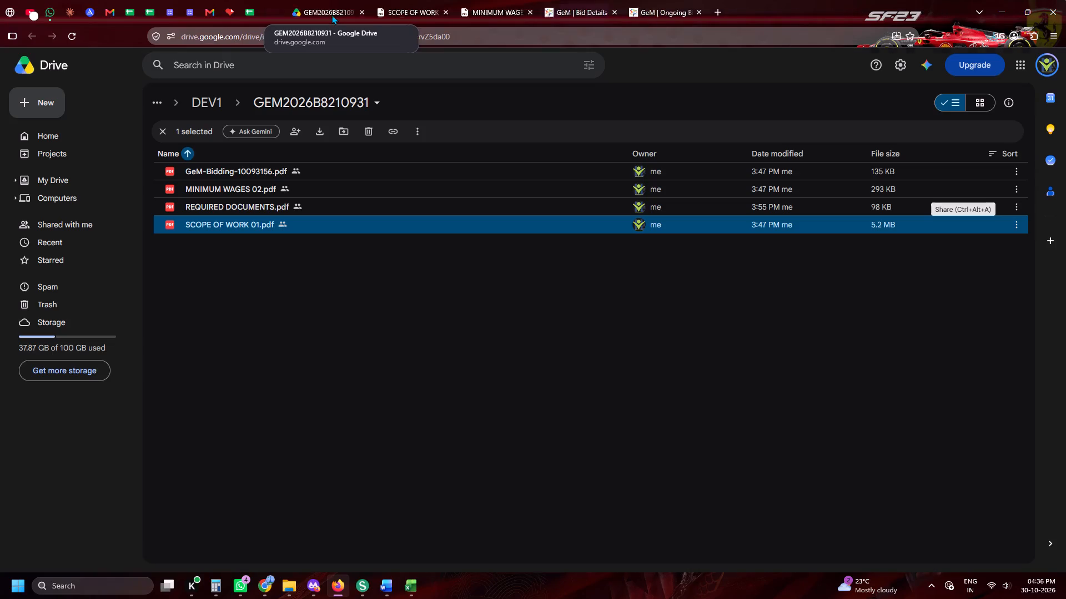
Close the Drive folder, SCOPE OF WORK and MINIMUM WAGES tabs belonging to bid GEM/2026/B/8210931.
left_click(331, 14)
left_click(331, 14)
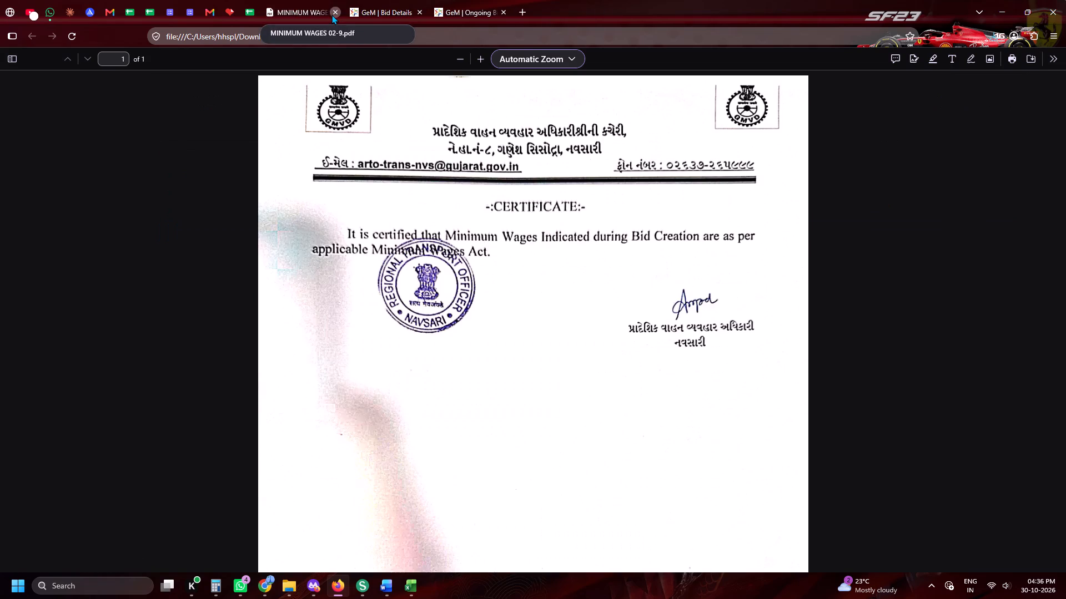
left_click(331, 14)
In the tender tracking spreadsheet, set the Harshnath Tender Filler of GEM/2026/B/8210931 to Mohit.
left_click(258, 0)
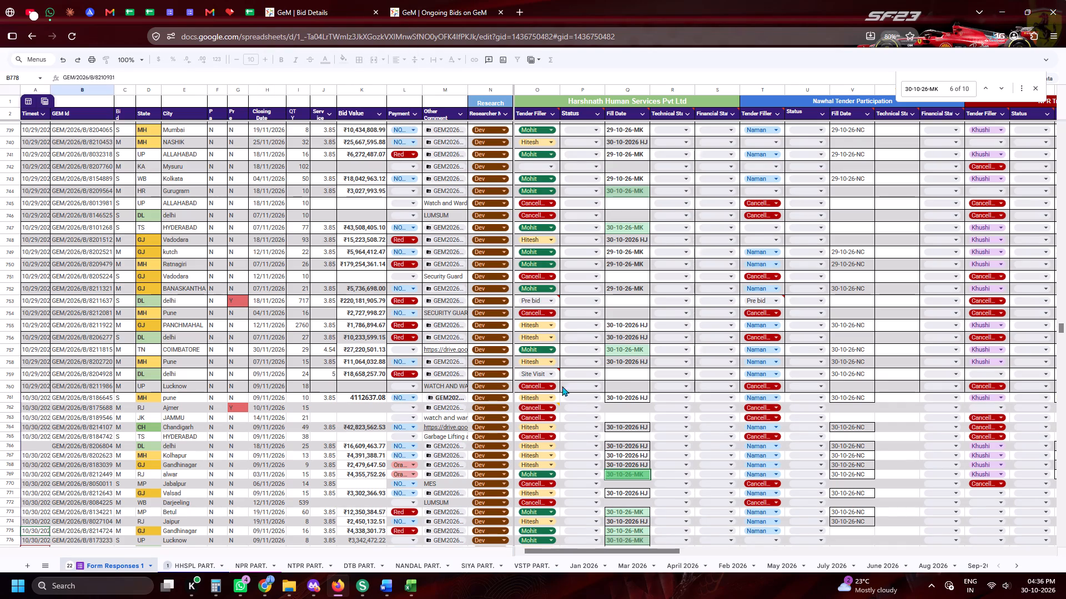
scroll(549, 312, "down", 11)
scroll(549, 312, "up", 4)
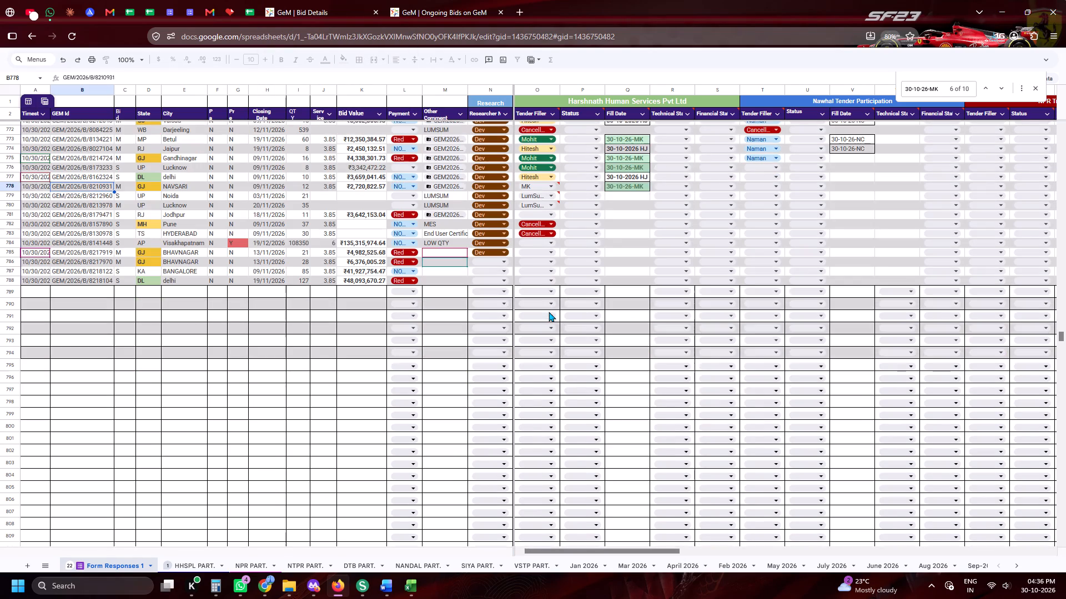
left_click(537, 188)
left_click(537, 199)
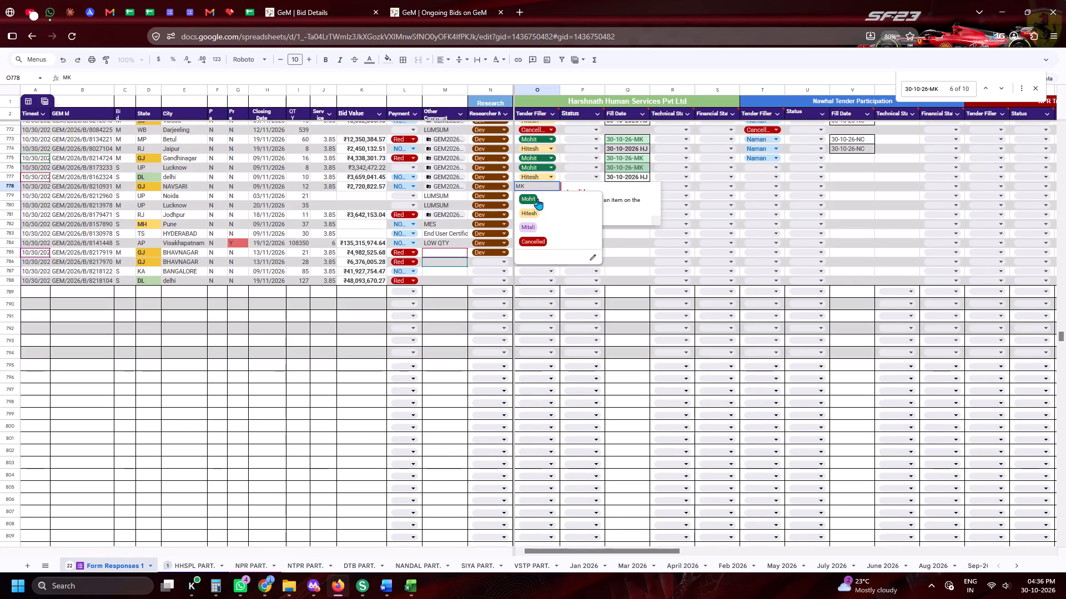
left_click(616, 345)
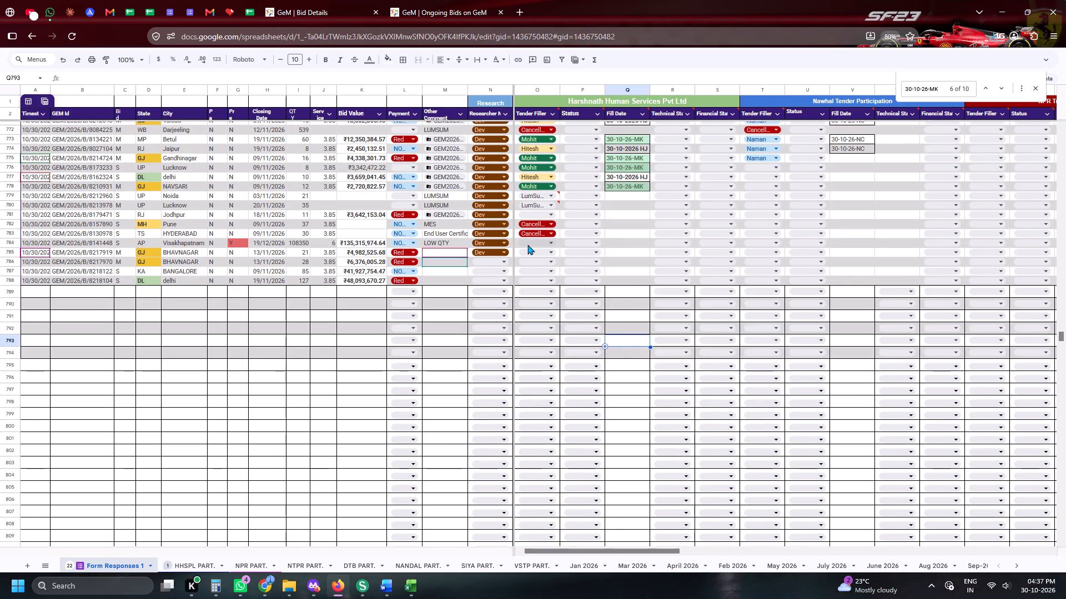
Set the Harshnath Tender Filler of the Visakhapatnam LOW QTY tender, GEM/2026/B/8141448, to Cancelled.
left_click(531, 245)
left_click(527, 293)
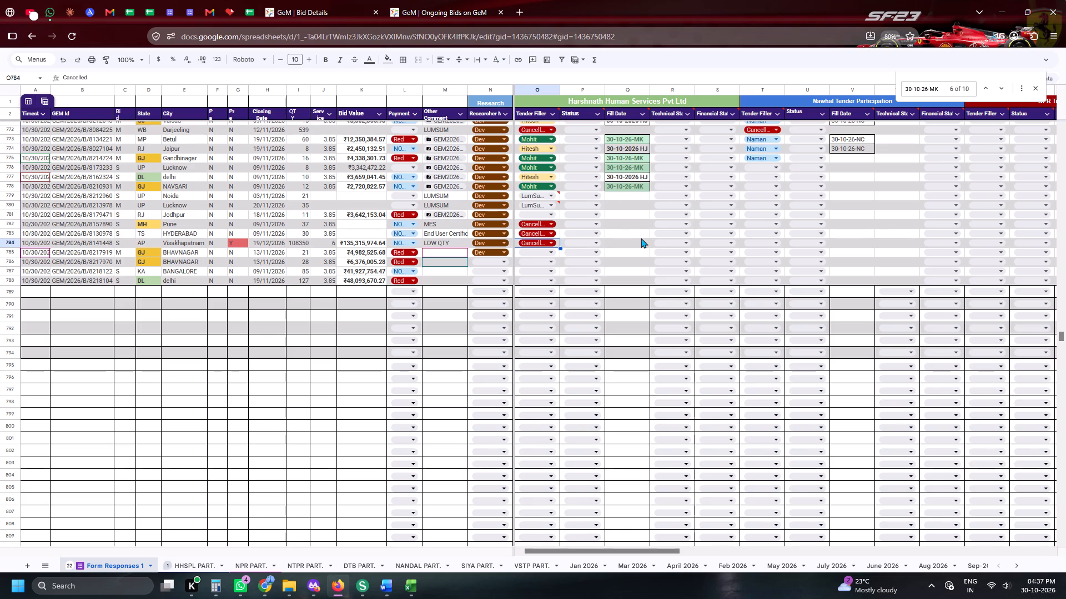
Find the Kanpur tender with MK as Tender Filler among the earlier rows and copy its GEM Id, GEM/2026/B/8186910.
scroll(641, 238, "up", 9)
scroll(605, 364, "up", 2)
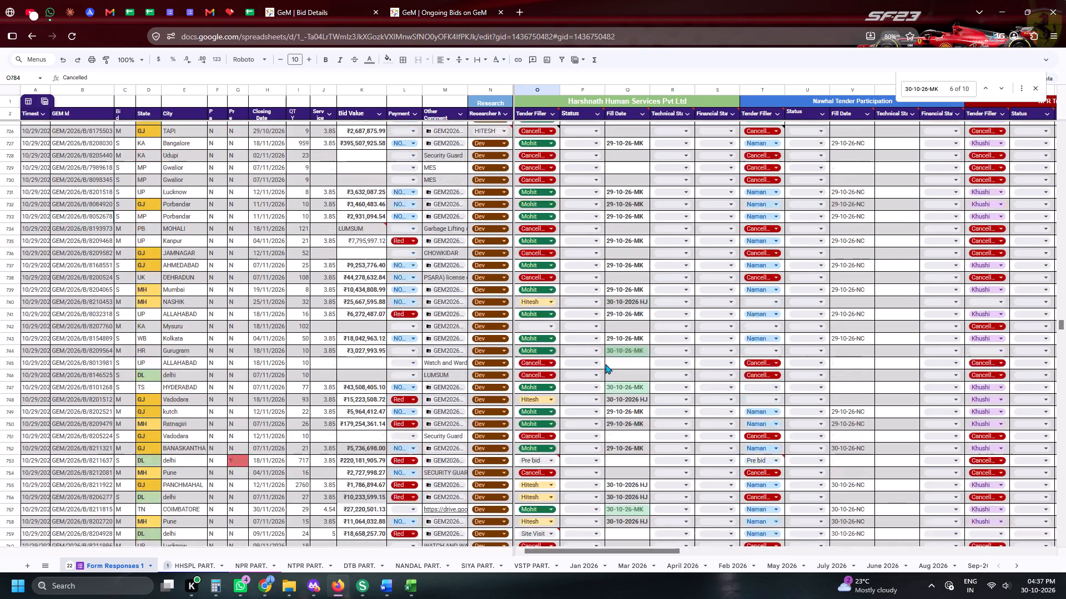
scroll(605, 364, "up", 9)
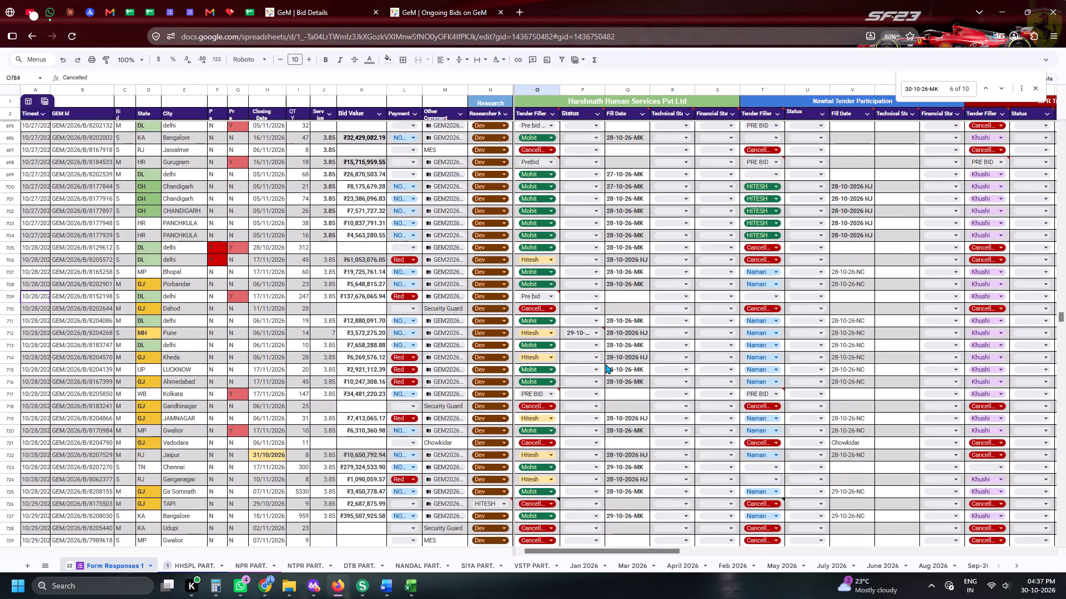
scroll(605, 364, "up", 6)
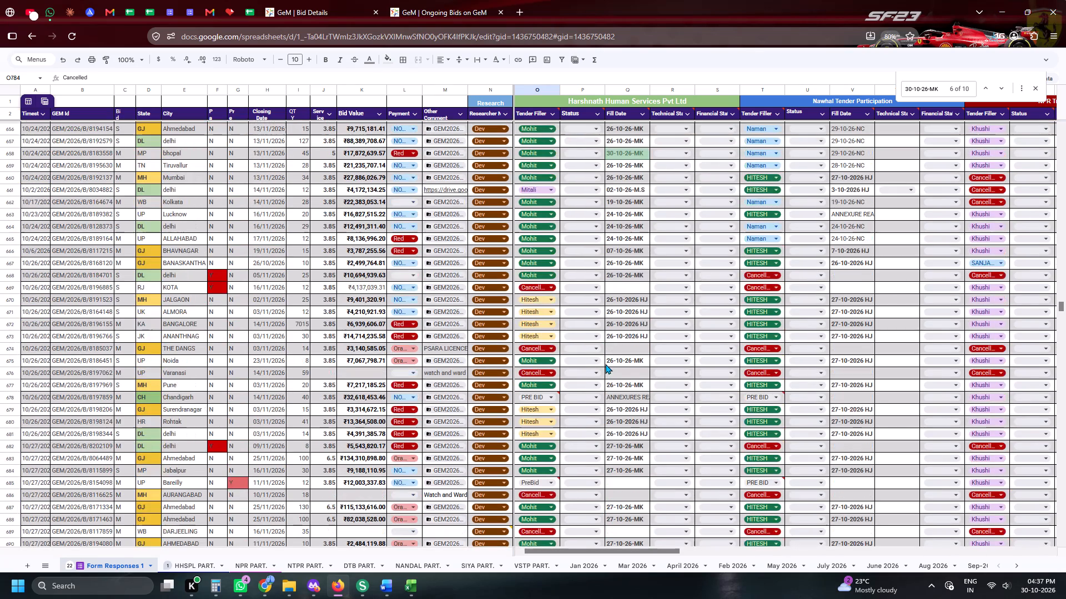
scroll(605, 364, "up", 11)
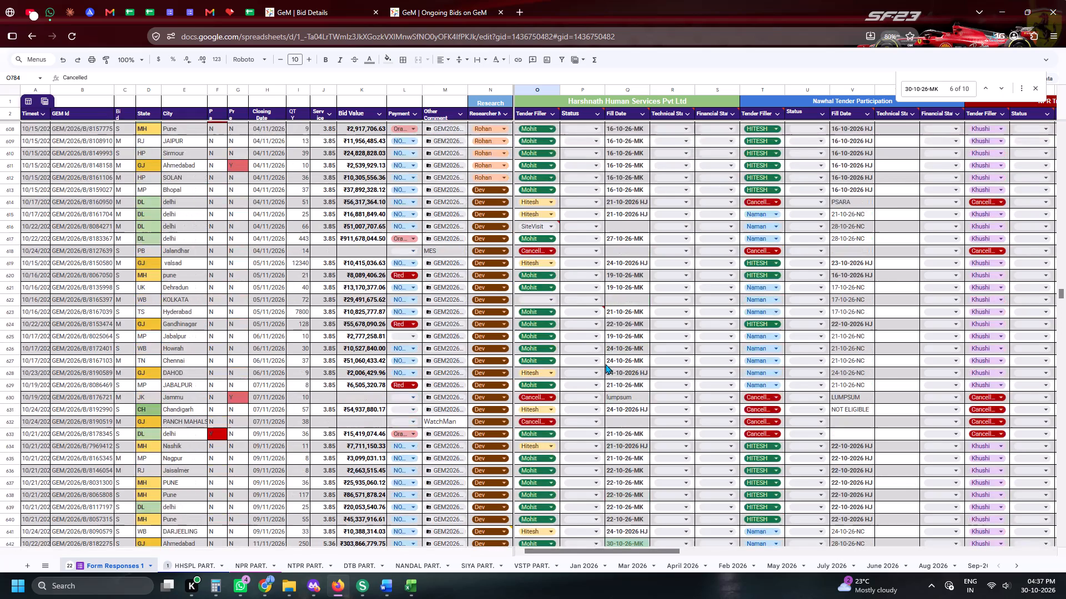
scroll(605, 364, "up", 9)
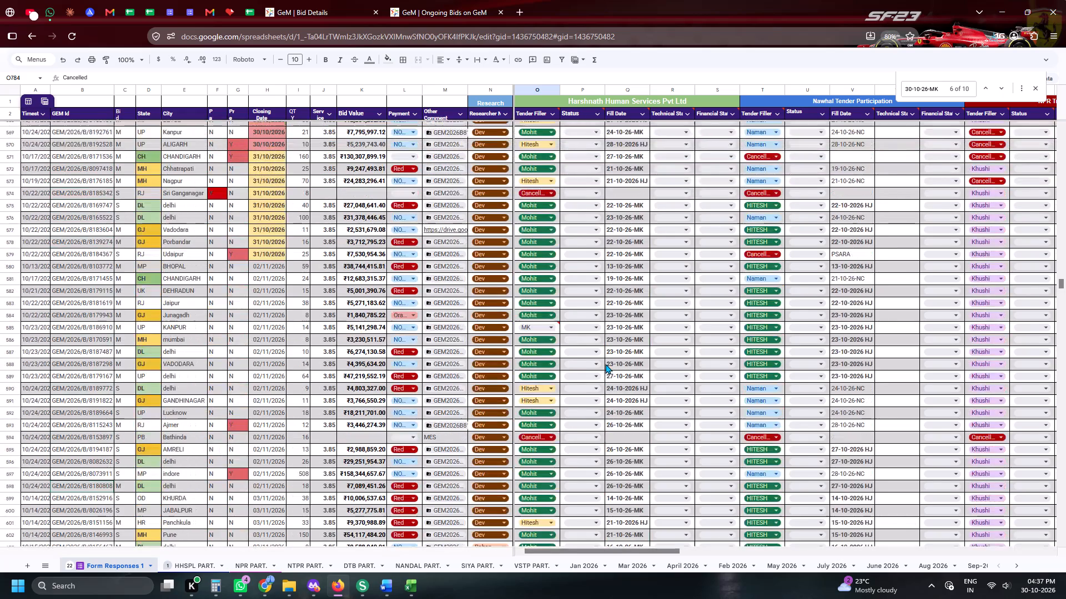
left_click(0, 333)
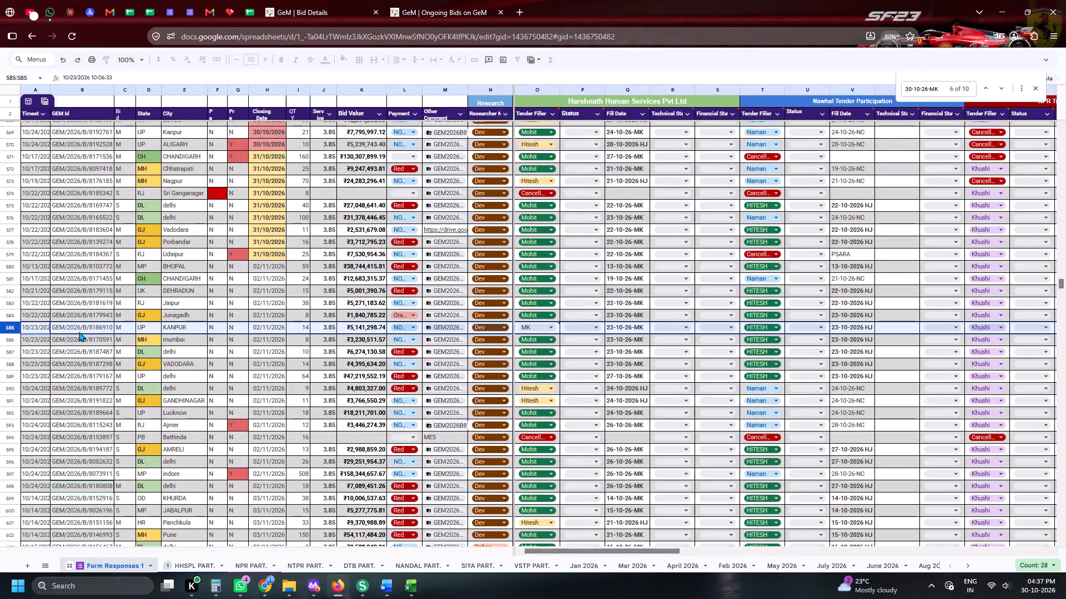
left_click(79, 332)
key("ctrl+c")
key("ctrl+c")
key("ctrl+c")
key("ctrl+c")
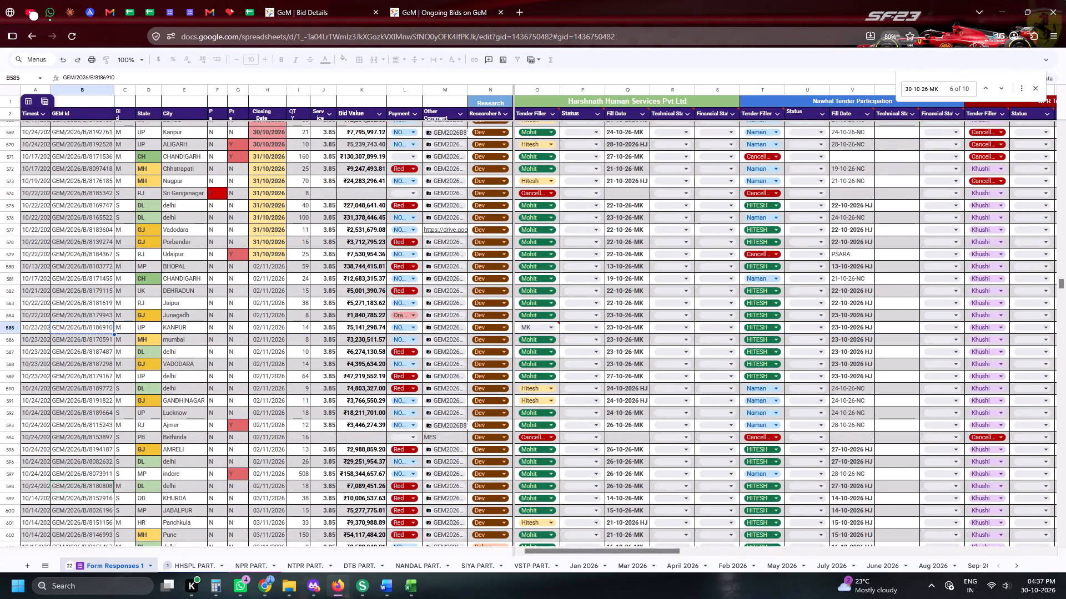
key("ctrl+c")
Search the GeM bid listing for GEM/2026/B/8186910 using Exact Bid Search.
left_click(446, 0)
left_click(696, 148)
left_click(695, 143)
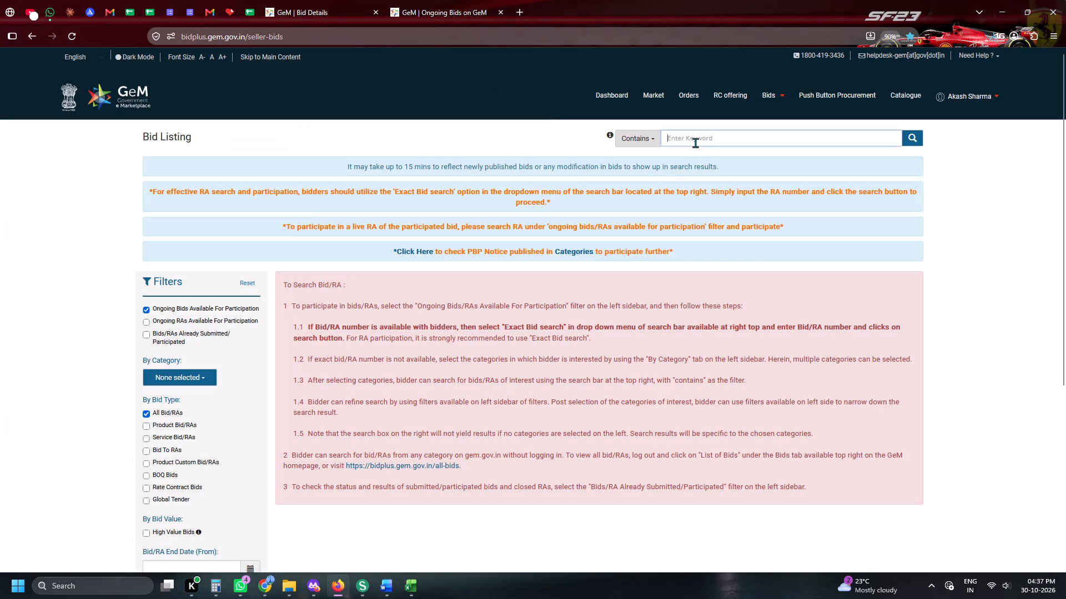
key("ctrl+v")
left_click(639, 131)
left_click(642, 194)
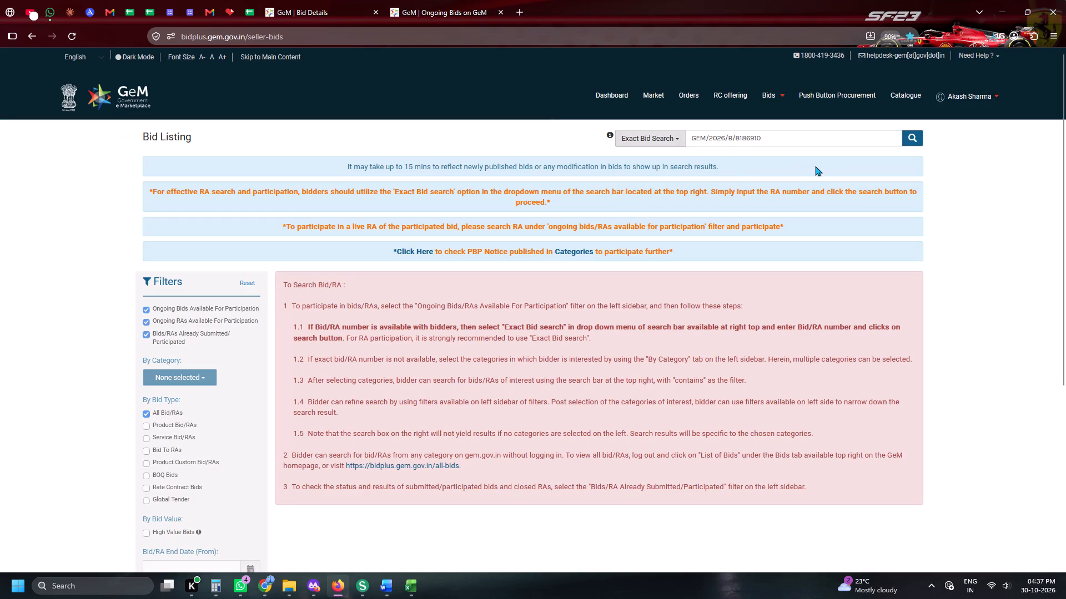
left_click(940, 128)
left_click(909, 139)
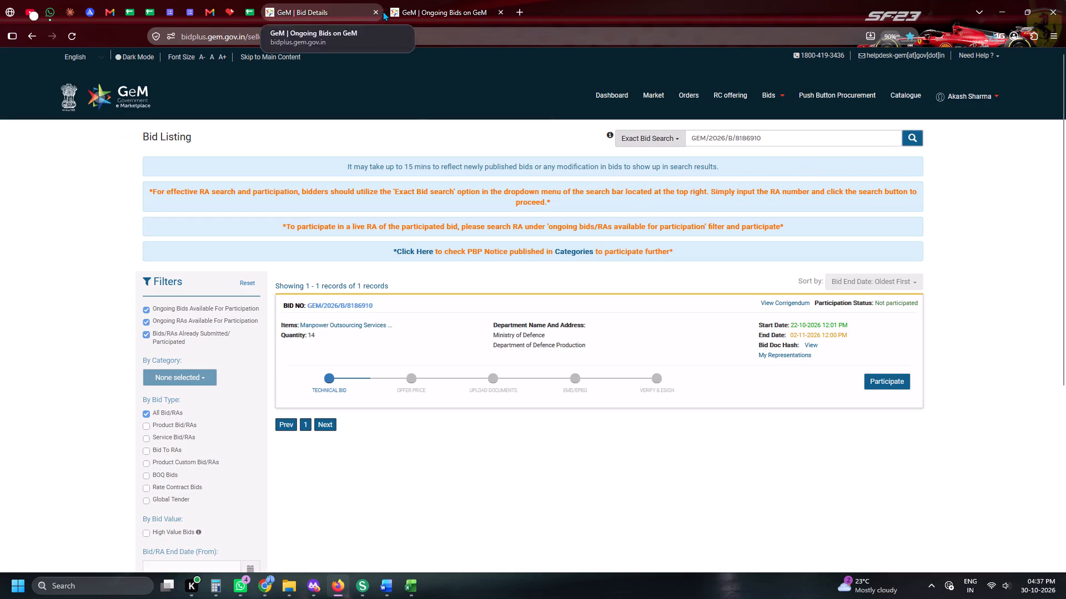
Close the previous bid's details page and start participation in bid GEM/2026/B/8186910.
left_click(378, 11)
left_click(868, 380)
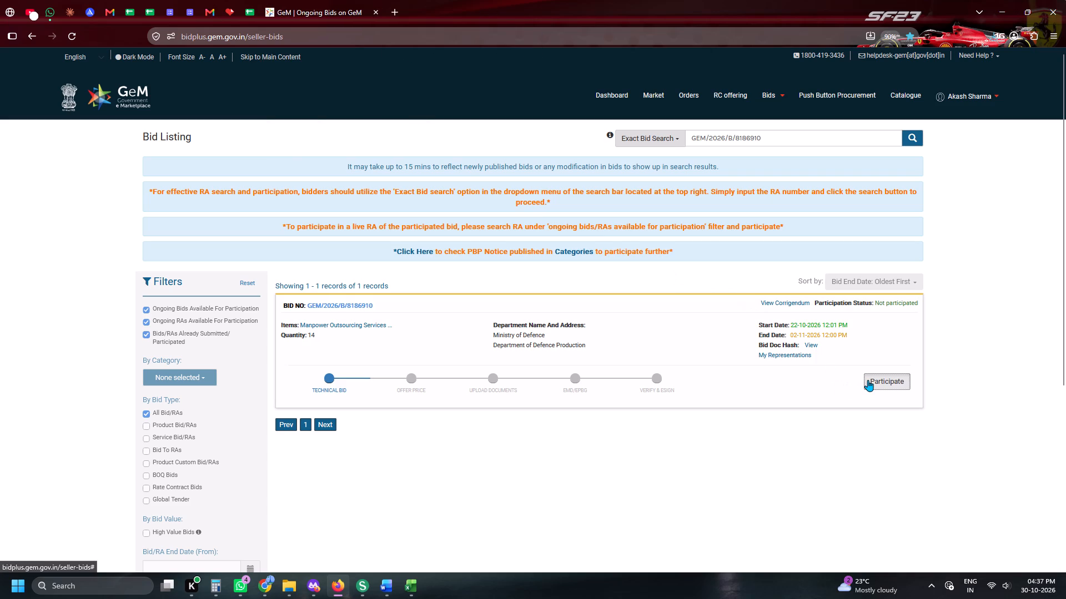
In the tender spreadsheet, set the Harshnath Fill Date of GEM/2026/B/8186910 to 30-10-26-MK.
left_click(249, 0)
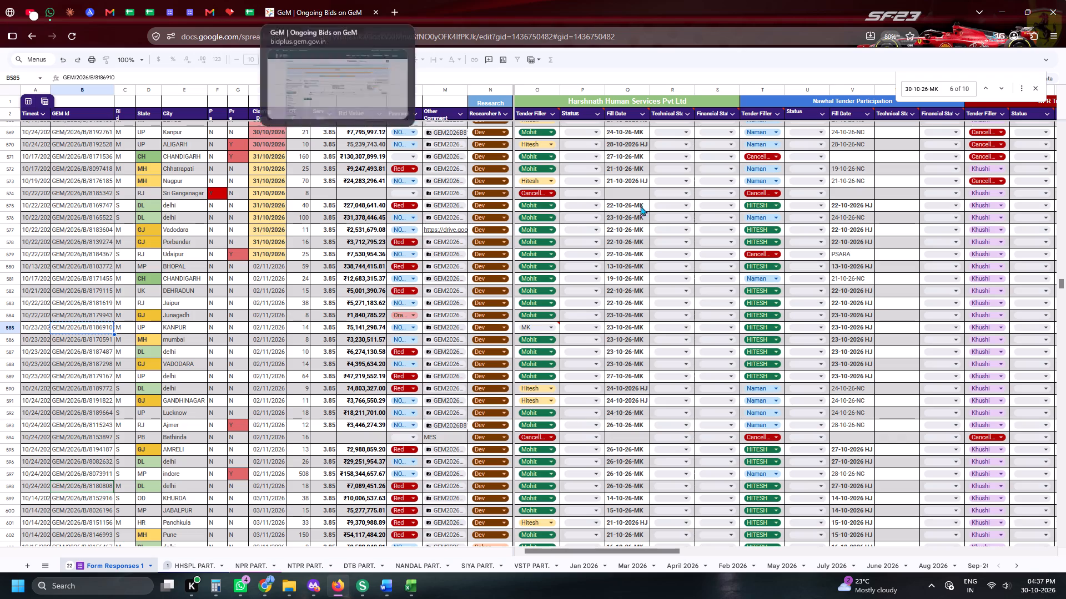
left_click_drag(943, 92, 891, 88)
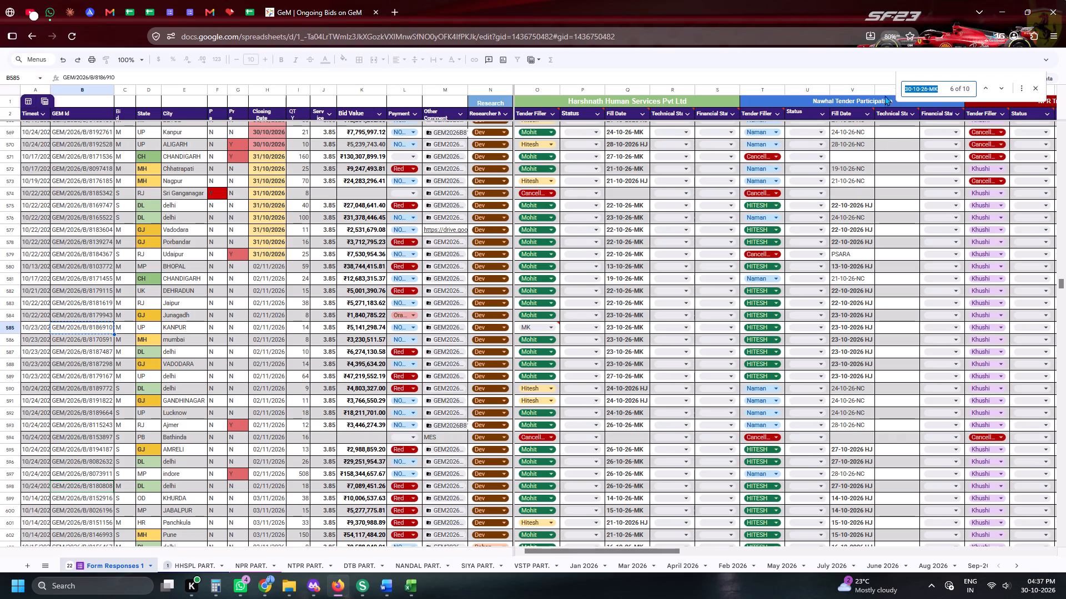
key("ctrl+c")
key("ctrl+c")
left_click(615, 329)
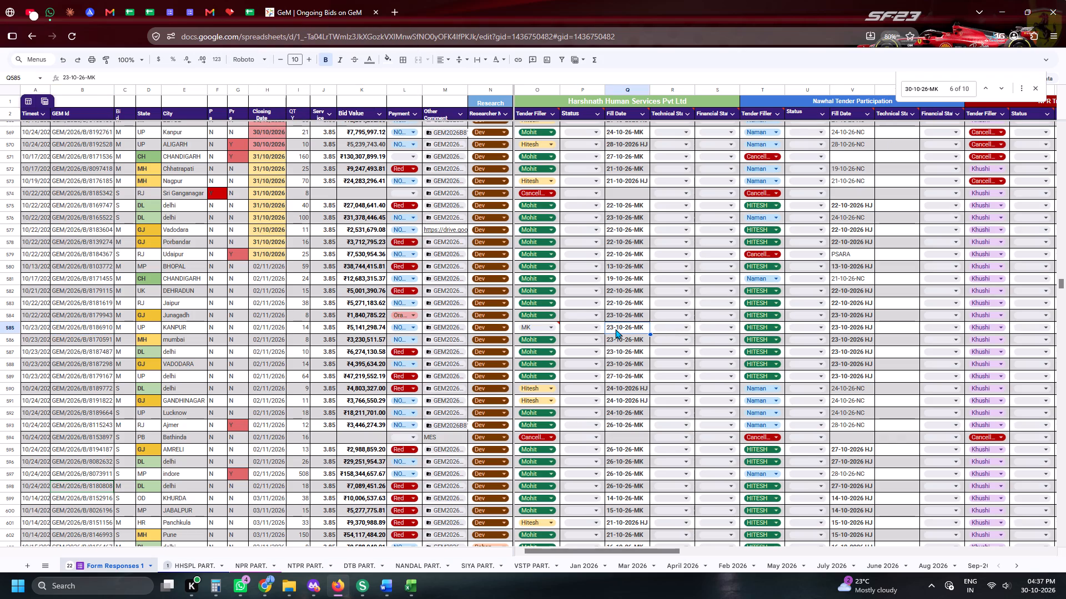
key("ctrl+v")
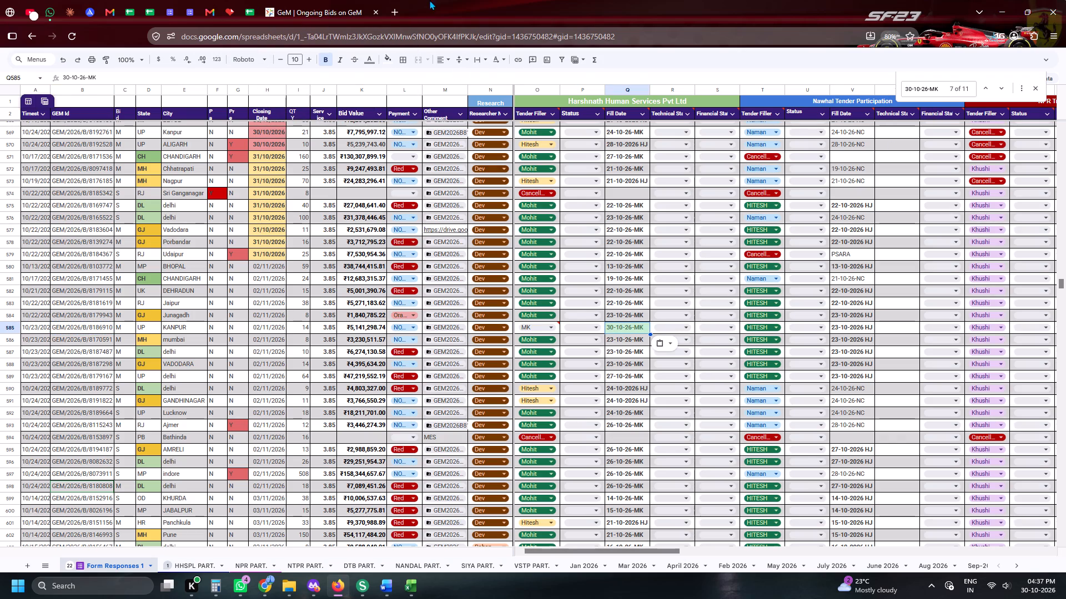
On GeM, answer No to compliance questions 1 and 2, certify question 3 with Yes, and save the declaration.
left_click(331, 0)
left_click(622, 132)
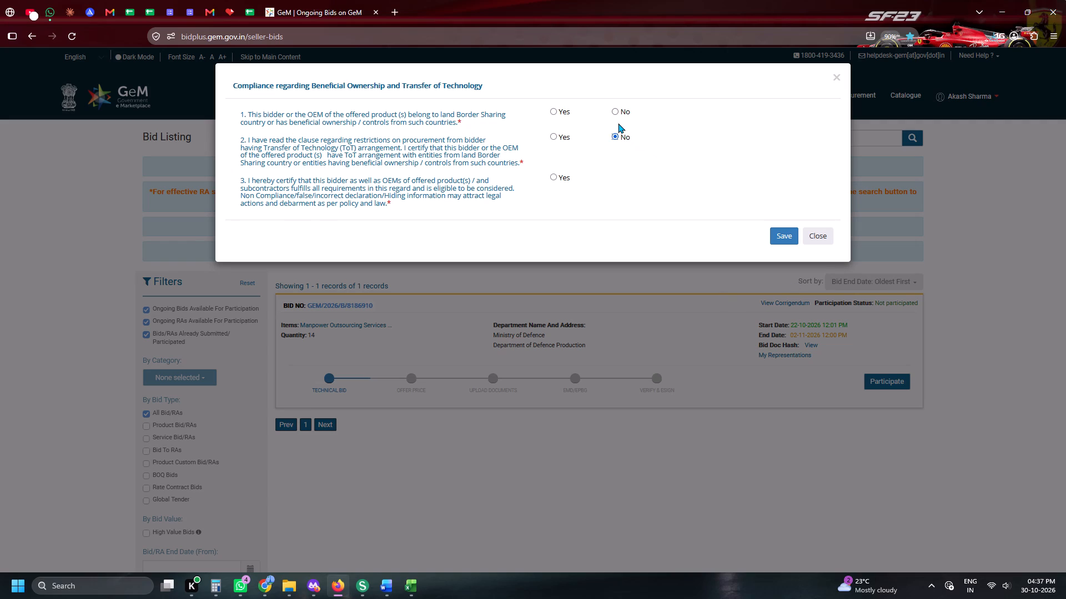
left_click(616, 115)
left_click(565, 176)
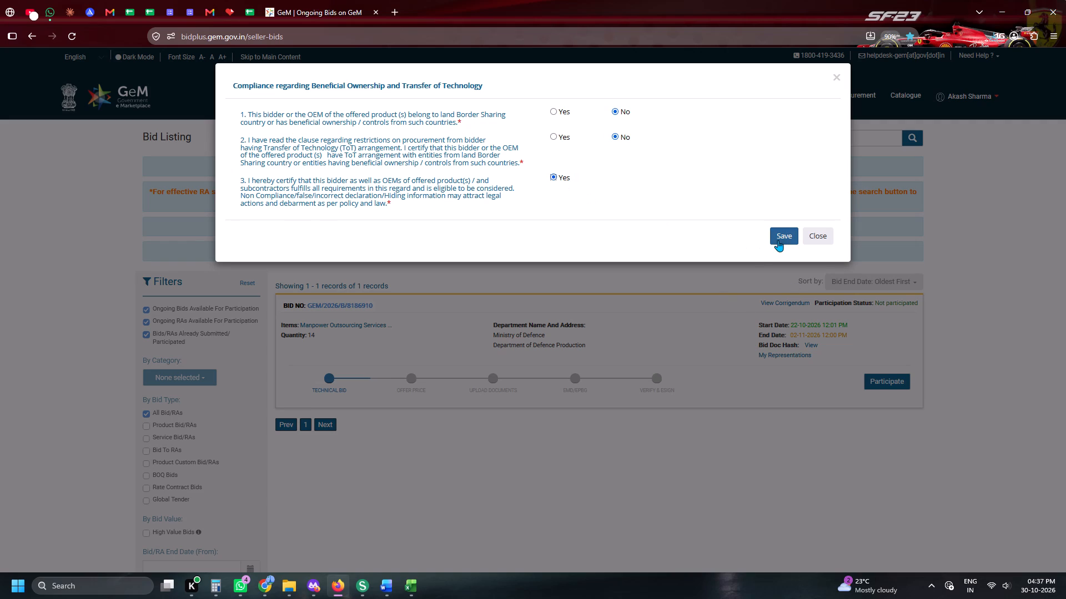
left_click(778, 240)
Open the Drive folder linked in the Other Comment cell of the GEM/2026/B/8186910 spreadsheet row.
left_click(257, 0)
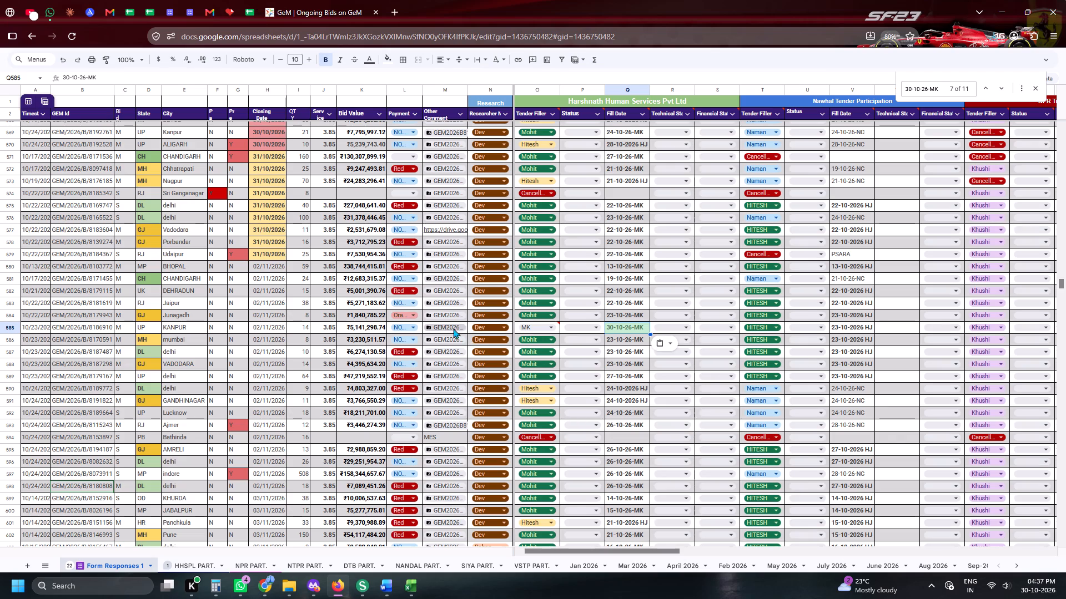
left_click(453, 328)
left_click(465, 346)
Save the Beneficial Ownership and Transfer of Technology declaration again to enter the bid participation page.
left_click(460, 0)
left_click(724, 244)
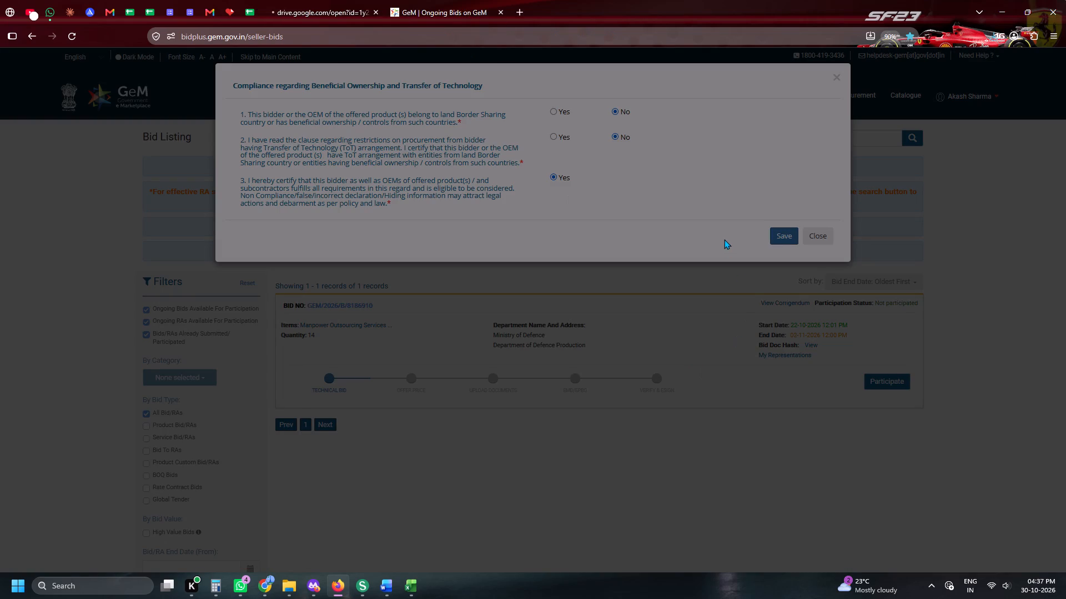
left_click(794, 241)
double_click(781, 235)
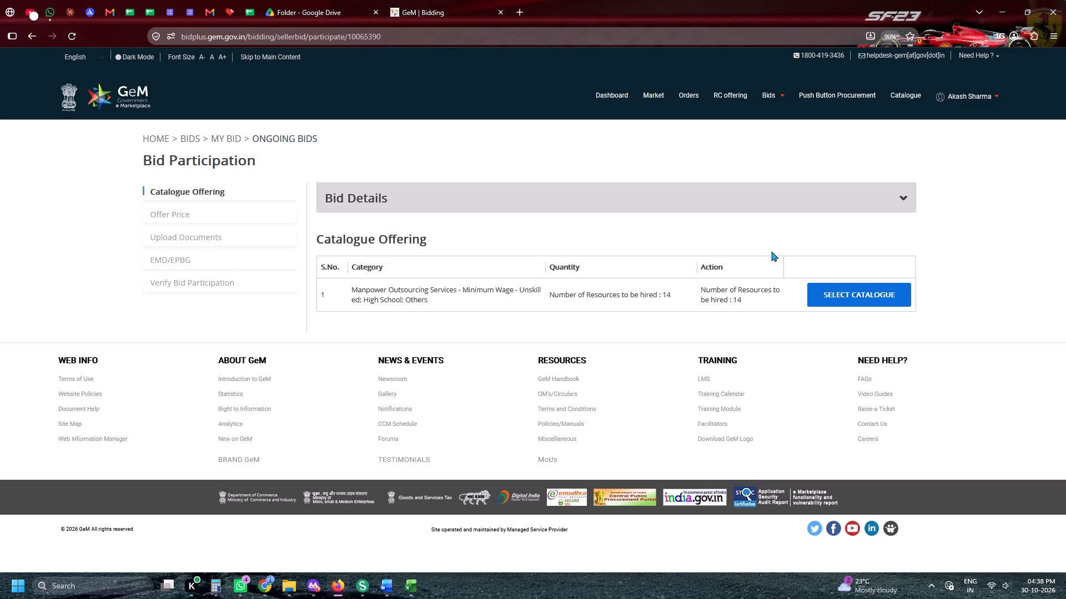
Open the catalogue selection for the unskilled, High School Manpower Outsourcing Services offering.
left_click(827, 312)
left_click(828, 299)
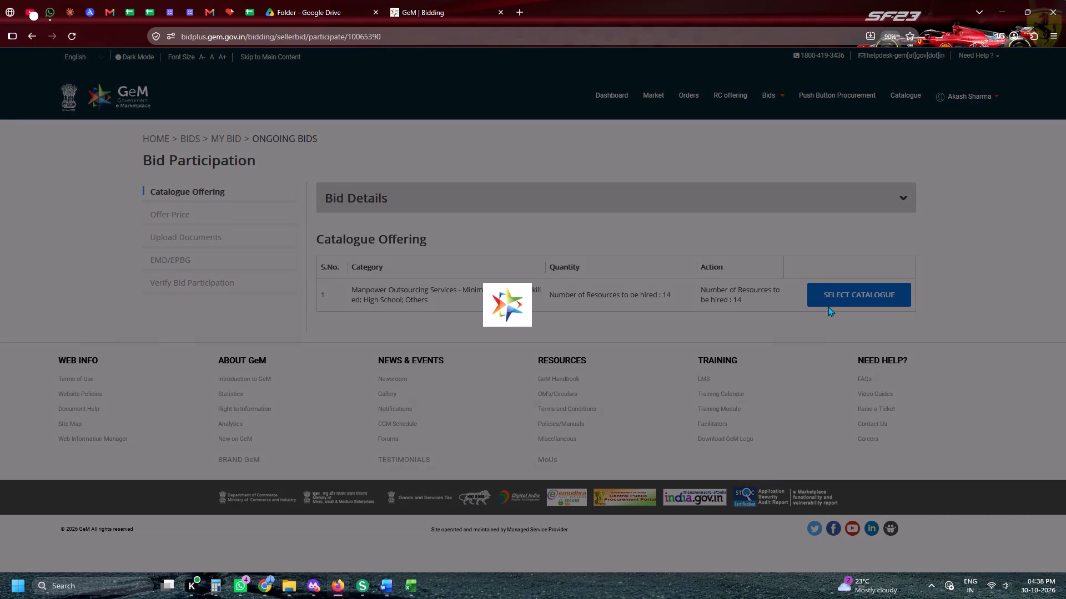
left_click(323, 0)
left_click(440, 0)
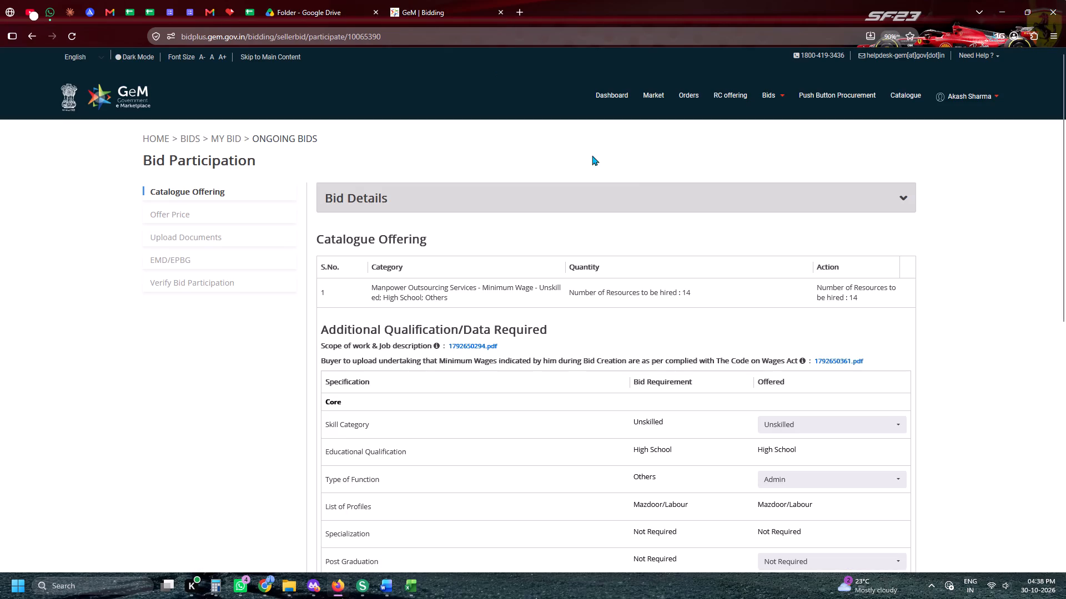
Switch the offered Skill Category to Skilled and set it back to Unskilled.
scroll(849, 342, "down", 3)
left_click(766, 200)
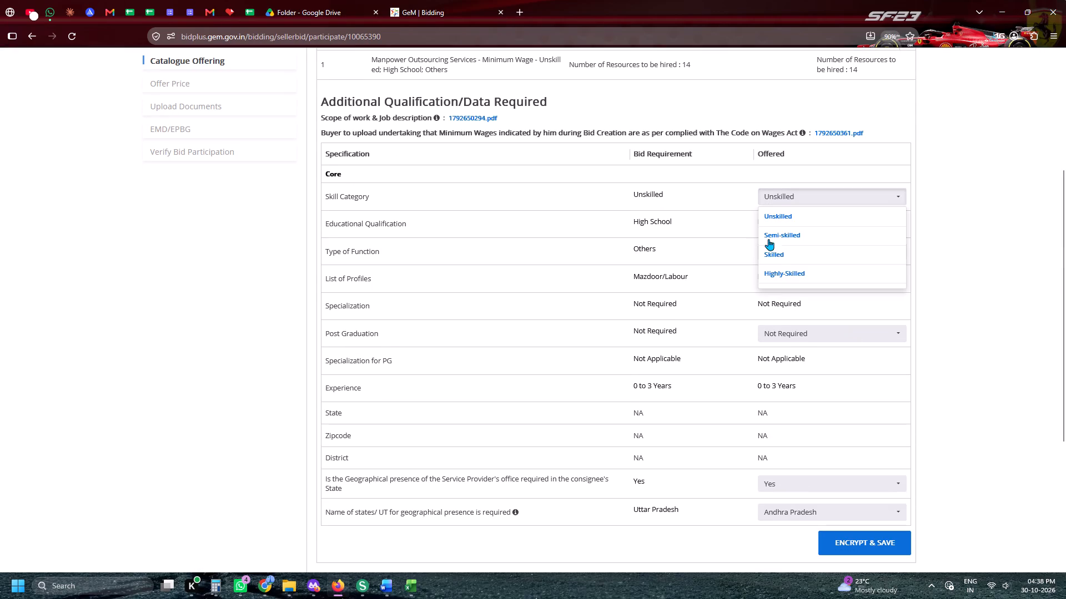
double_click(775, 254)
left_click(672, 287)
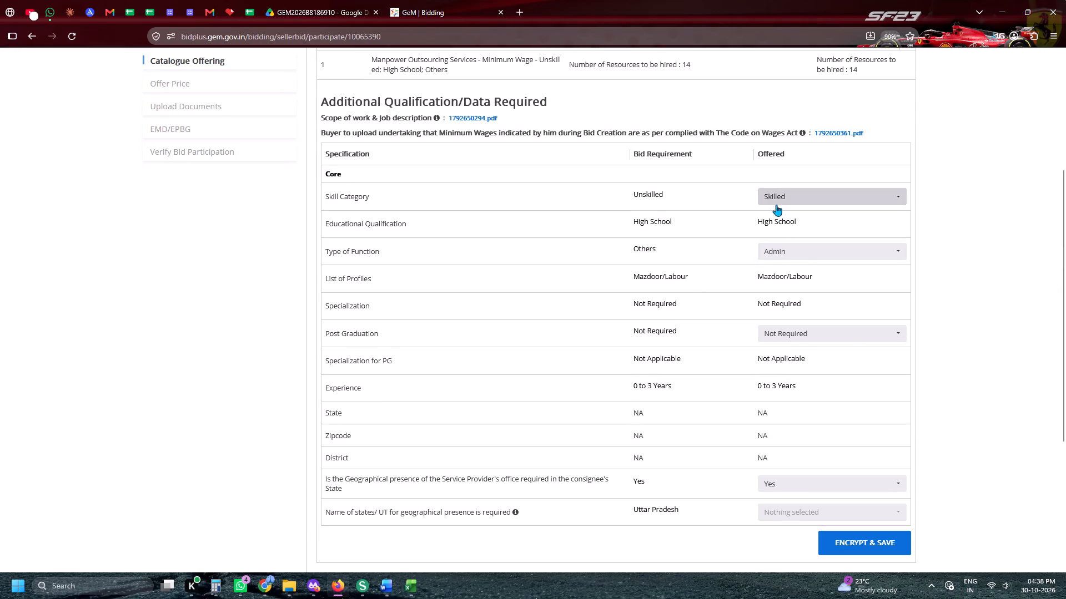
left_click(776, 205)
scroll(781, 256, "down", 1)
scroll(781, 256, "up", 1)
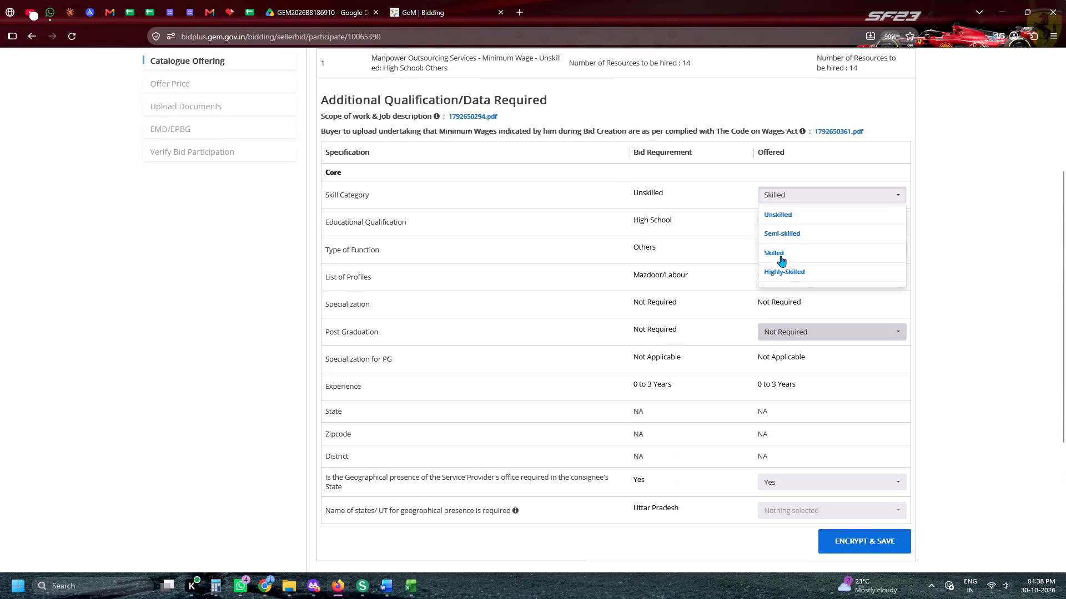
left_click(775, 213)
left_click(694, 231)
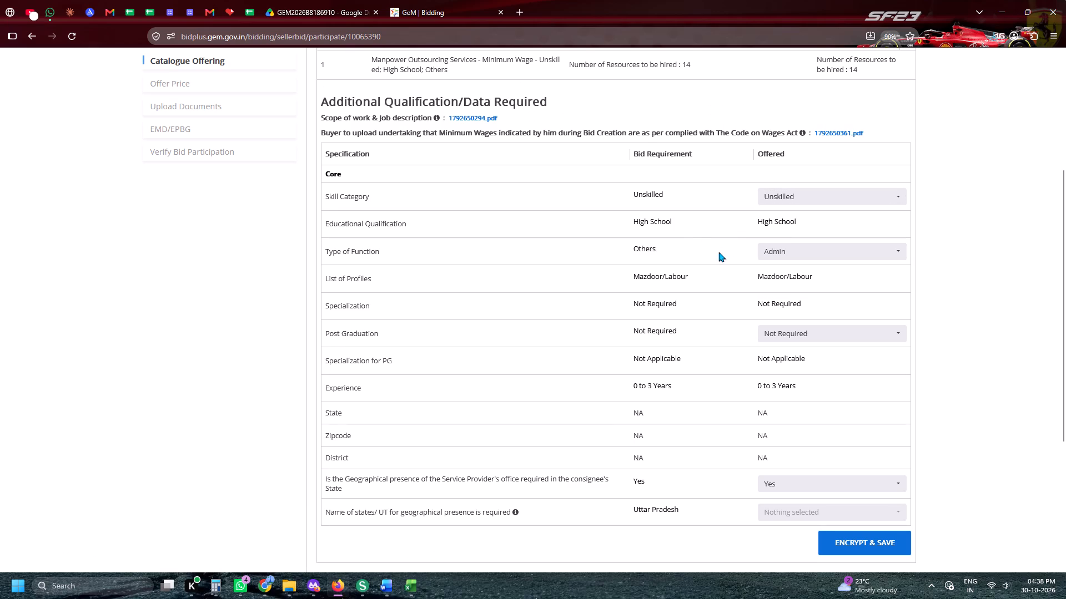
Choose the offered Type of Function for the manpower catalogue.
left_click(795, 247)
scroll(781, 286, "down", 2)
left_click(772, 306)
Select Uttar Pradesh as the offered state for geographical presence, and encrypt and save the catalogue offering.
scroll(772, 306, "down", 4)
left_click(772, 291)
key("u")
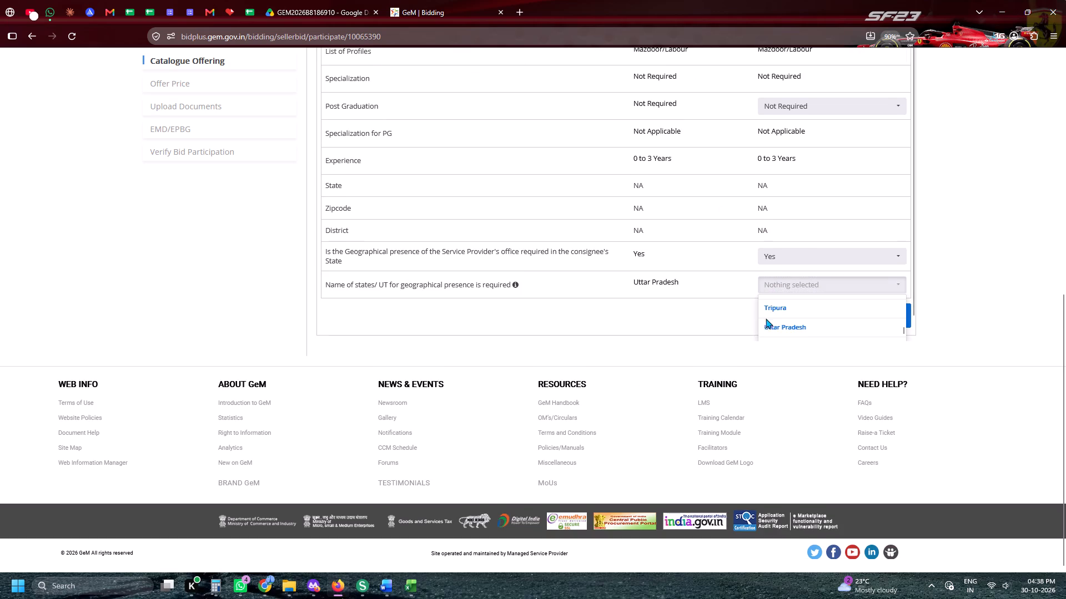
key("u")
left_click(781, 306)
left_click(606, 301)
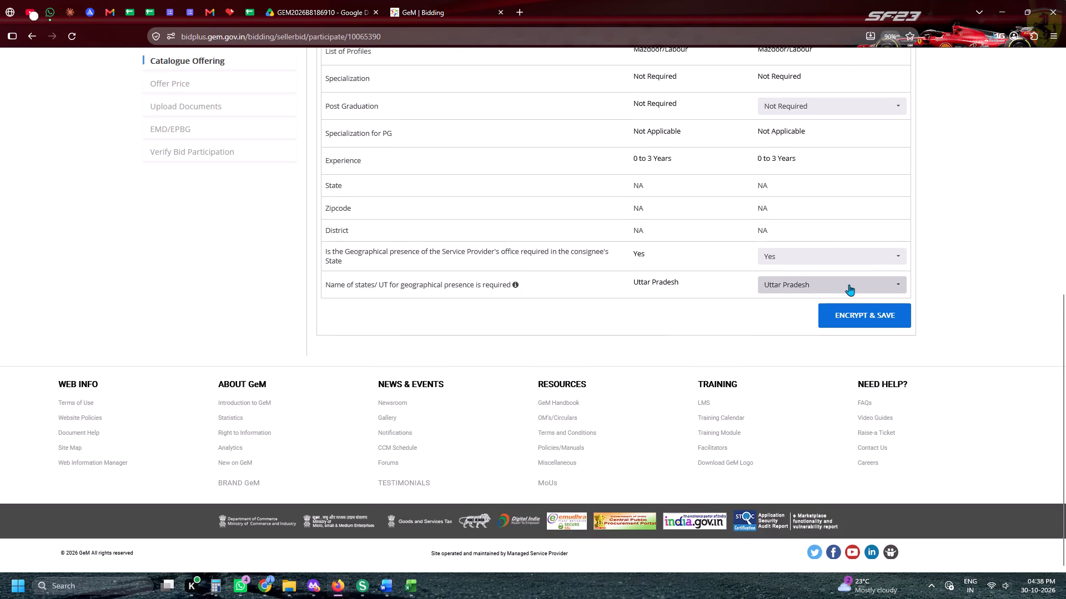
left_click(856, 307)
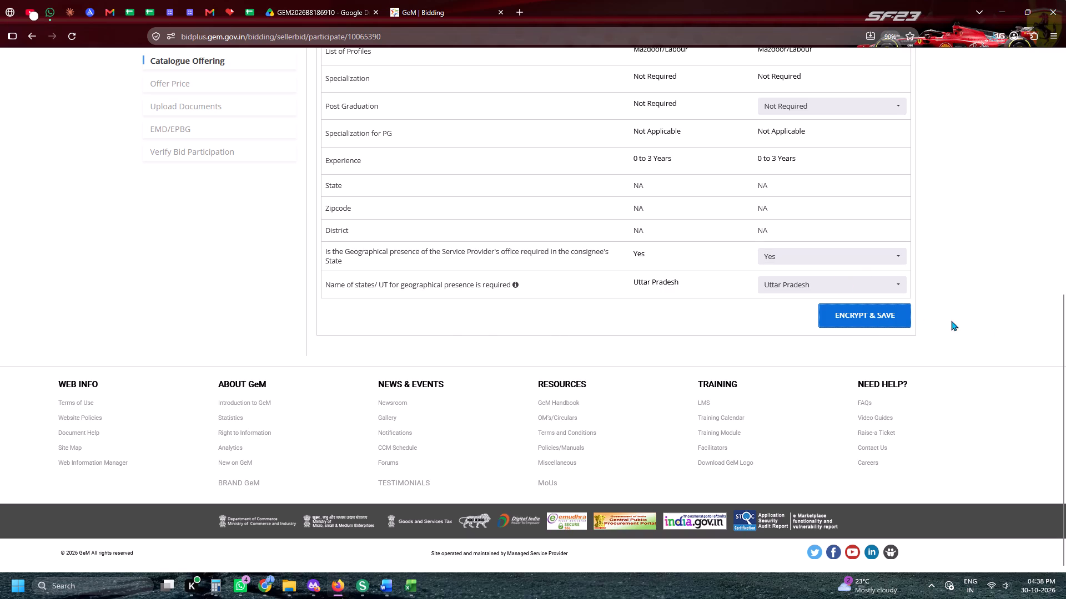
Encrypt and save the catalogue offering and continue to the offer price stage.
left_click(857, 319)
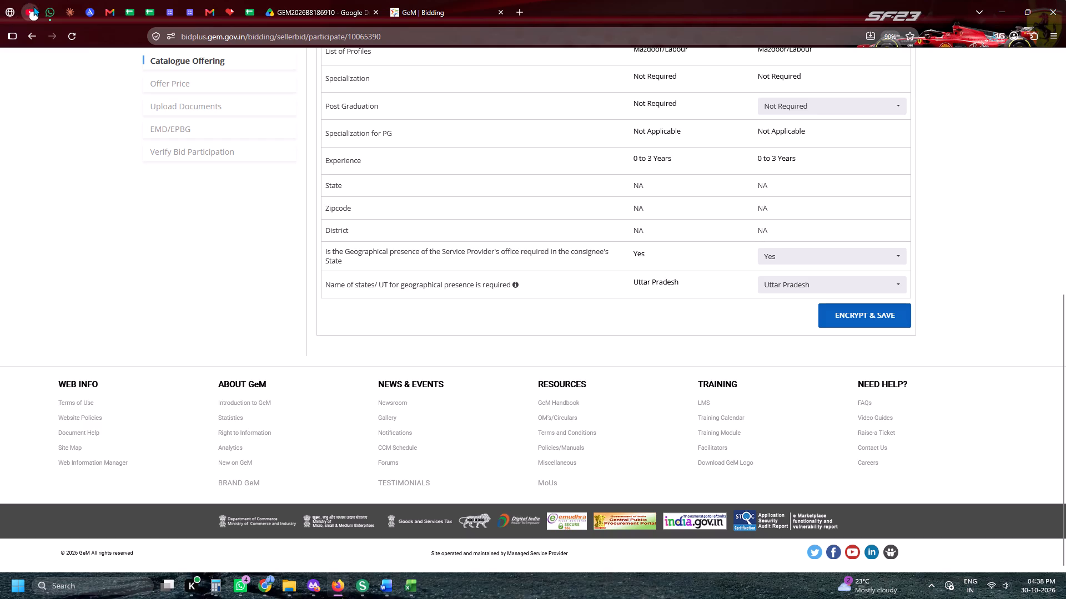
left_click(834, 319)
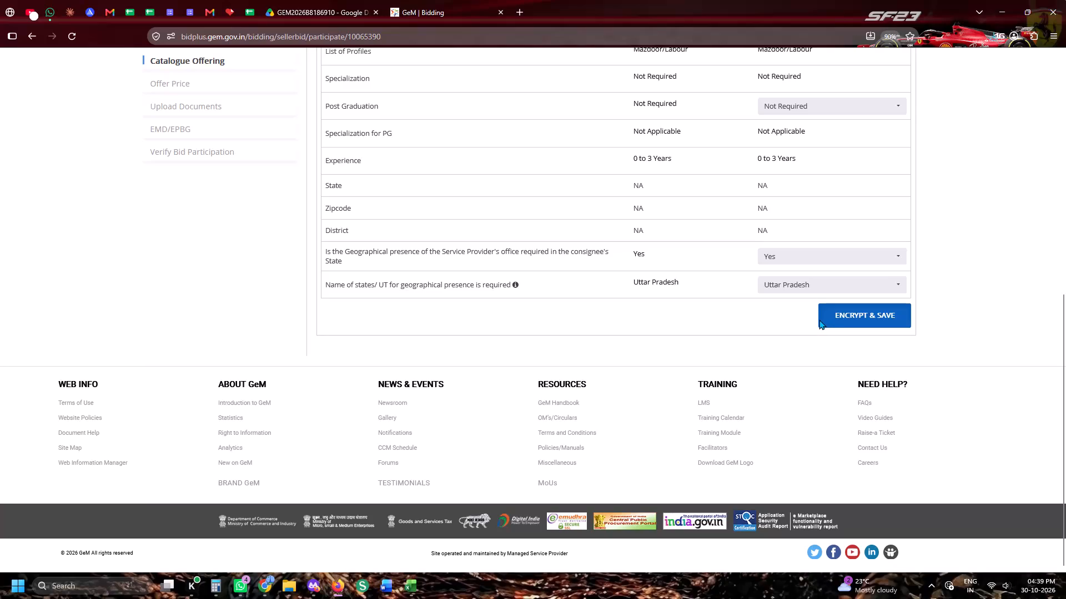
left_click(279, 0)
left_click(424, 0)
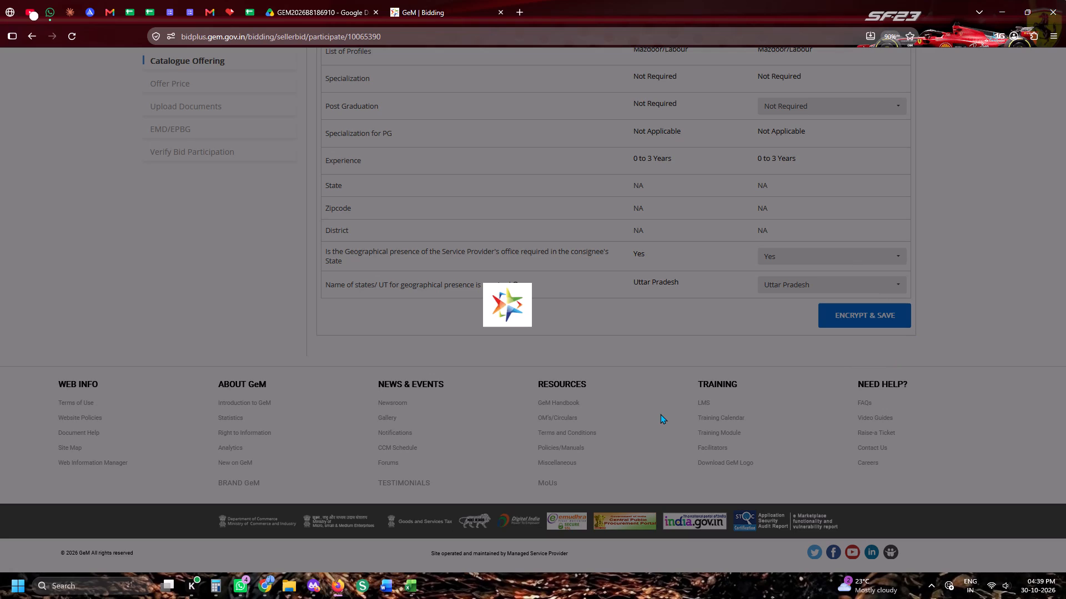
left_click(464, 0)
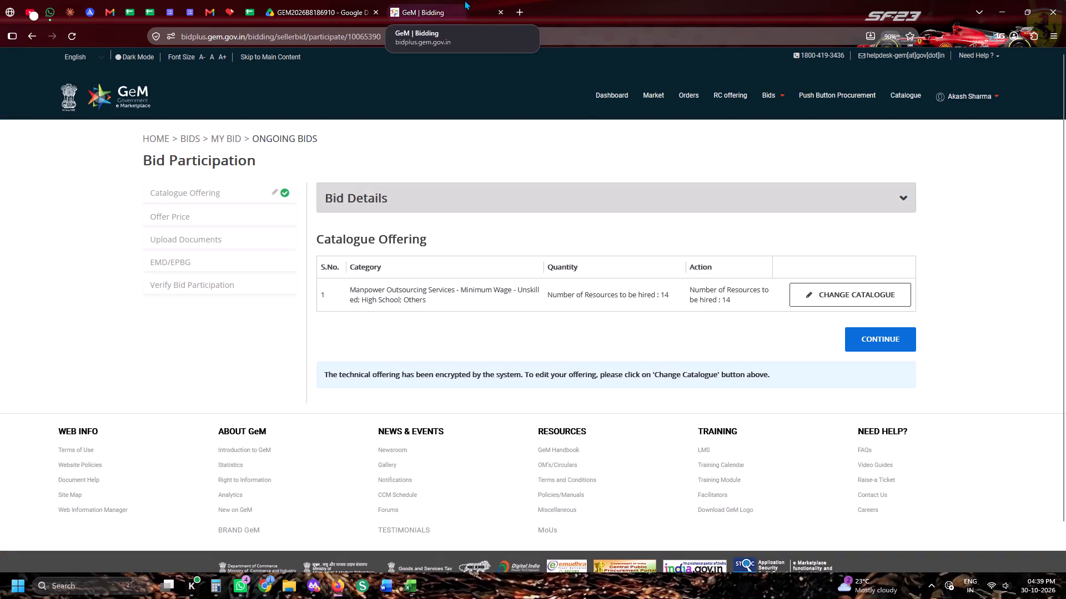
left_click(847, 329)
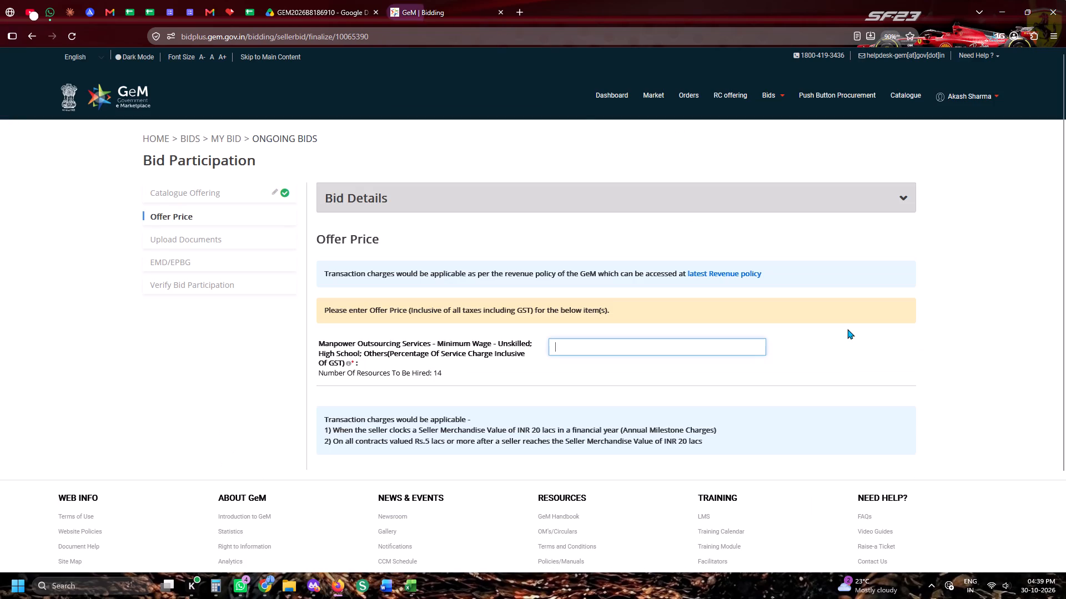
Offer a service charge of 3.85 percent including GST, proceed with the estimated total price, and encrypt and save the financial quote.
type("3.")
type("85")
key("Tab")
left_click(880, 397)
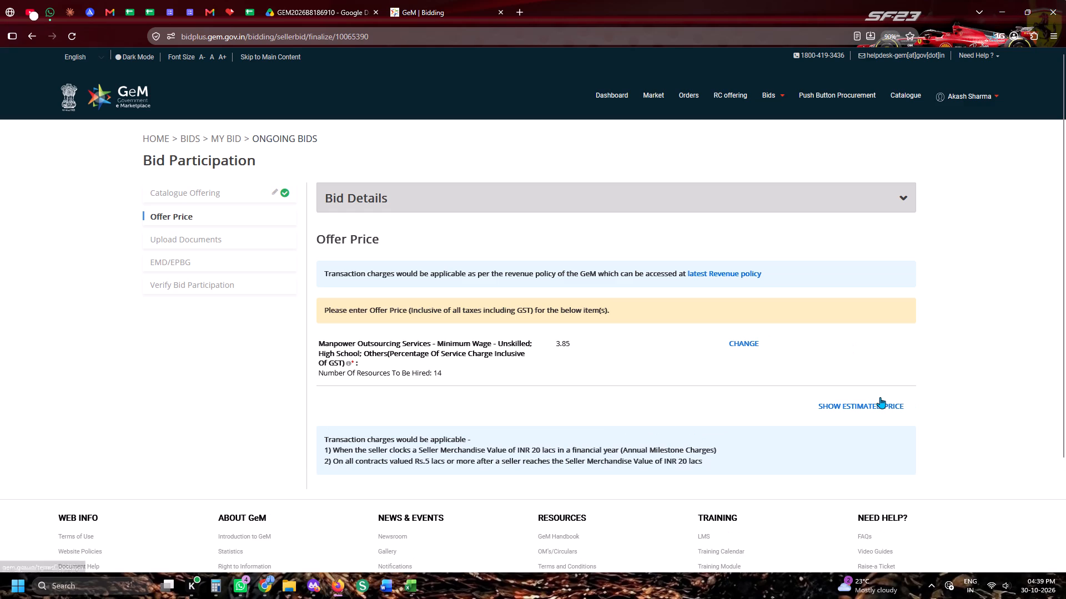
left_click(853, 407)
scroll(759, 346, "down", 5)
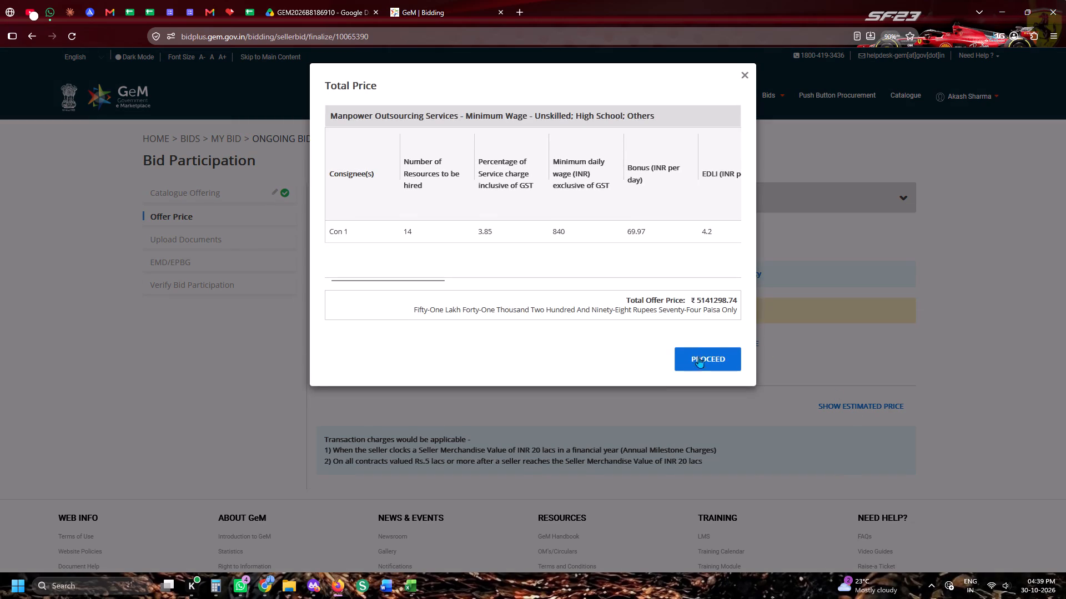
left_click(697, 360)
left_click(863, 443)
left_click(575, 335)
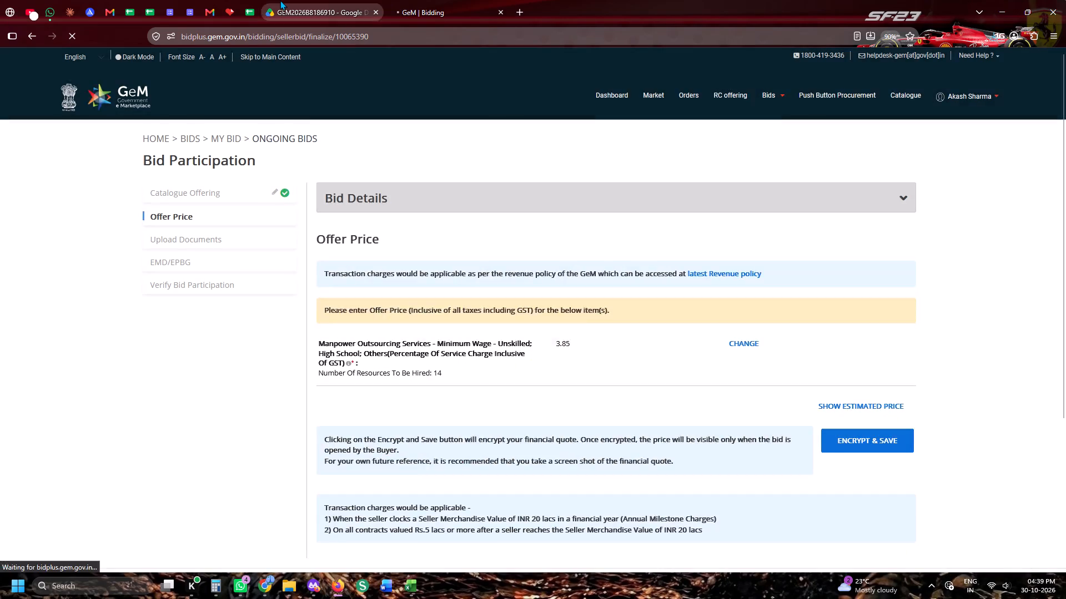
Download MINIMUM WAGES 02.pdf and SCOPE OF WORK 01.pdf from the GEM2026B8186910 Drive folder.
left_click(280, 0)
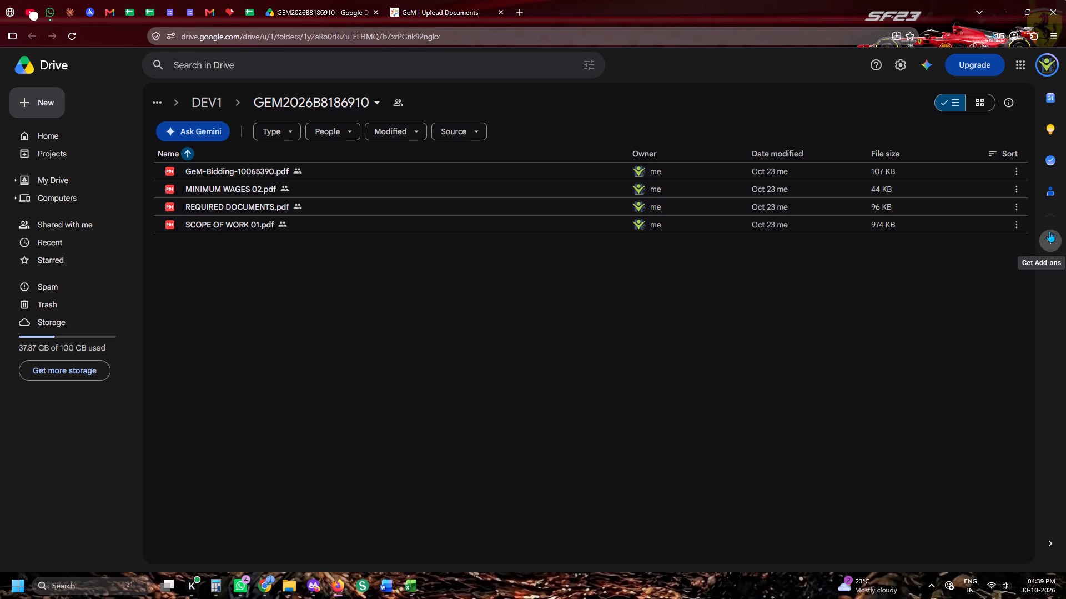
left_click(975, 190)
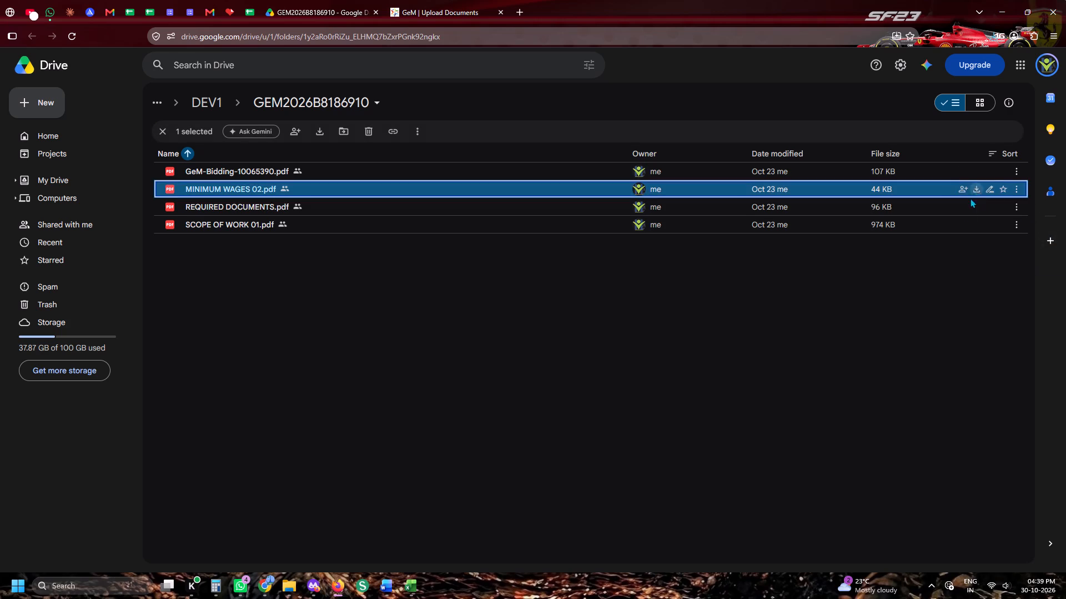
left_click(977, 228)
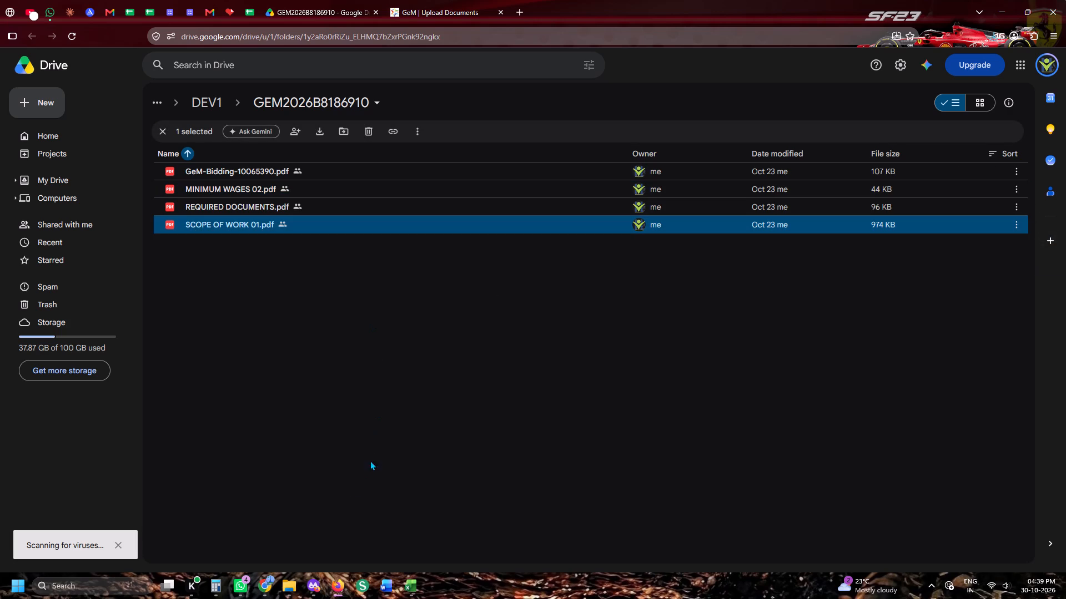
In Sejda PDF Desktop, start a new merge with SCOPE OF WORK 01-23 and MINIMUM WAGES 02-10 from Downloads.
left_click(355, 577)
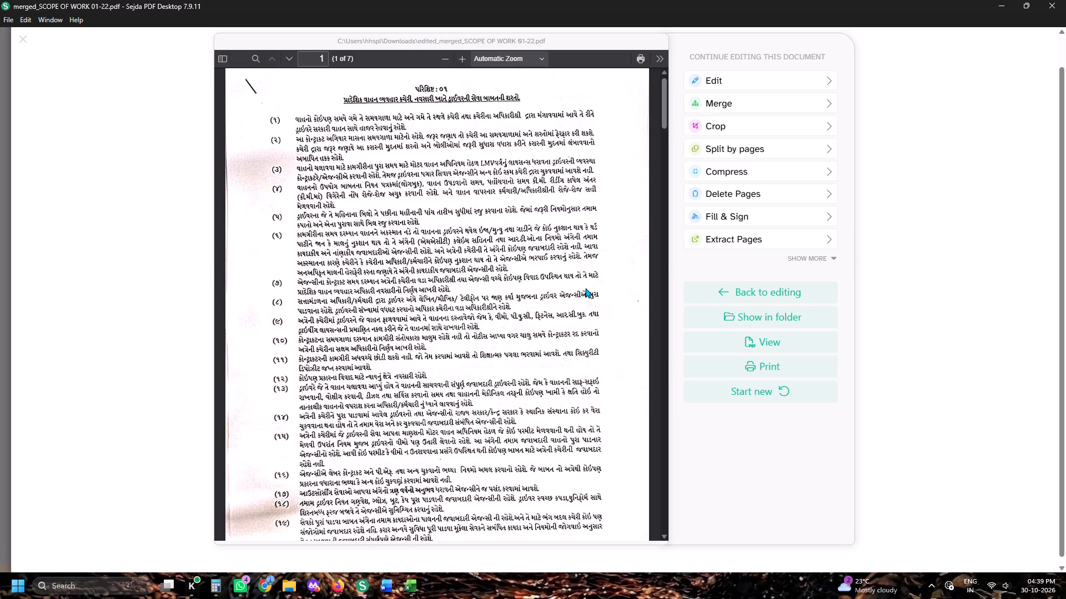
left_click(735, 395)
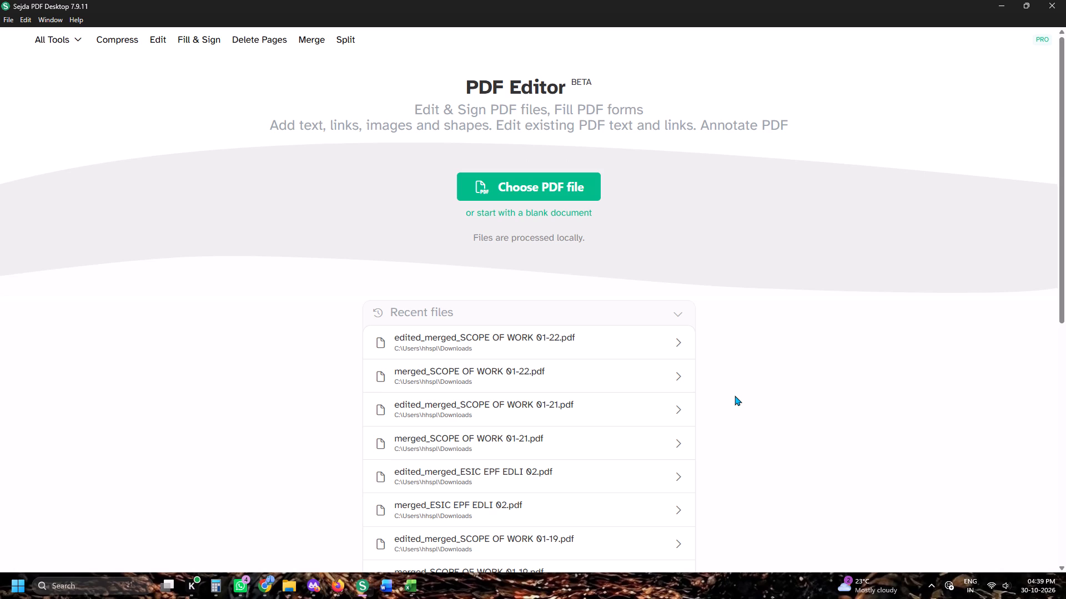
left_click(300, 35)
key("Tab")
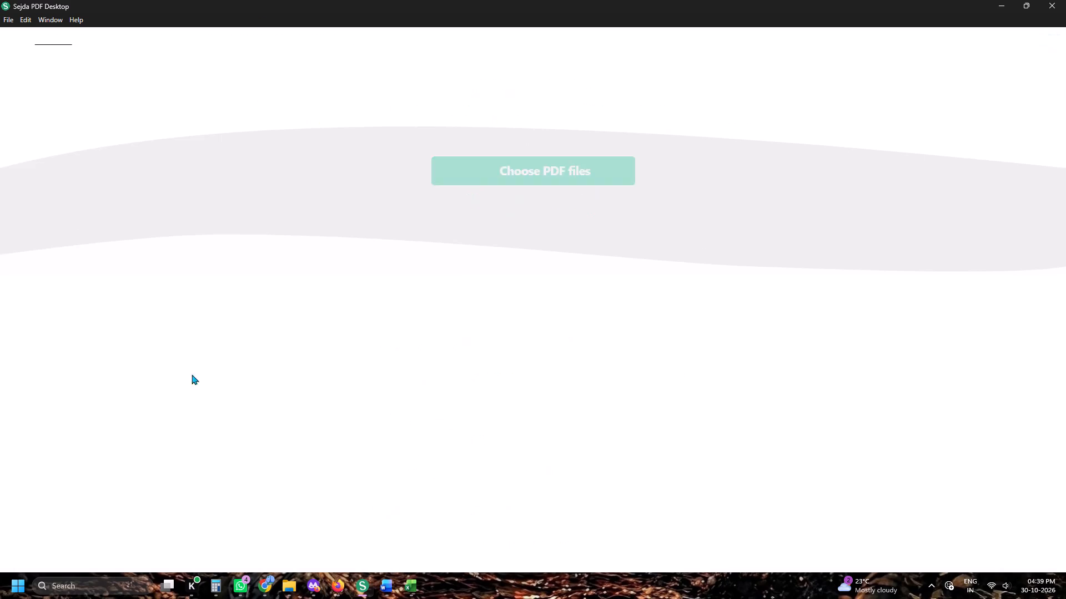
key("alt+Tab")
left_click(301, 0)
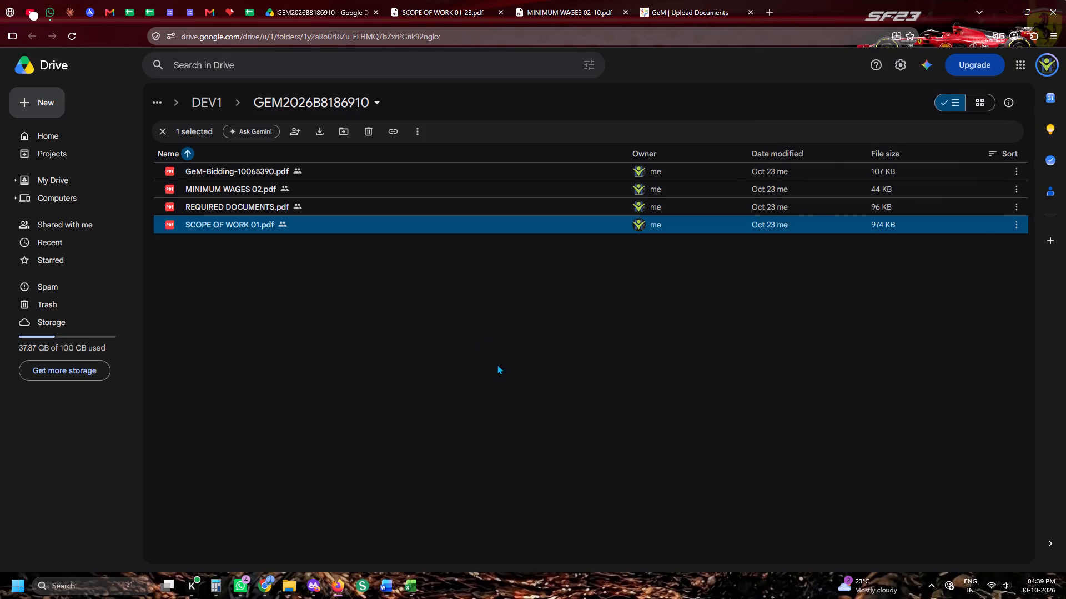
key("alt+Tab")
left_click(309, 36)
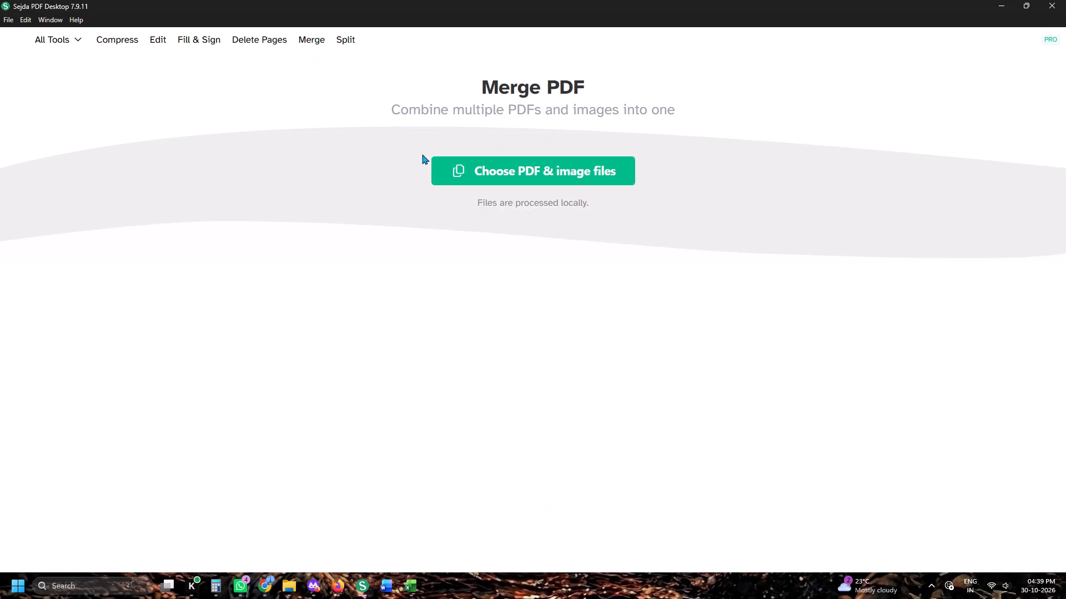
left_click(441, 167)
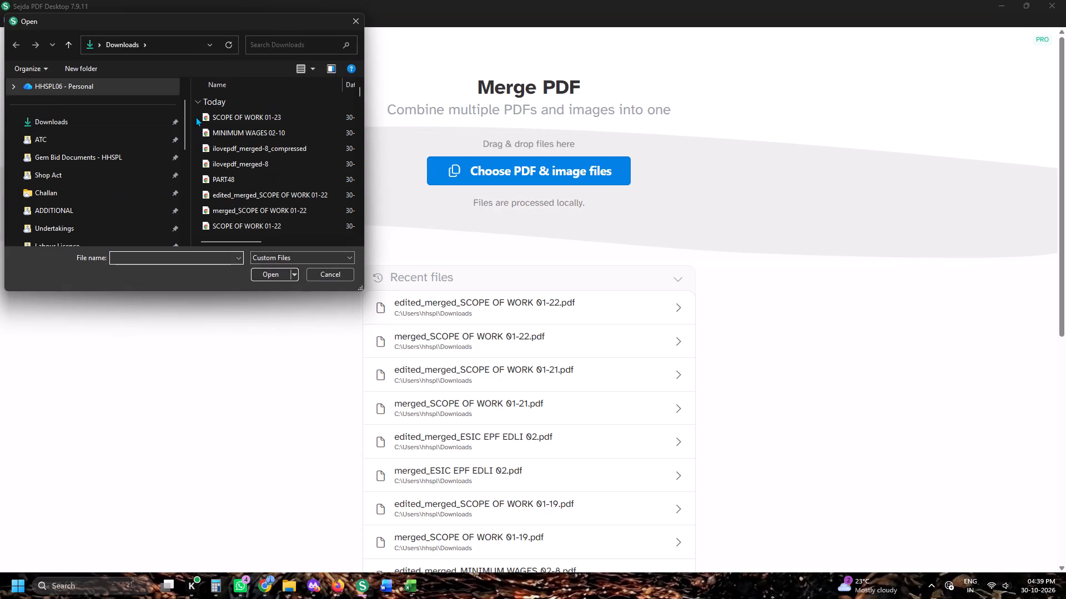
left_click_drag(195, 116, 219, 145)
left_click_drag(195, 112, 207, 136)
left_click(256, 268)
Order Scope of Work before Minimum Wages and merge them into Downloads as merged_SCOPE OF WORK 01-23.
left_click_drag(613, 319, 430, 328)
left_click(467, 565)
left_click(472, 559)
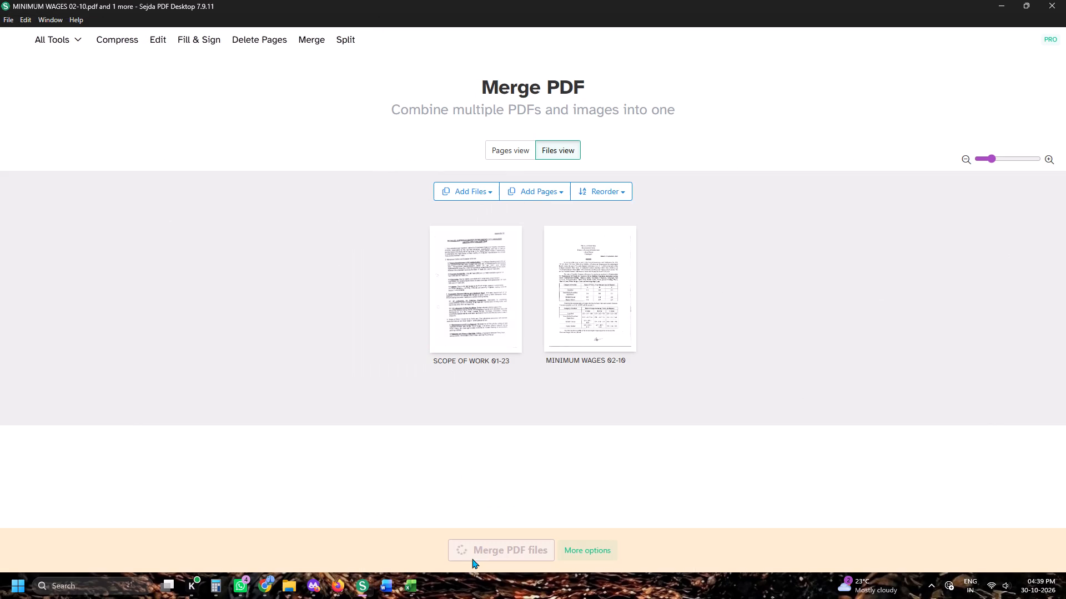
left_click(61, 126)
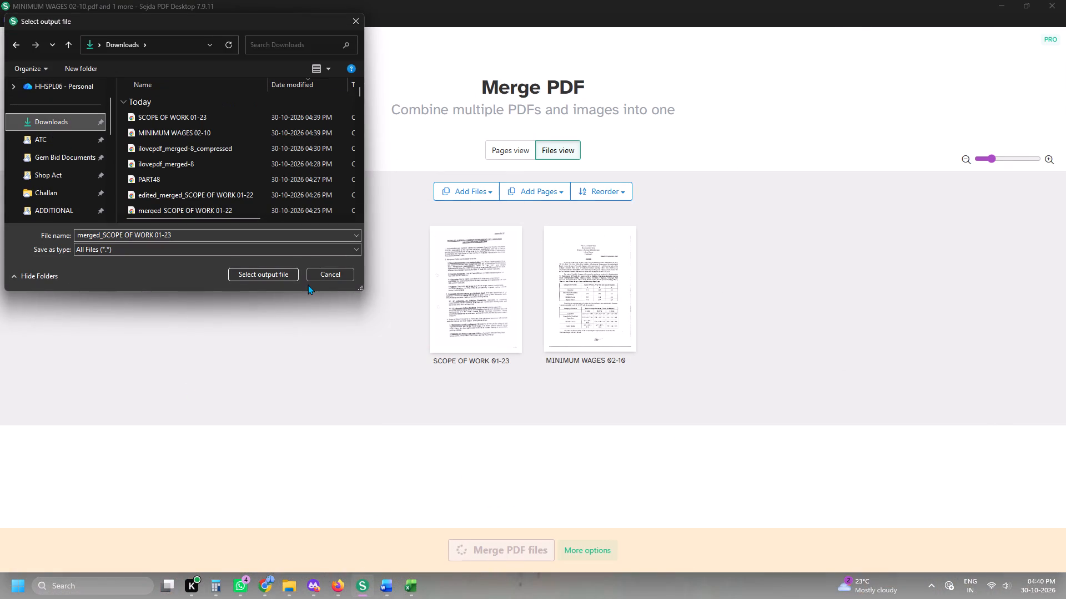
left_click(279, 267)
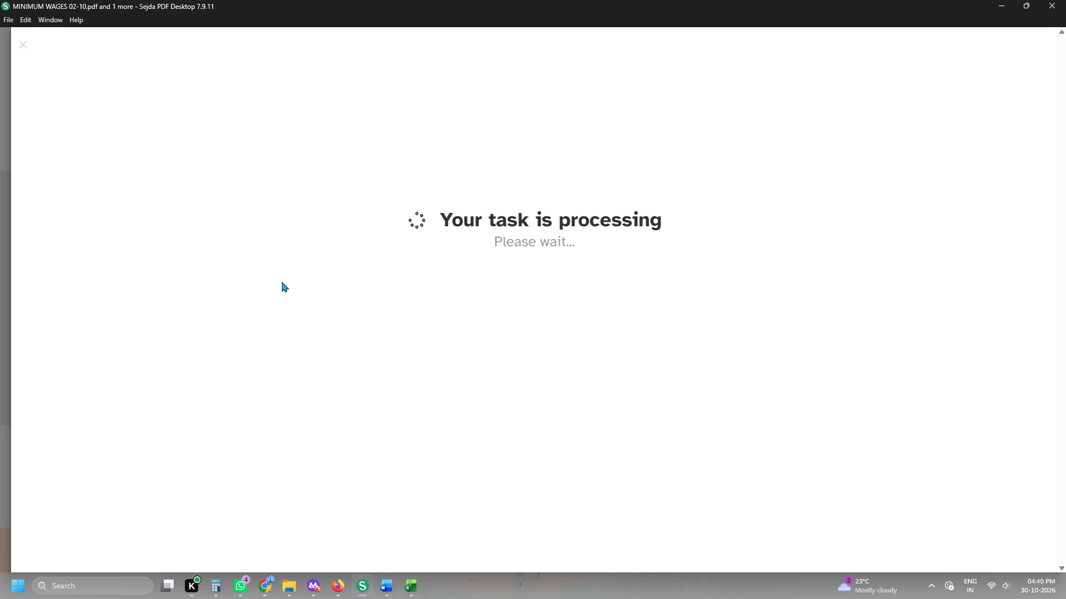
Edit the merged PDF, placing the company stamp with director signature at the lower right of page 1 and repeating it on all pages.
scroll(442, 290, "down", 5)
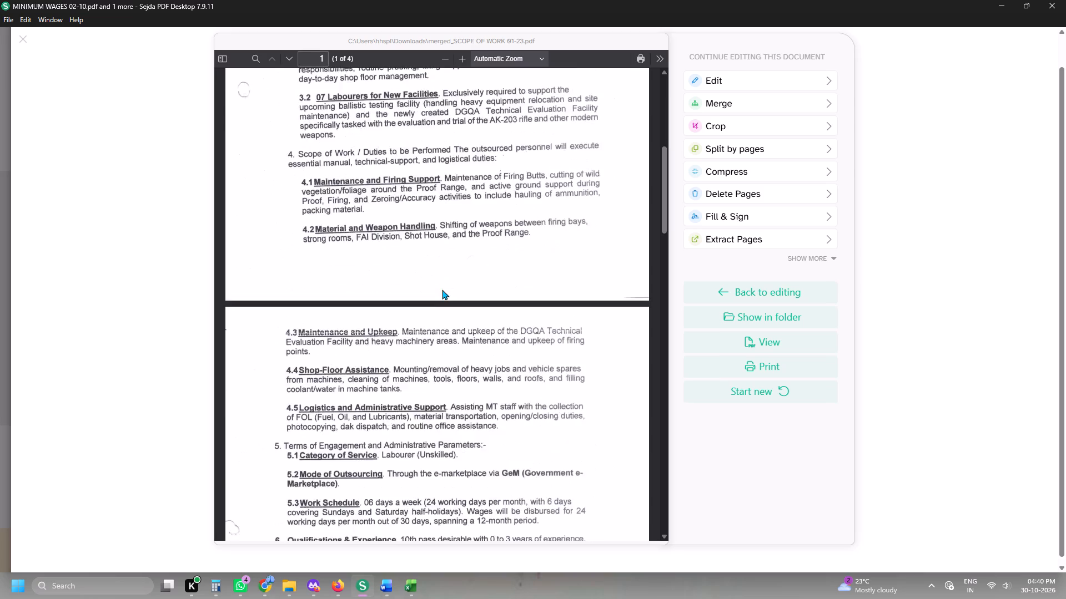
scroll(442, 290, "down", 6)
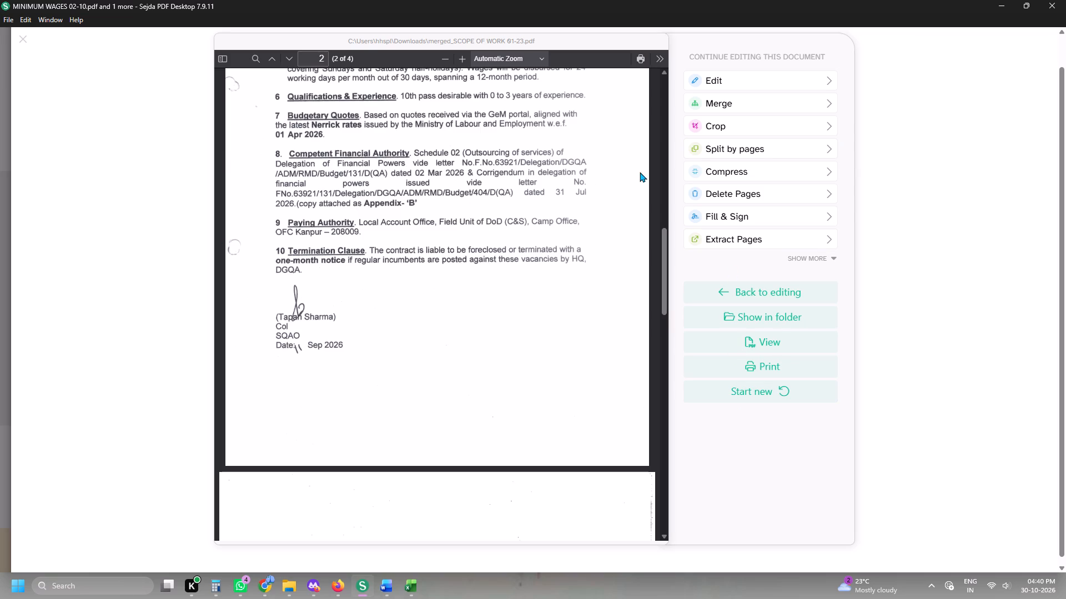
left_click(779, 80)
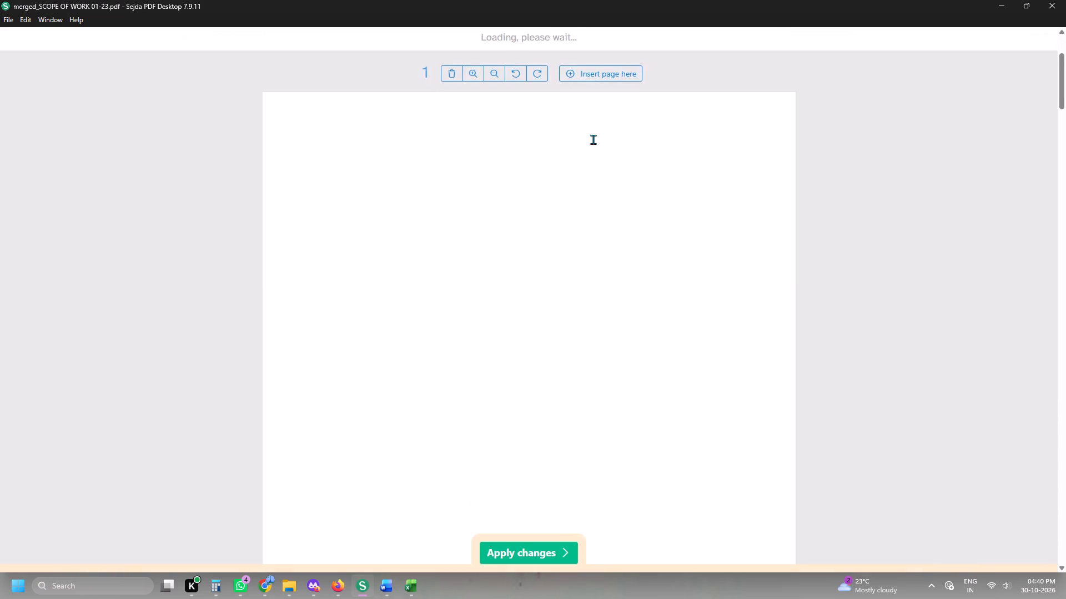
left_click(518, 44)
left_click(549, 111)
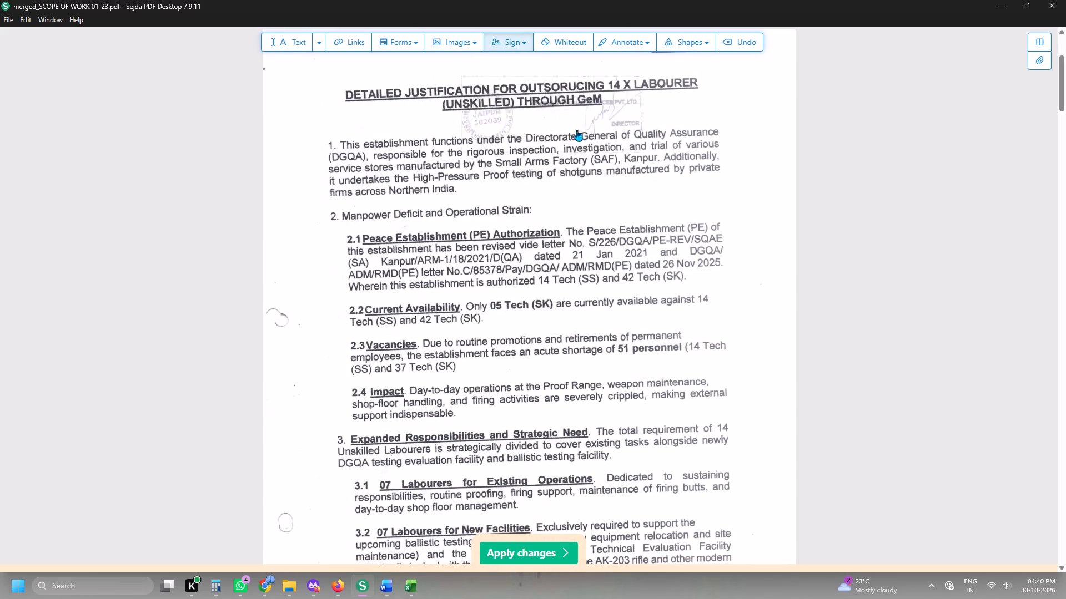
key("space")
key("space")
scroll(675, 229, "up", 5)
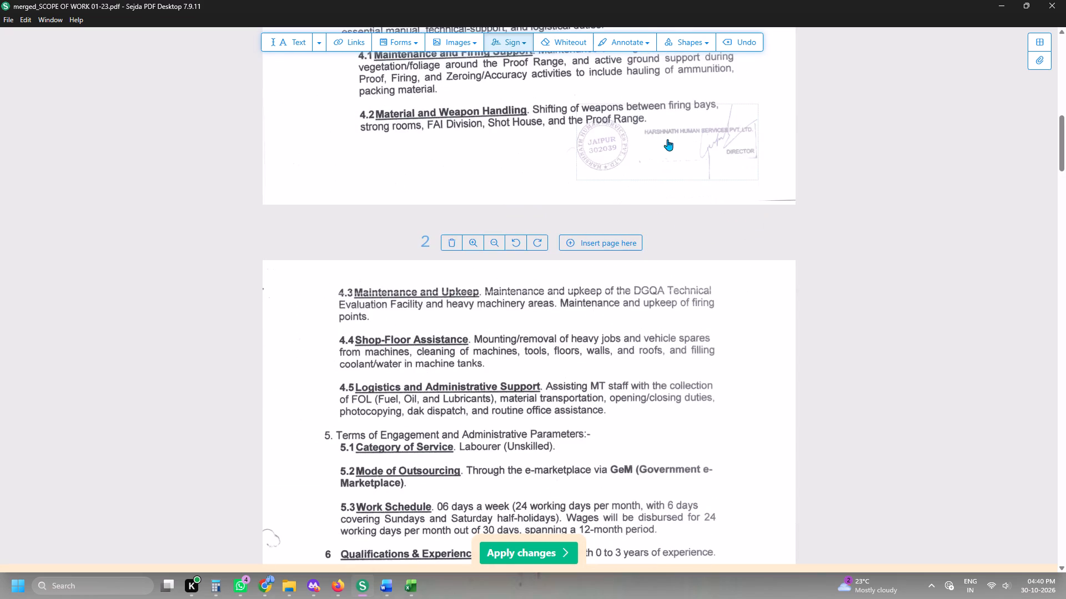
left_click(667, 139)
left_click(619, 90)
left_click(630, 118)
key("space")
key("space")
key("space")
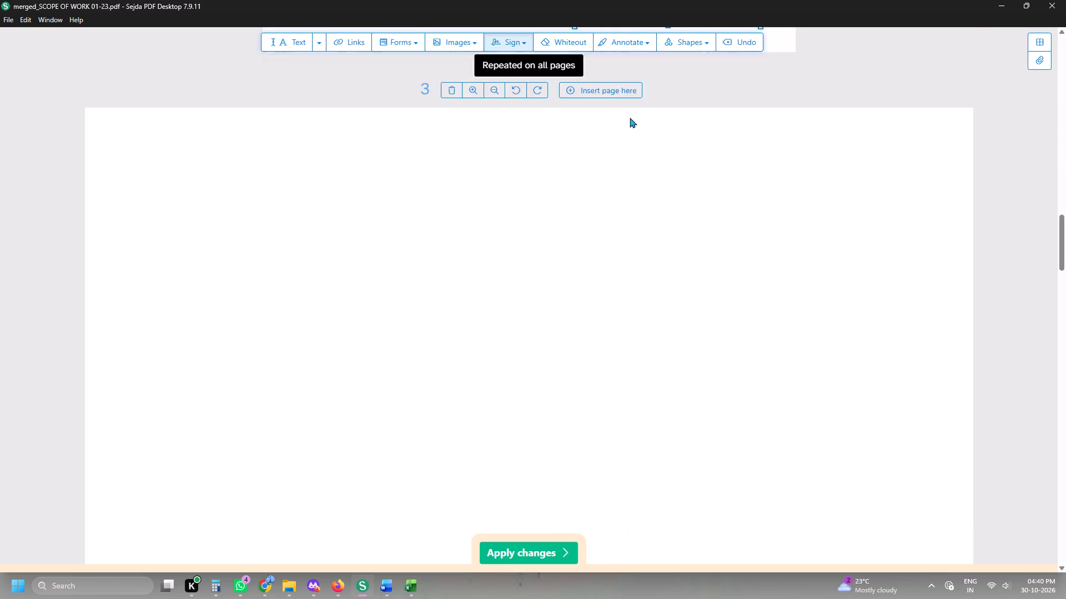
key("space")
key("space")
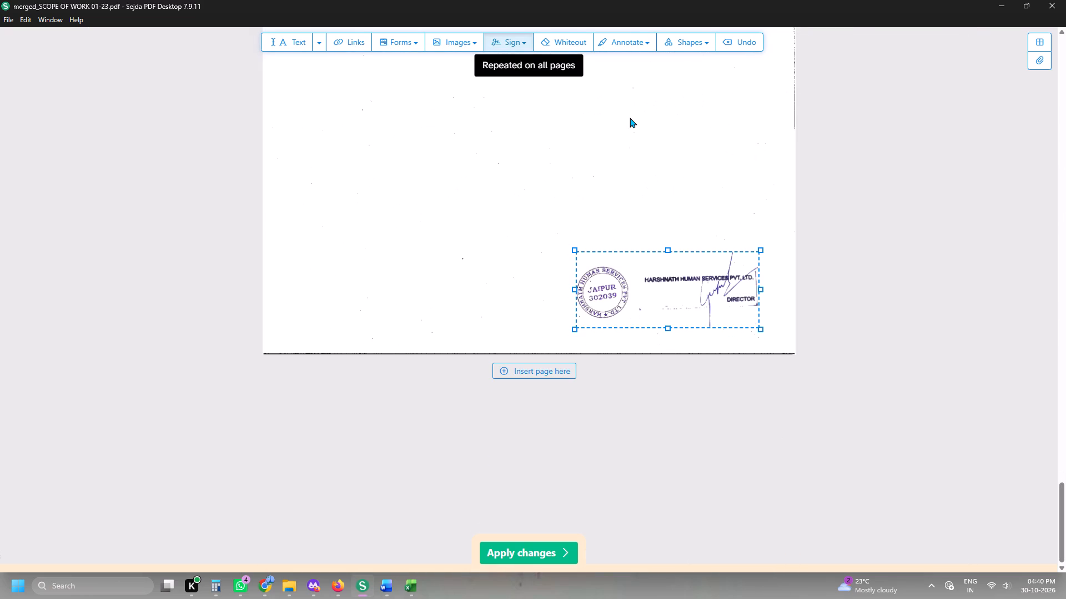
key("space")
Apply the signature changes and save the PDF in Downloads as edited_merged_SCOPE OF WORK 01-23.
left_click(531, 556)
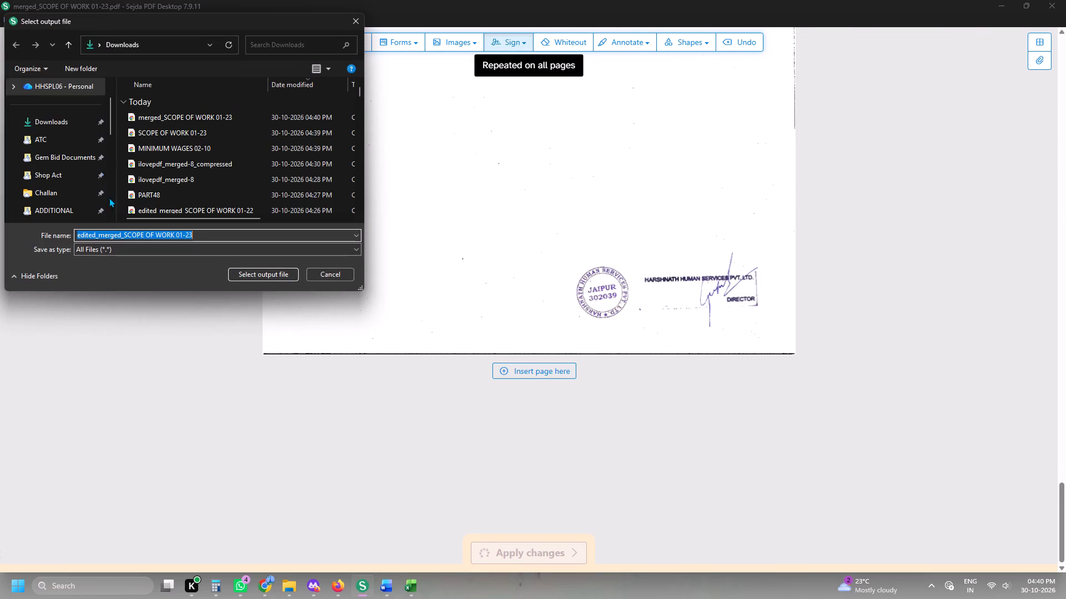
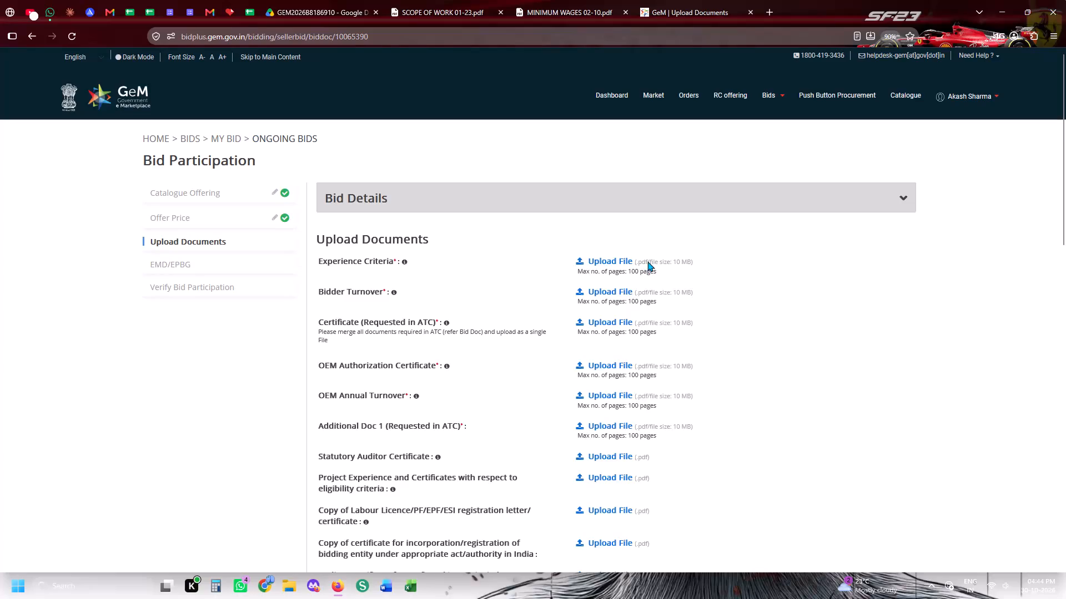
Upload experience-ceretera-hhspl from the Gem Bid Documents - HHSPL folder for the Experience Criteria requirement.
scroll(763, 290, "up", 7)
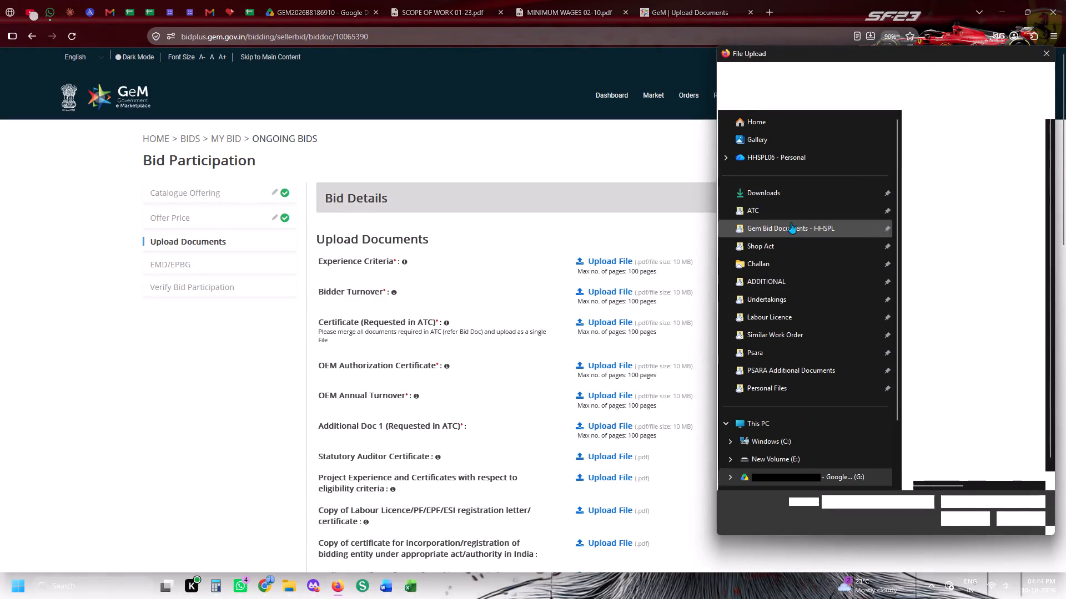
left_click(787, 215)
left_click(793, 227)
scroll(879, 308, "down", 4)
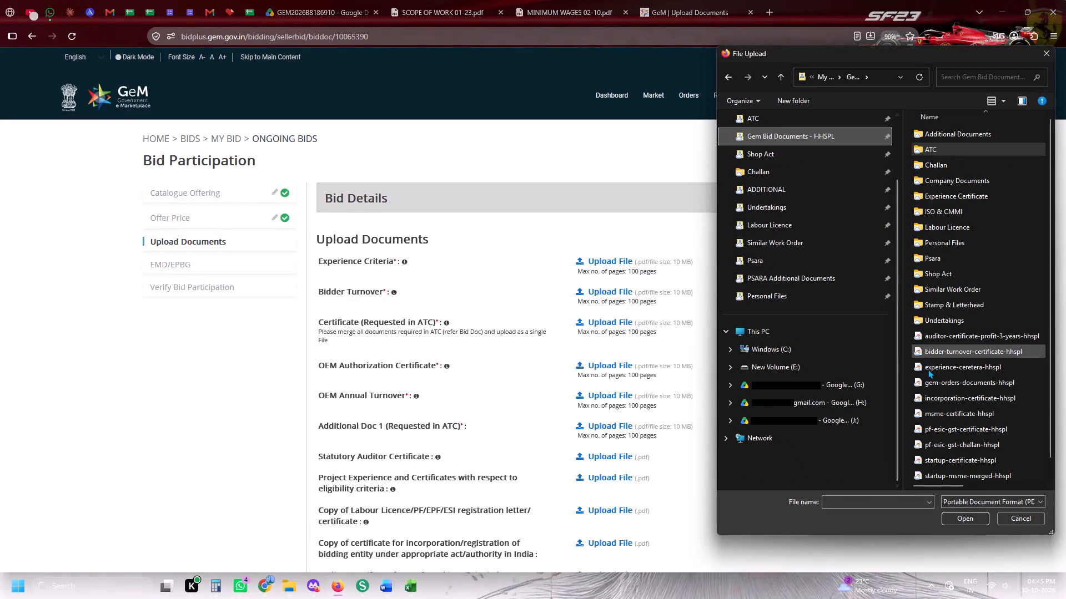
left_click(928, 377)
double_click(927, 370)
Switch to Sejda PDF Desktop and review the pages of the signed merged_SCOPE OF WORK 01-23 document.
left_click(267, 0)
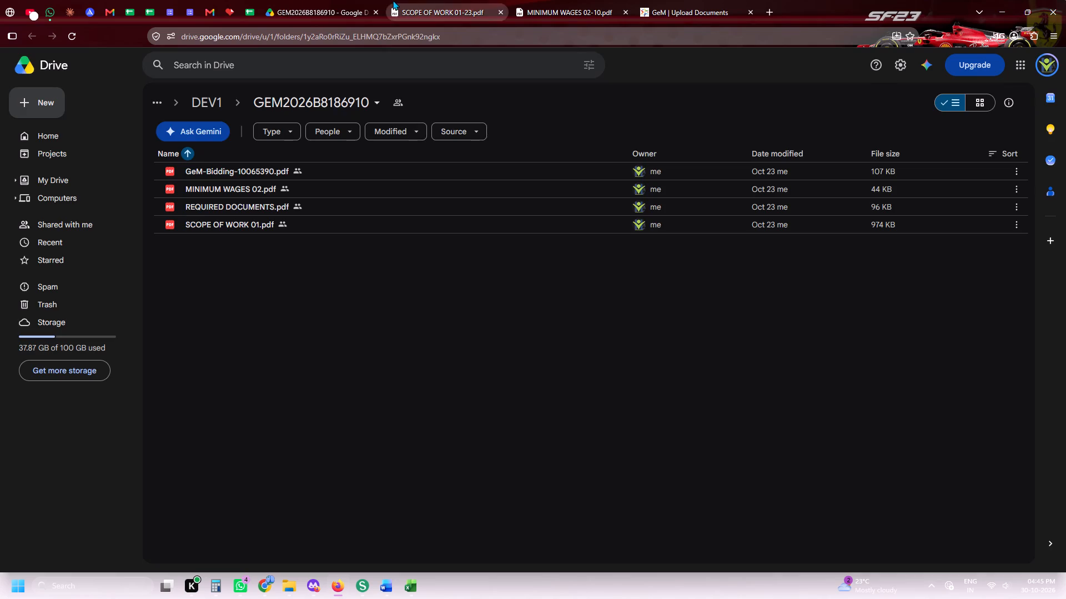
left_click(393, 0)
left_click(361, 592)
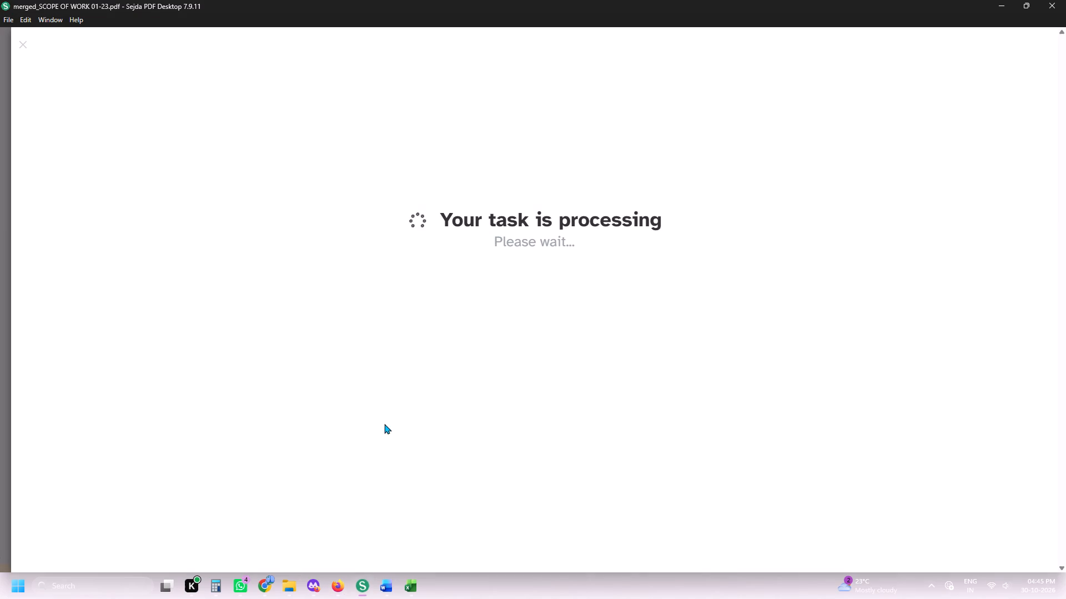
scroll(388, 400, "up", 3)
scroll(388, 400, "down", 4)
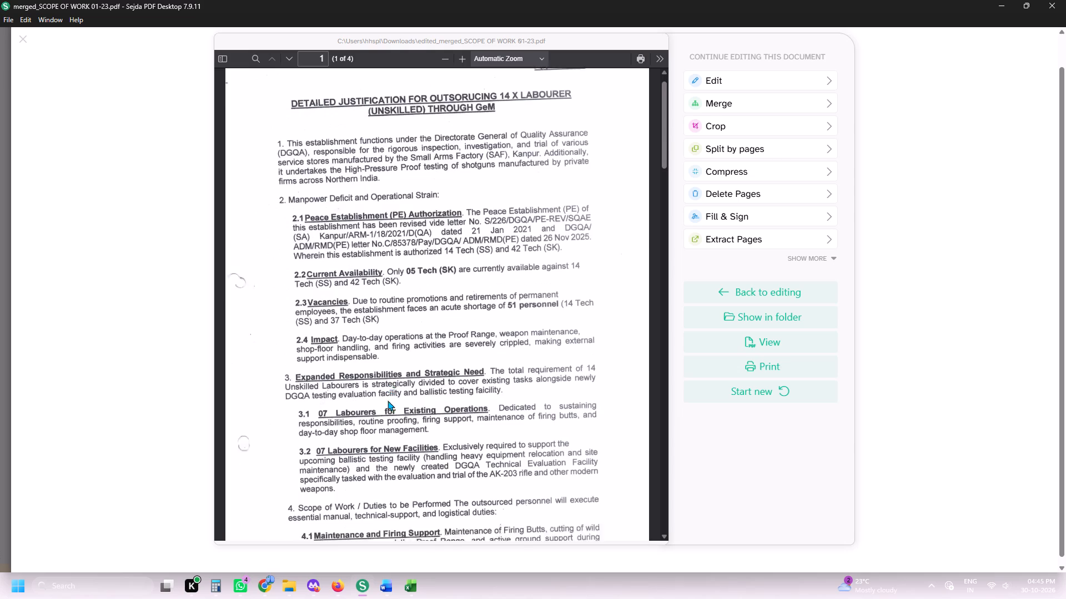
scroll(388, 400, "down", 2)
scroll(393, 483, "down", 7)
Set up a merge in iLovePDF with edited_merged_SCOPE OF WORK 01-23 from Downloads and atc-62-hhspl from the ATC folder.
left_click(344, 582)
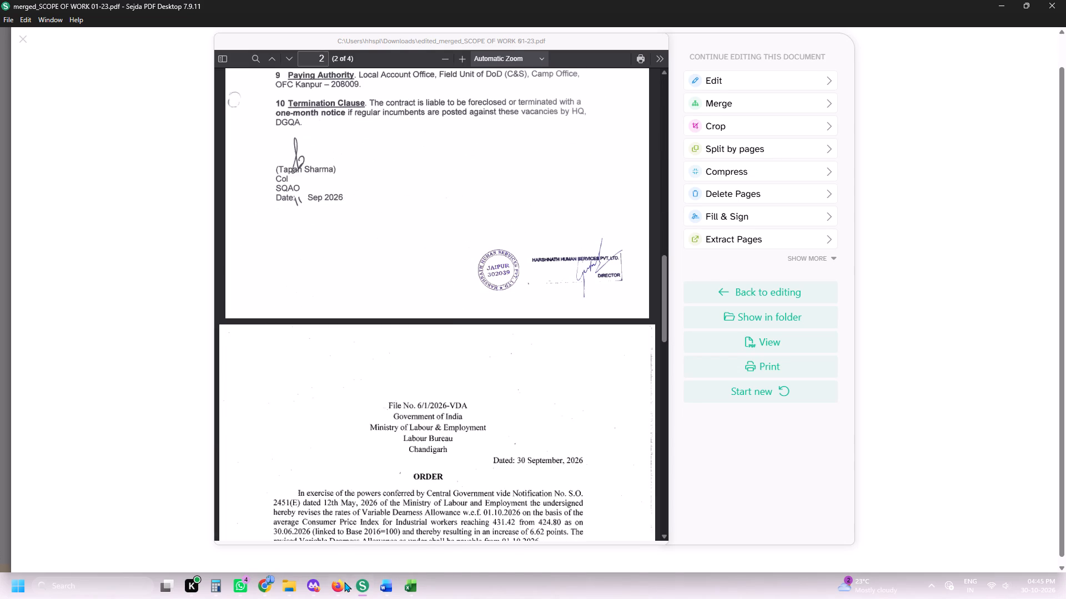
left_click(234, 7)
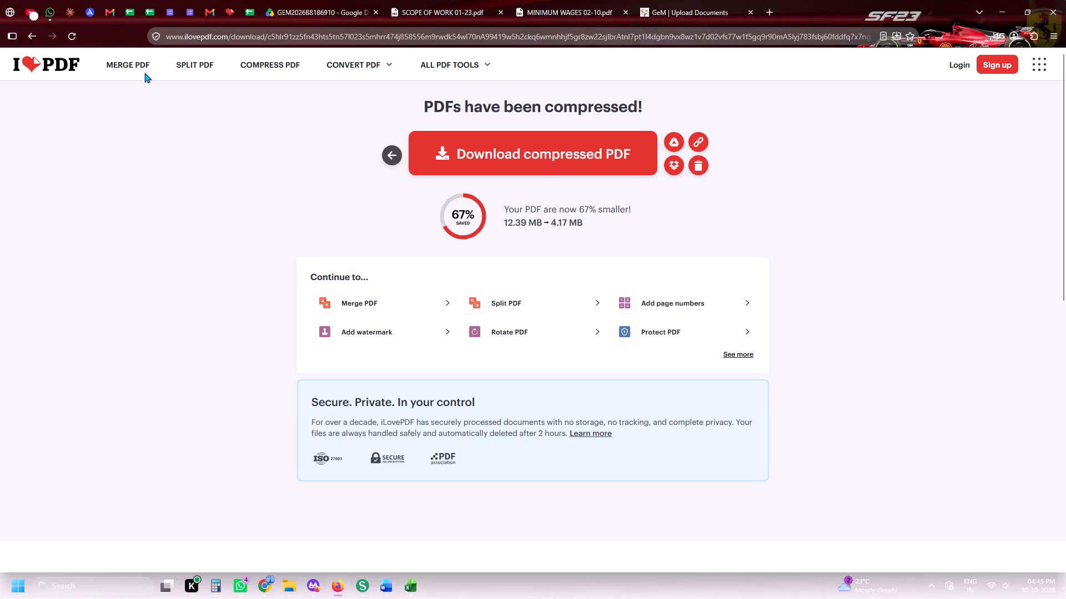
left_click(143, 70)
left_click(143, 65)
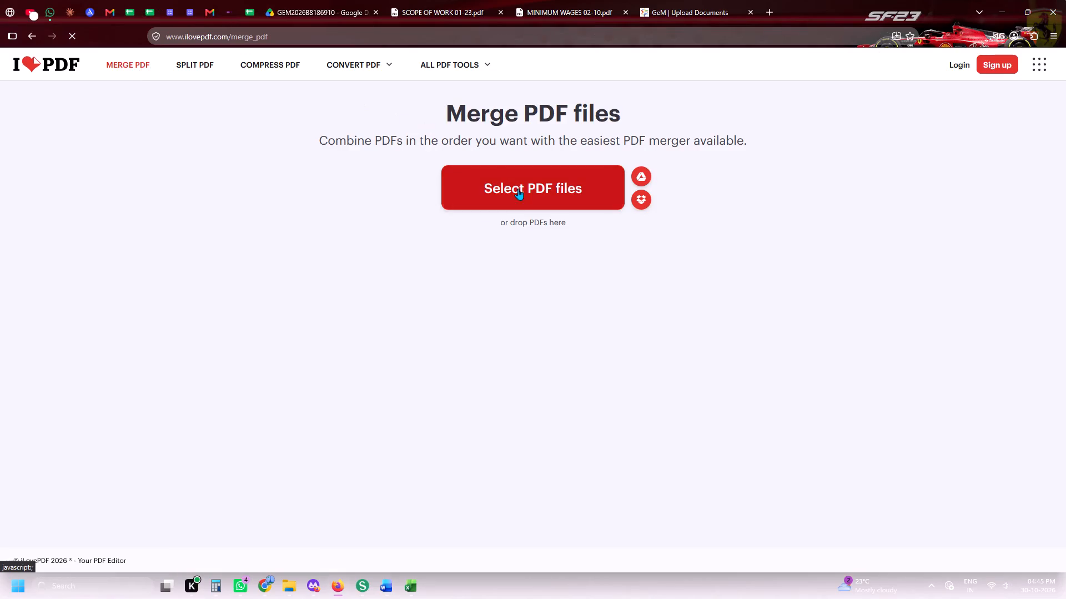
left_click(525, 194)
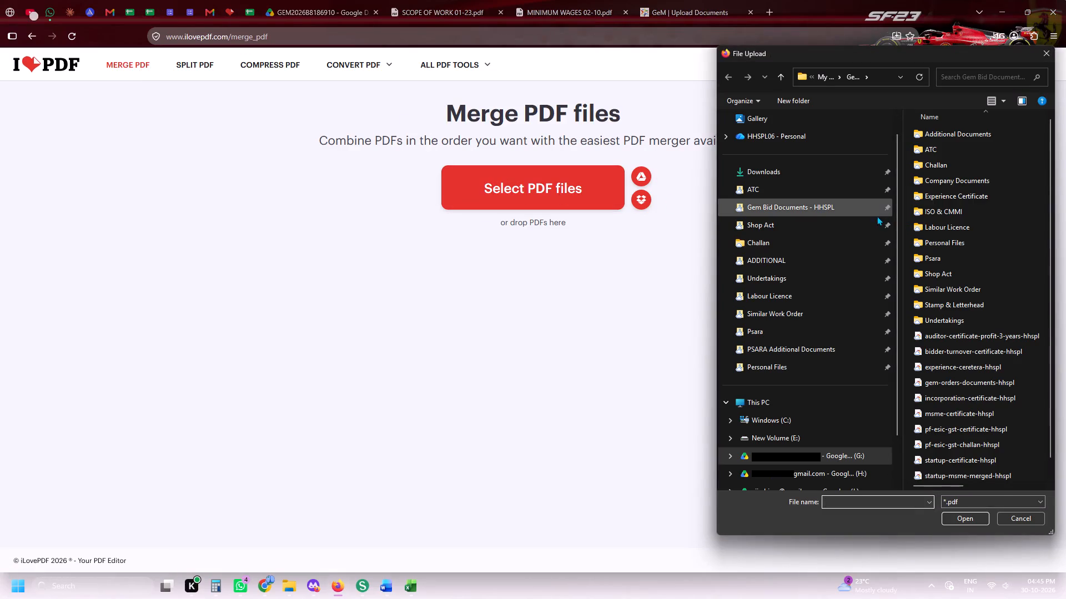
left_click(786, 169)
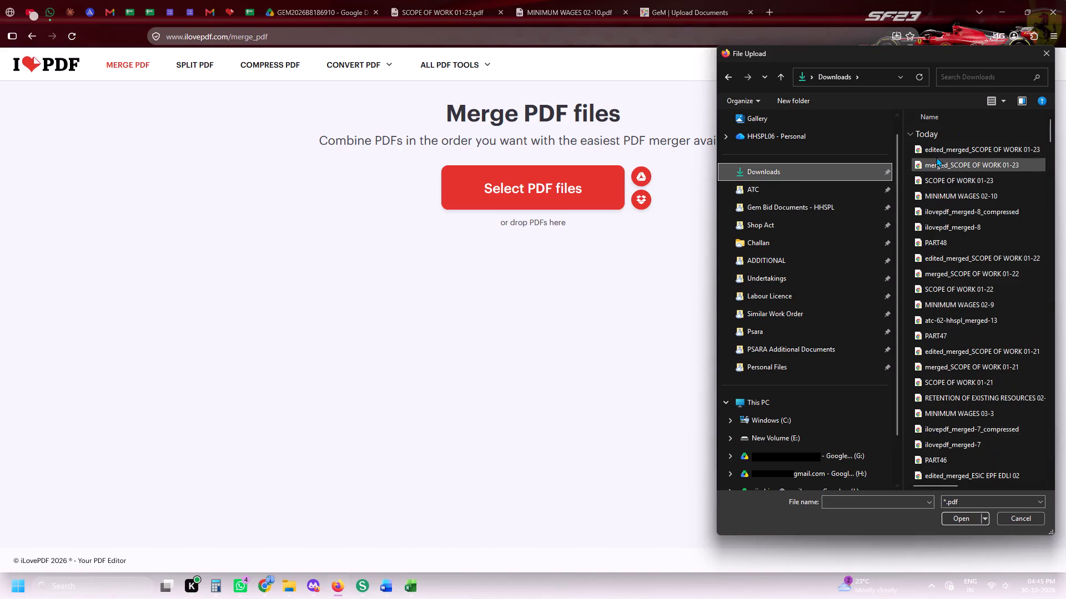
double_click(941, 148)
left_click(439, 211)
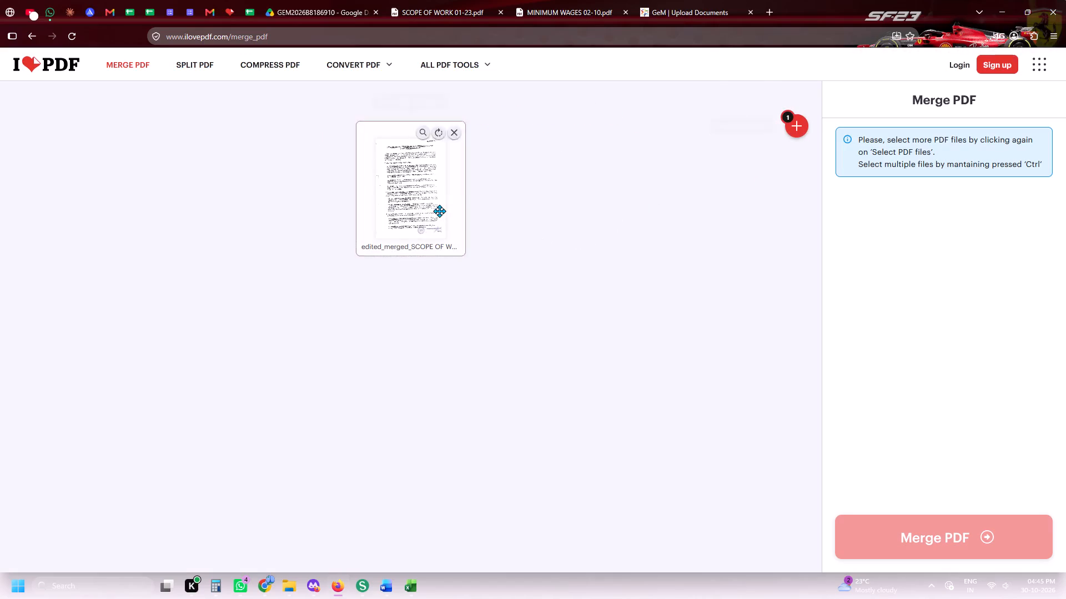
left_click(804, 134)
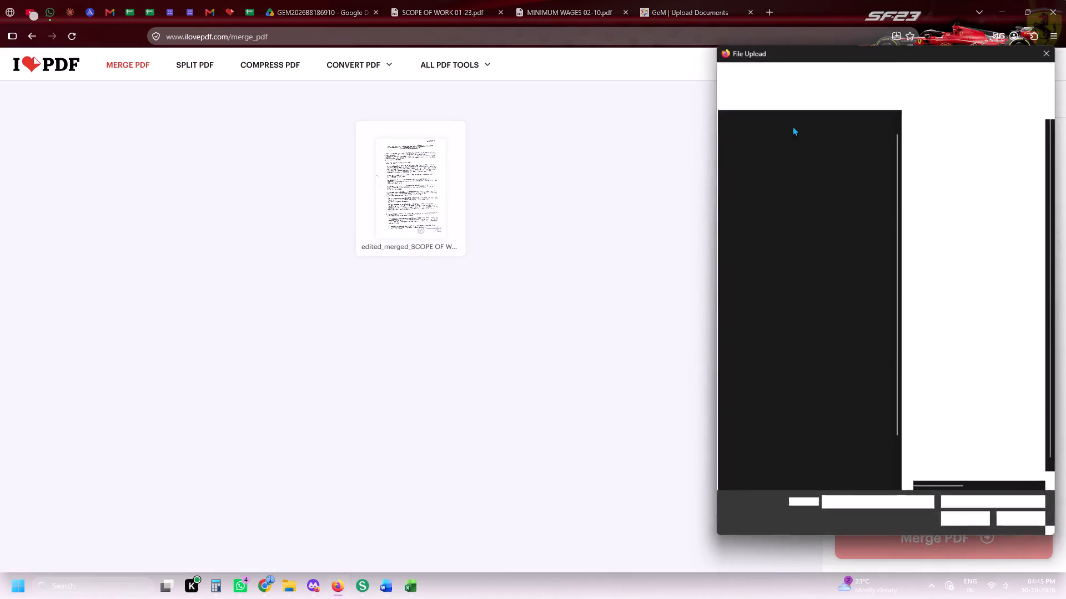
left_click(793, 185)
left_click(925, 166)
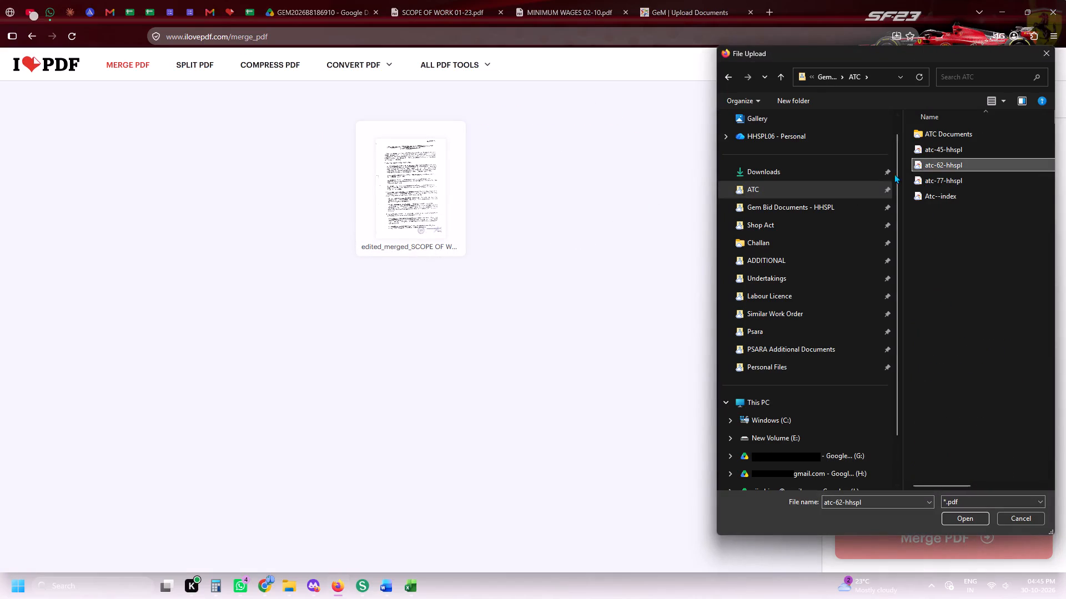
double_click(969, 163)
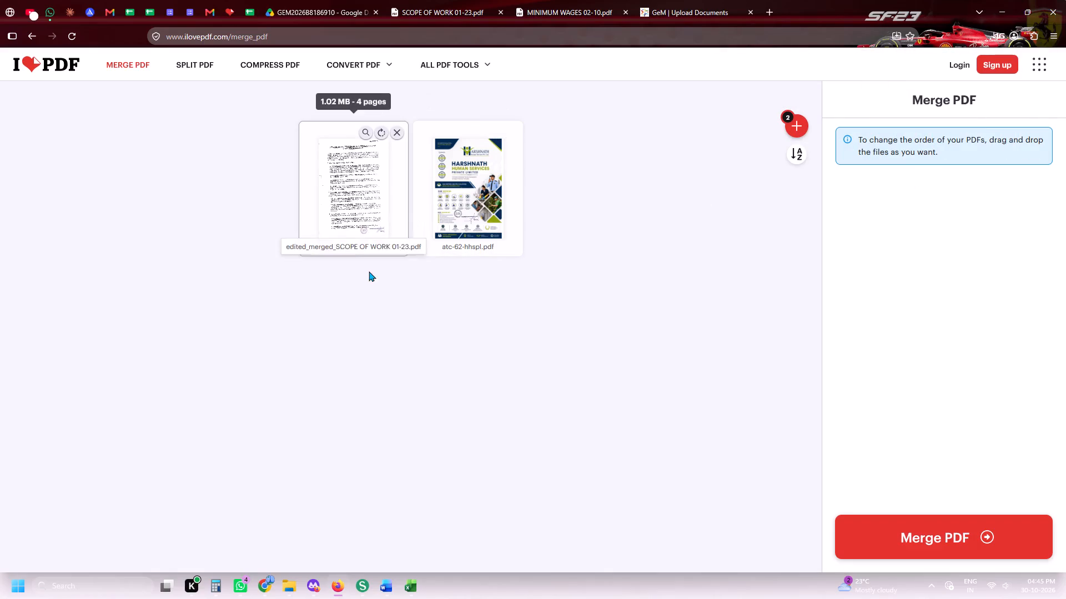
Check the bid PDFs' page counts and set the SCOPE OF WORK pages to A1-A2 in the Word document atc-45-page-index.
left_click(385, 586)
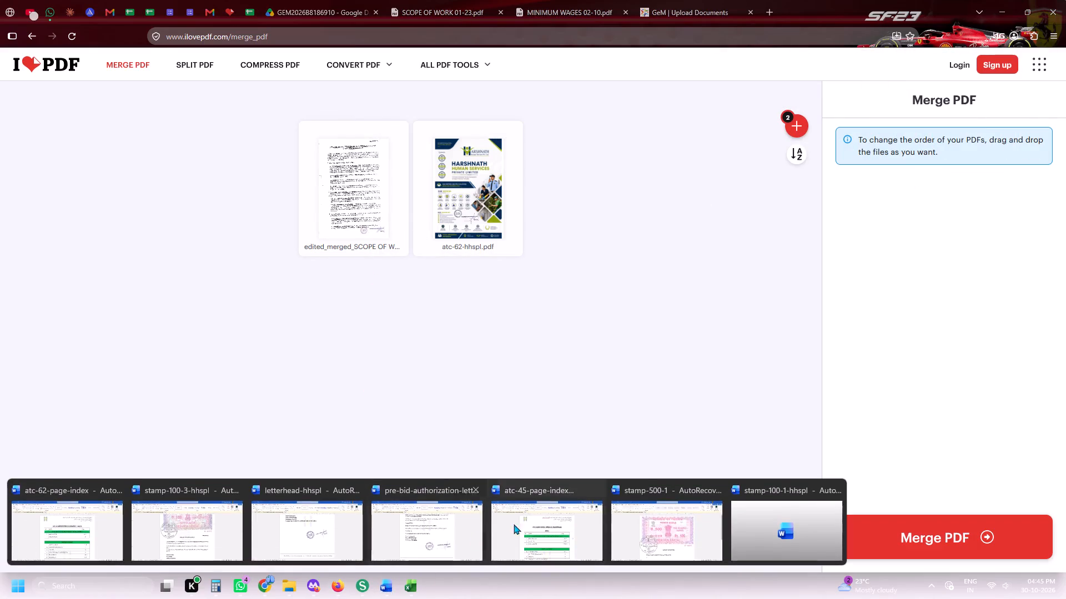
left_click(544, 513)
left_click(343, 582)
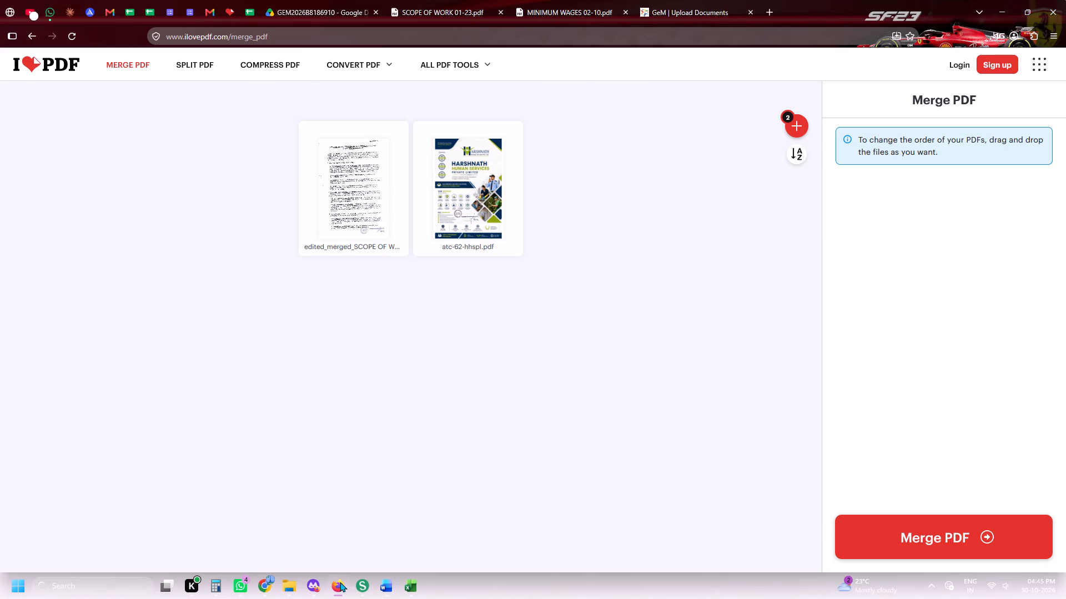
left_click(314, 0)
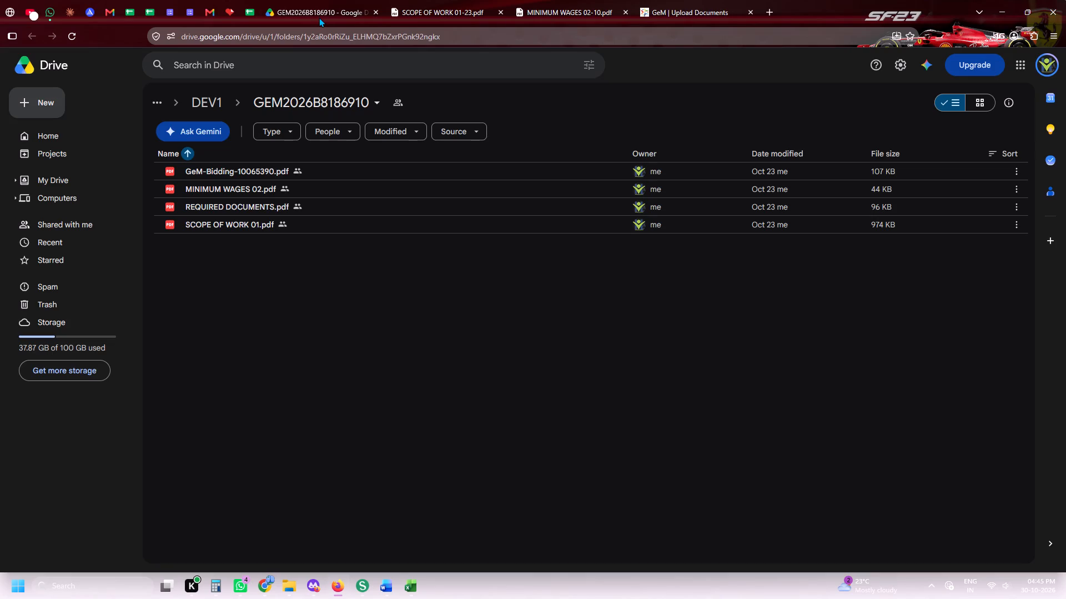
key("alt+Tab")
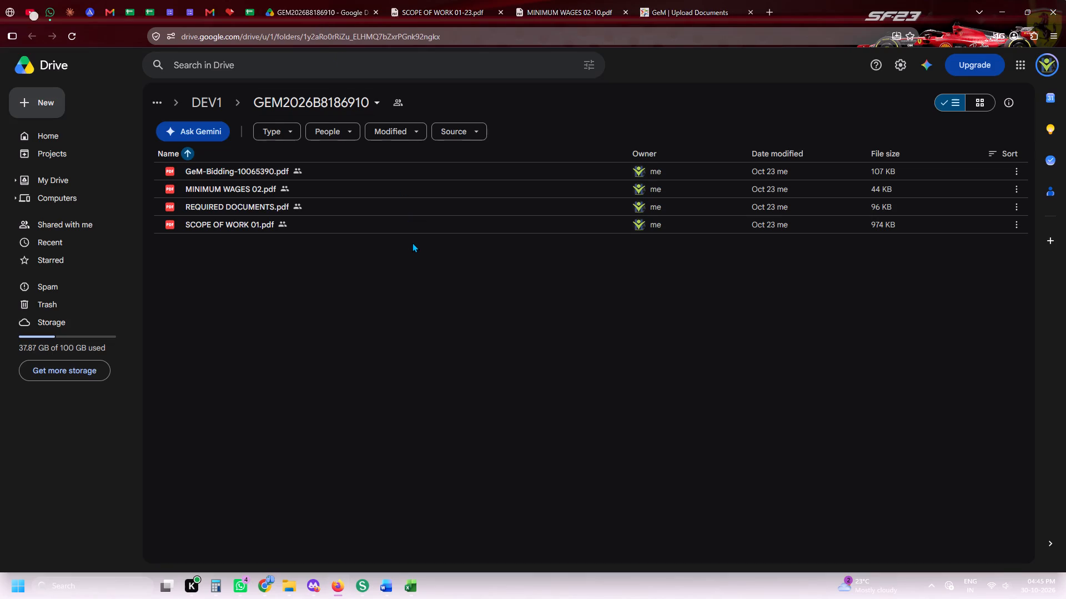
key("alt+Tab")
left_click(432, 0)
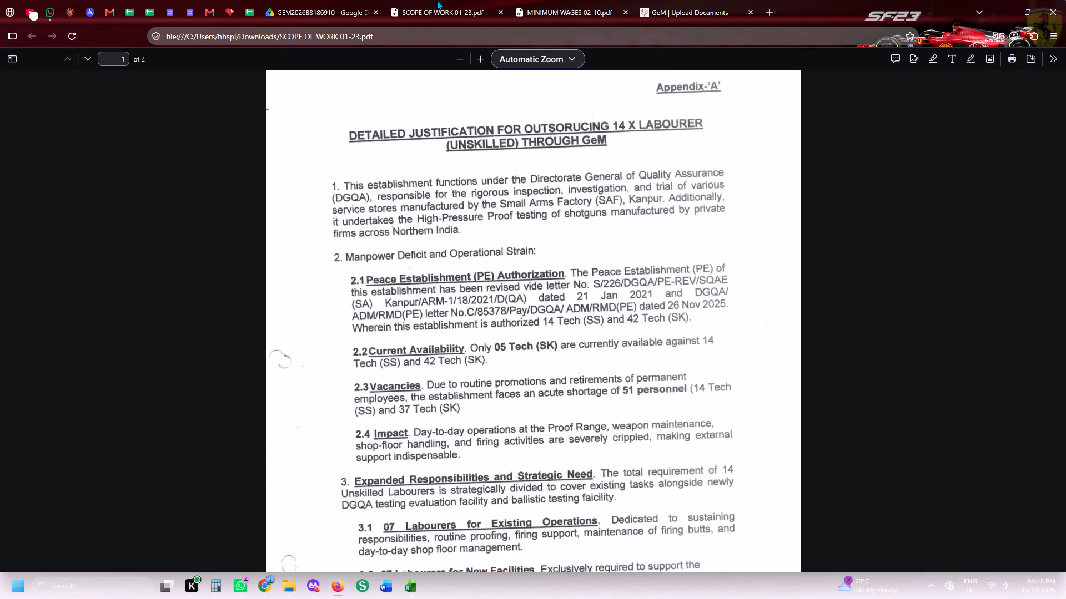
left_click(582, 0)
key("alt+Tab")
left_click(729, 367)
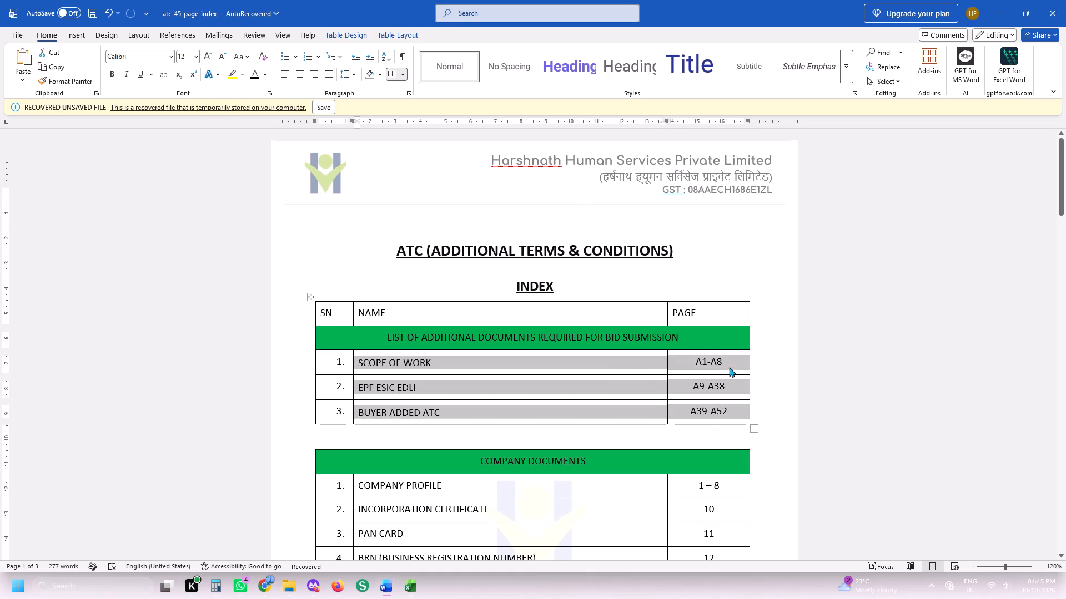
key("BackSpace")
key("2")
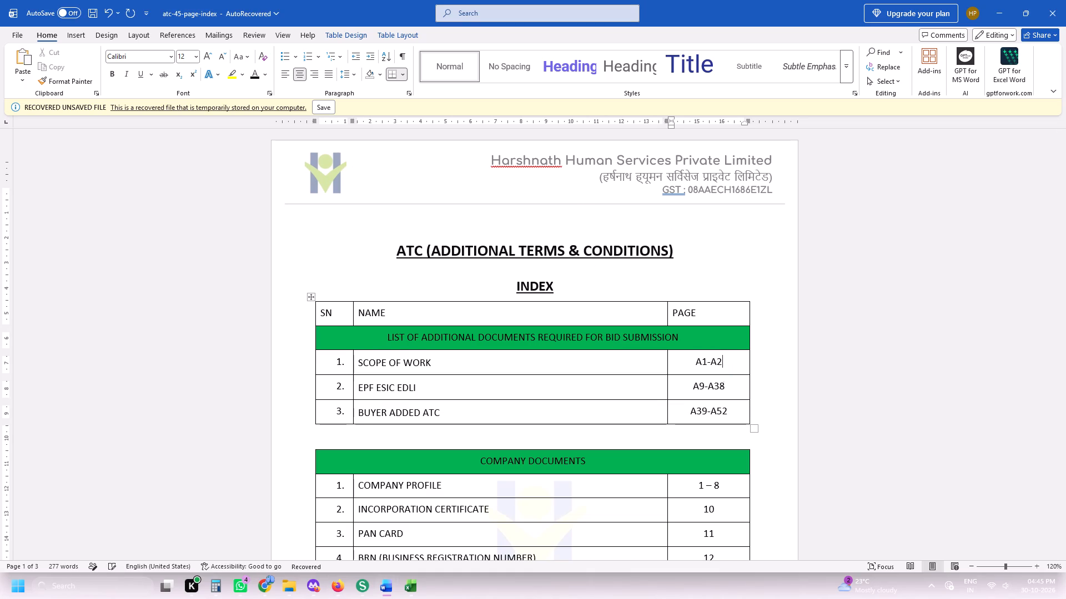
Set the page range of the second additional document in the index table to A3-A4.
key("Down")
key("BackSpace")
key("BackSpace")
key("BackSpace")
key("BackSpace")
key("BackSpace")
type("3-A4")
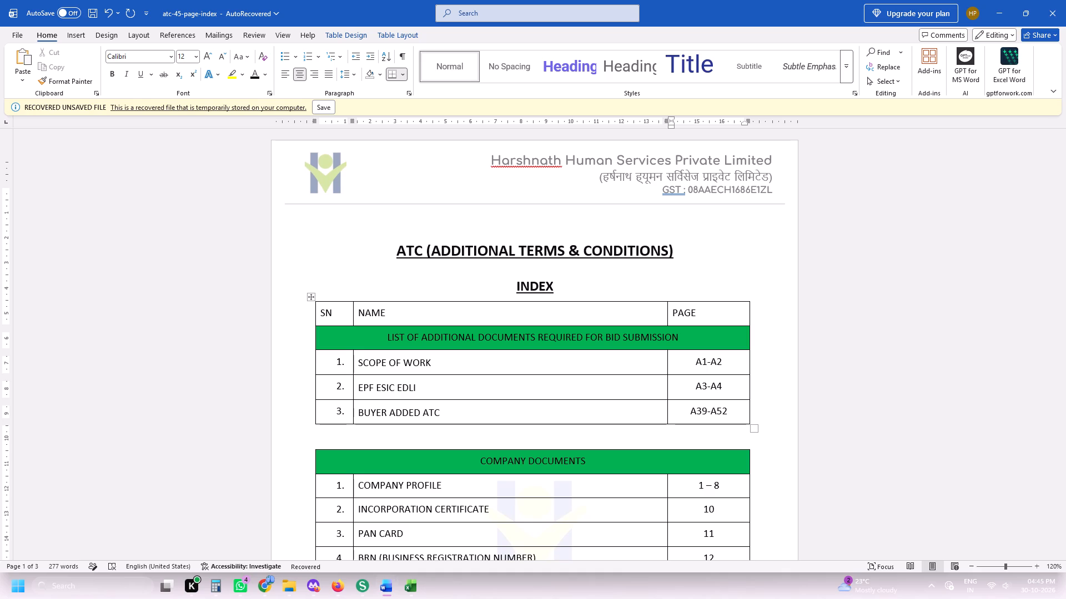
Replace the name EPF ESIC EDLI in the index table's second entry with MINIMUM WAGES.
left_click_drag(418, 393, 399, 391)
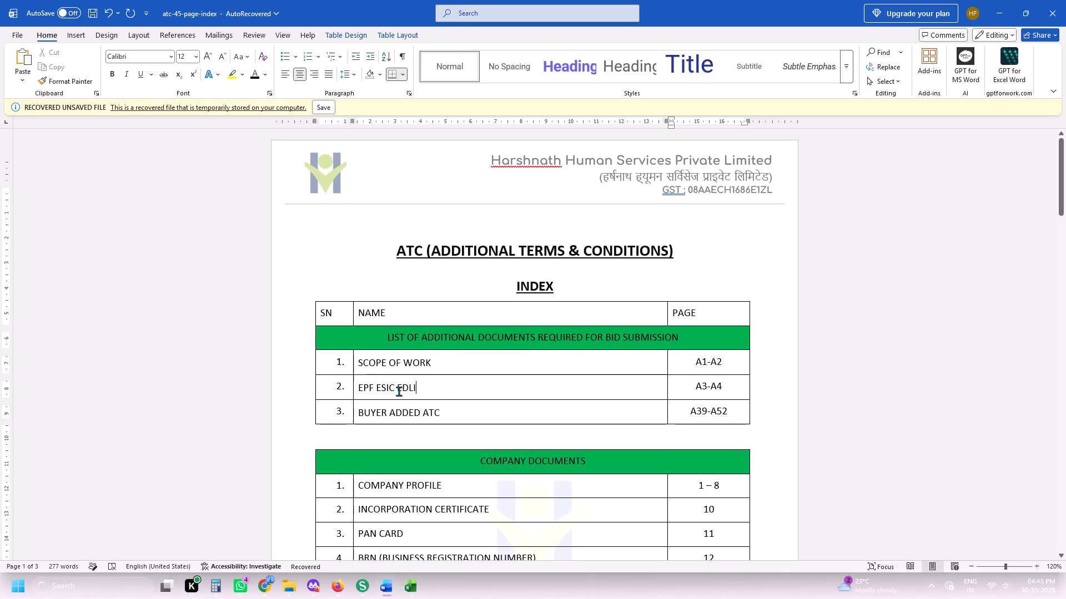
left_click_drag(399, 391, 372, 385)
key("m")
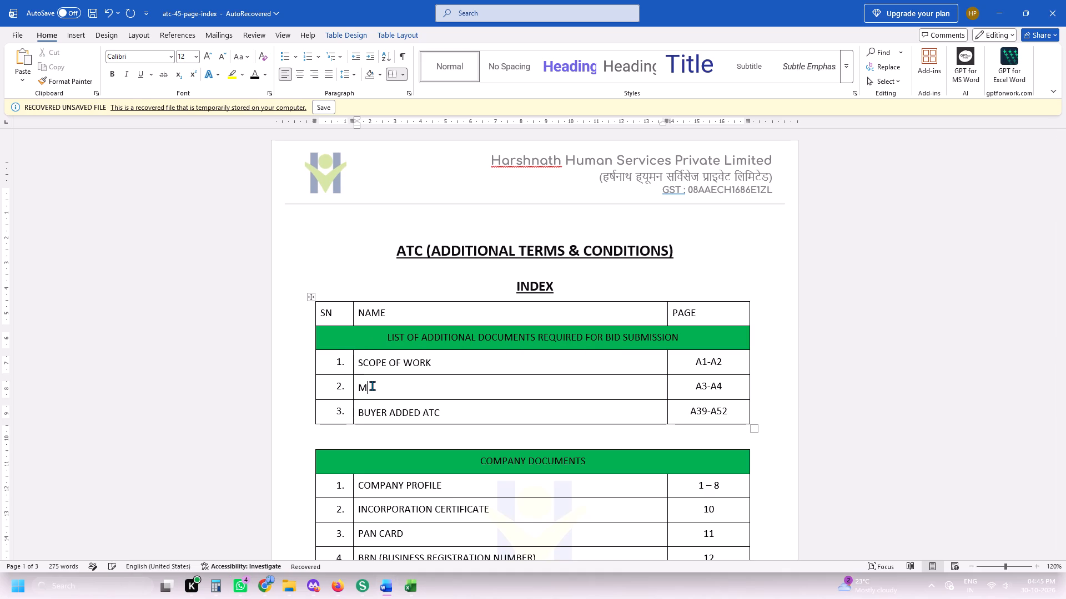
key("n")
key("BackSpace")
type("INIMUMWAGES")
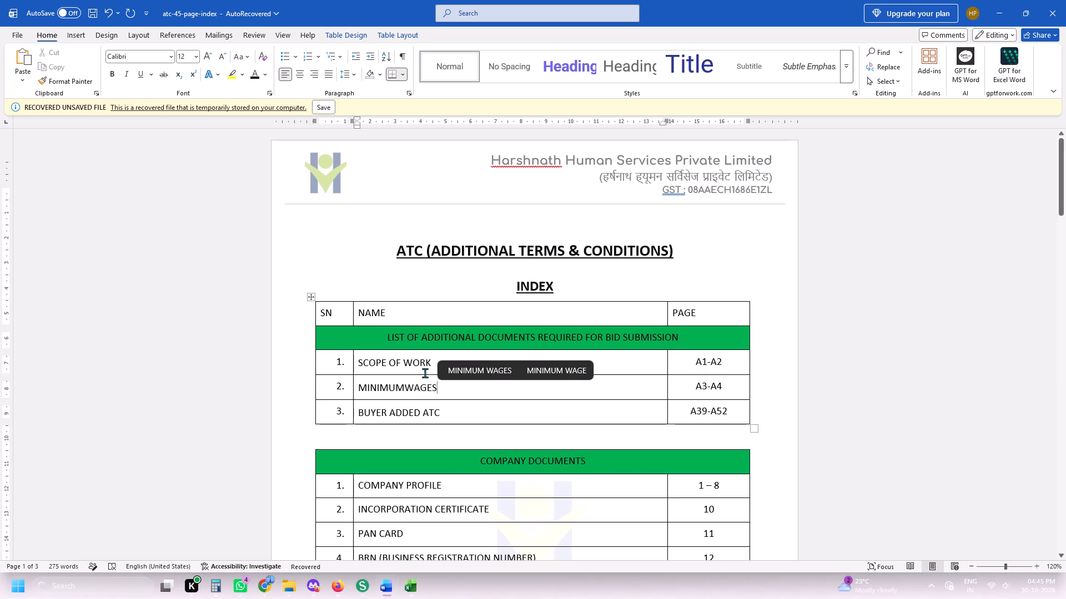
left_click(469, 377)
Recheck the scope of work and minimum wages PDFs, and delete the BUYER ADDED ATC row from the index table.
key("alt+Tab")
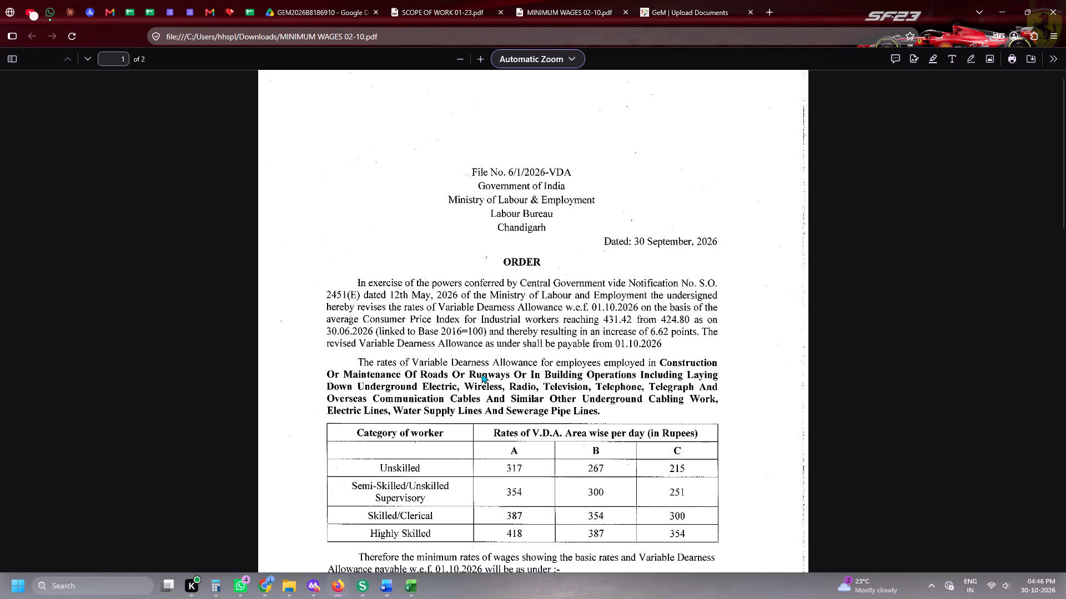
left_click(406, 0)
left_click(574, 0)
key("alt+Tab")
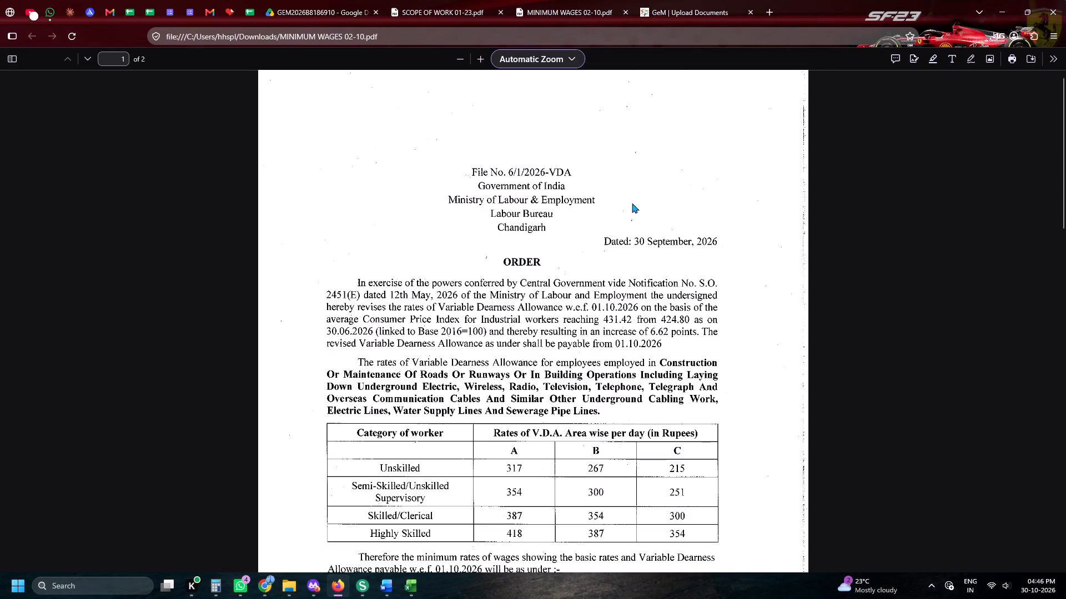
left_click(411, 174)
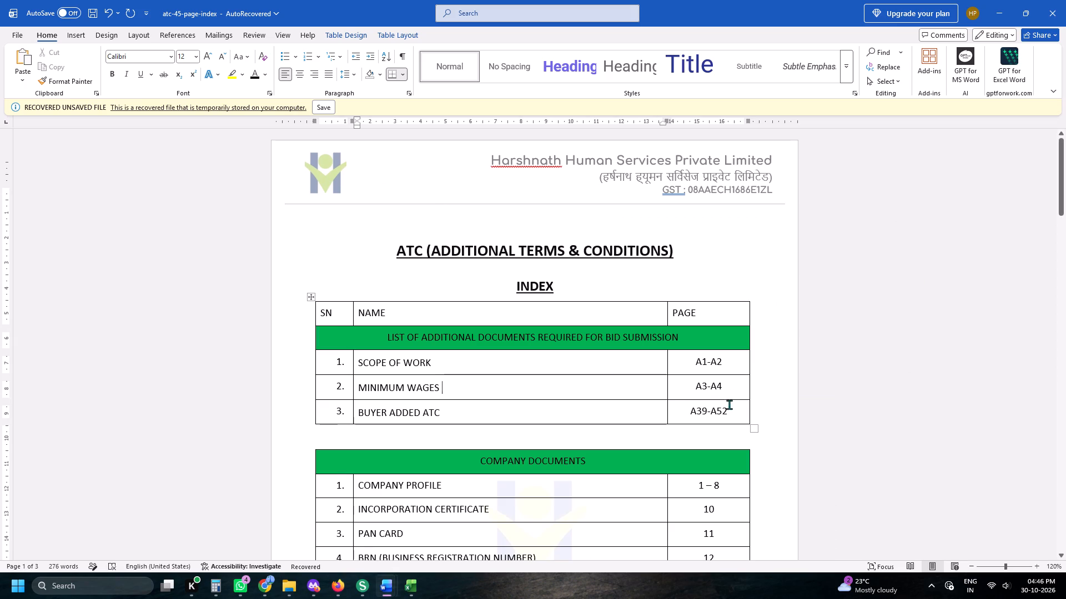
left_click_drag(729, 408, 665, 410)
left_click(845, 380)
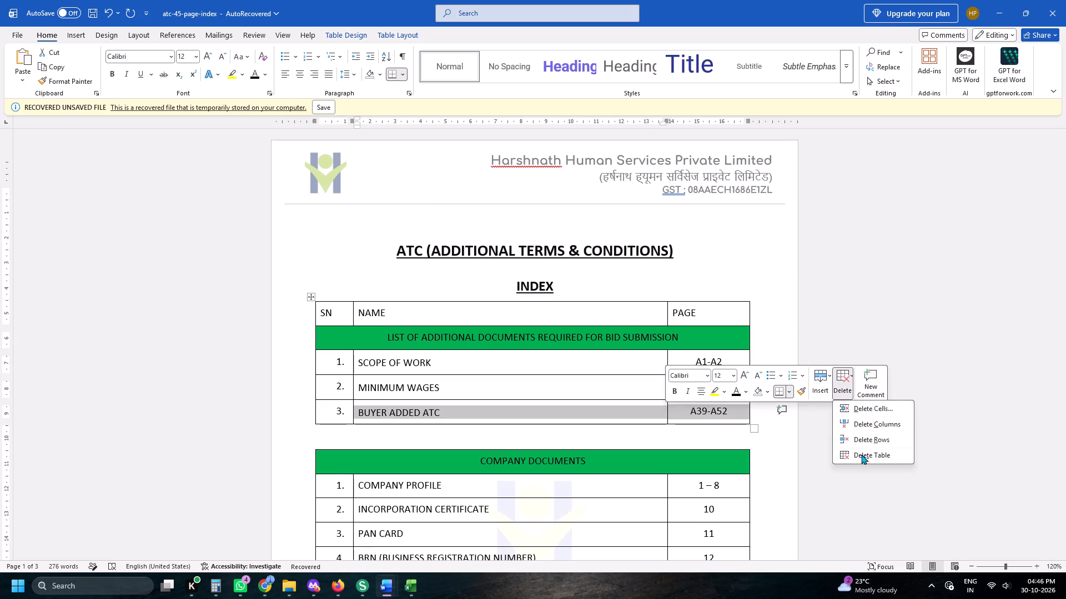
left_click(861, 440)
Publish the index as a PDF in Downloads, using the name PART48 with its last digit replaced by 93.
key("alt+f")
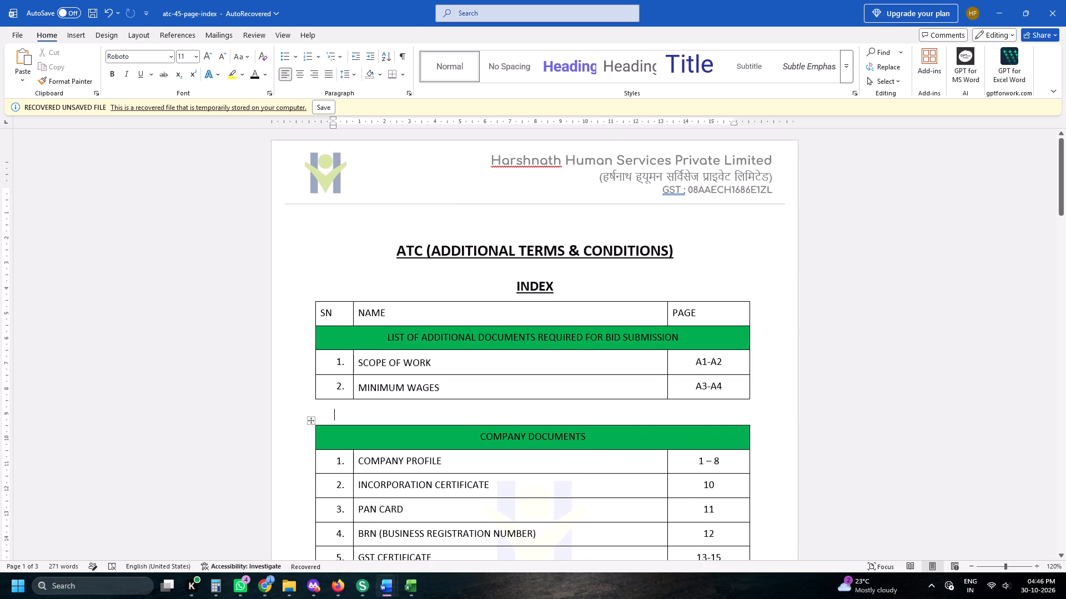
key("alt+e")
key("alt+a")
scroll(124, 287, "up", 8)
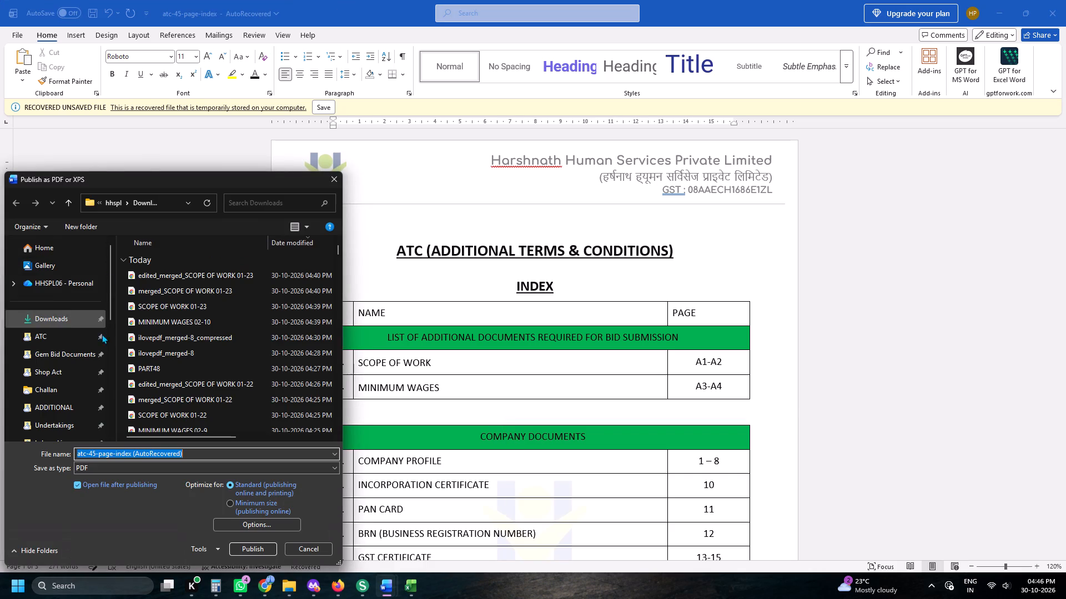
scroll(102, 334, "up", 3)
left_click(78, 327)
left_click(134, 362)
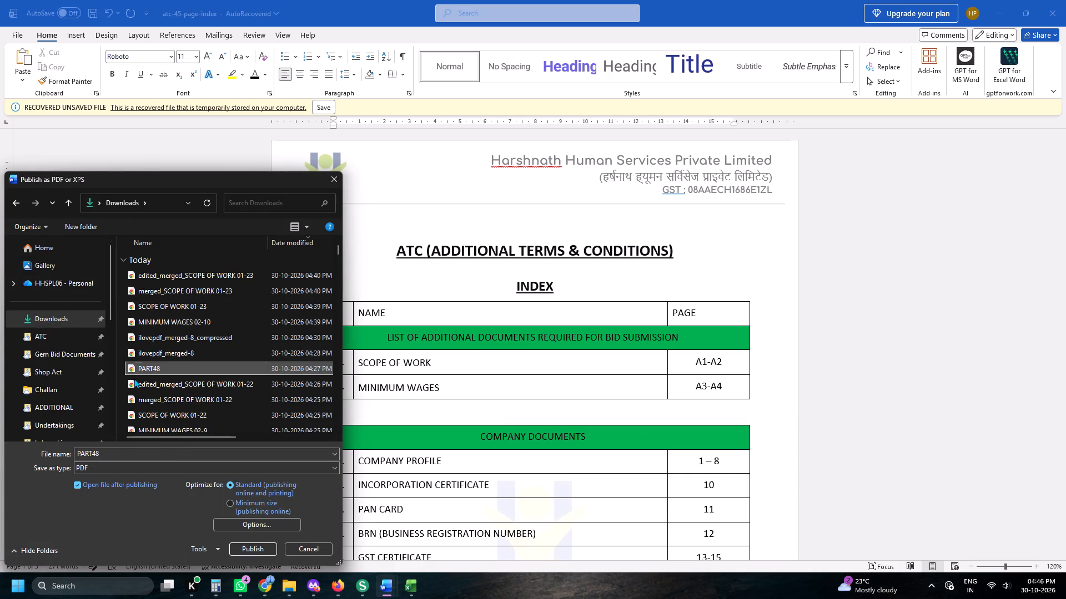
triple_click(104, 454)
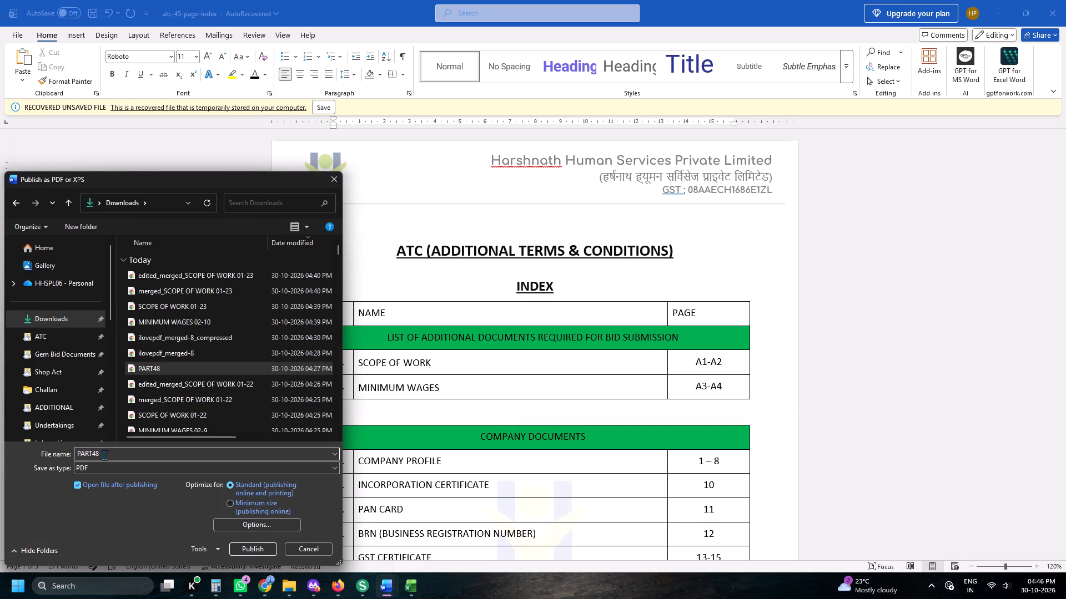
key("BackSpace")
type("93")
key("Return")
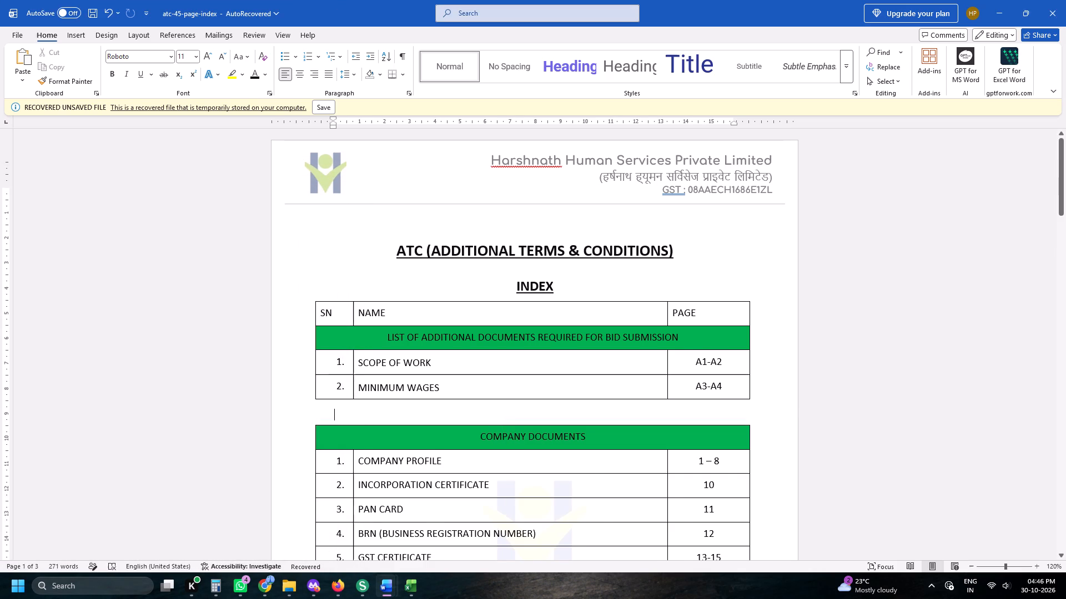
Switch to the PDF merge page in Firefox, add PART493.pdf from Downloads and place it before the other two files.
key("alt+Tab")
key("alt+Tab")
key("alt+Tab")
key("alt+Tab")
key("alt+Tab")
key("alt+Tab")
key("alt+Tab")
key("alt+Tab")
key("alt+Tab")
key("alt+Tab")
key("alt+Tab")
key("alt+Tab")
key("alt+Tab")
key("alt+Tab")
key("alt+Tab")
key("alt+Tab")
key("alt+Tab")
key("alt+Tab")
key("alt+Tab")
key("alt+Tab")
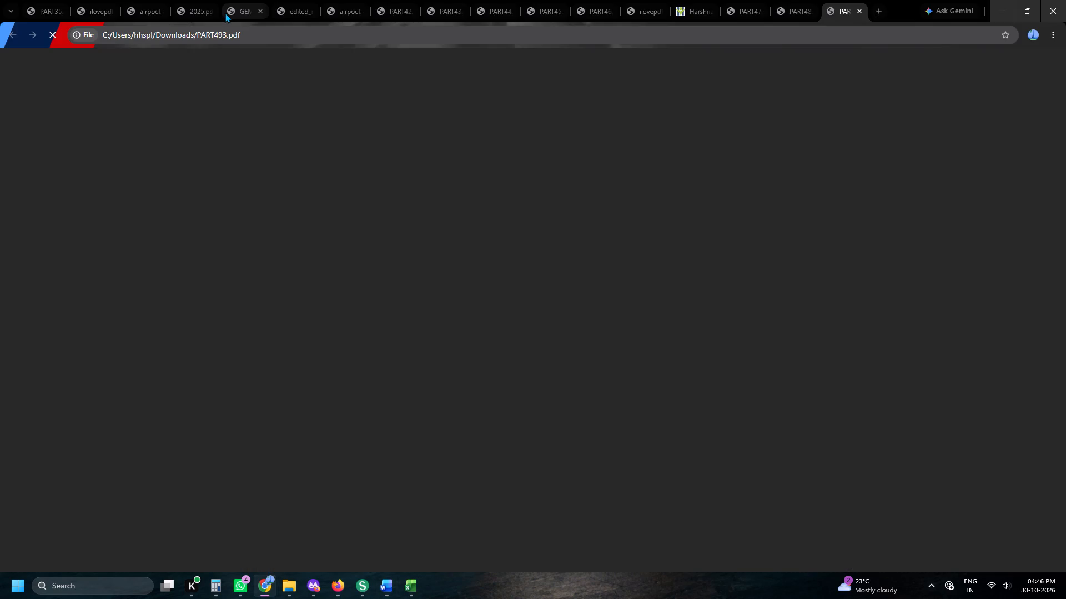
key("alt+Tab")
left_click(237, 11)
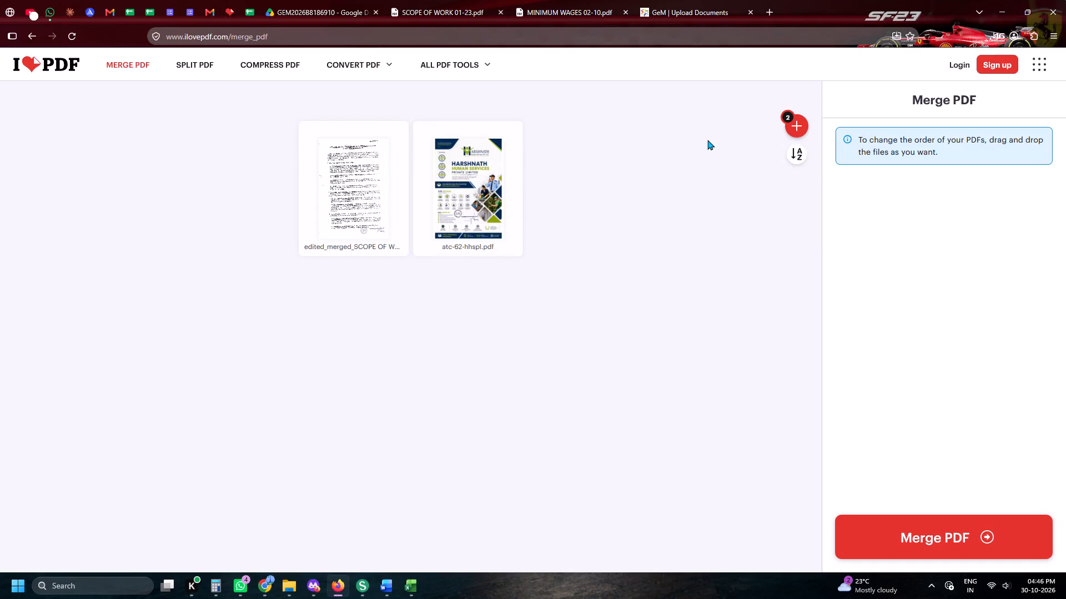
left_click(803, 129)
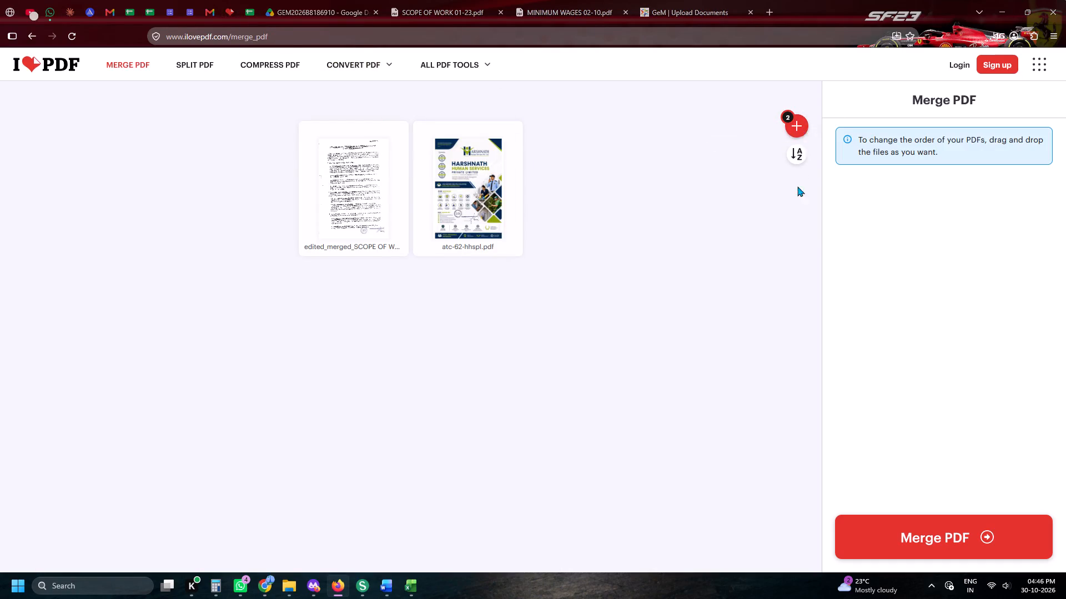
scroll(803, 171, "up", 2)
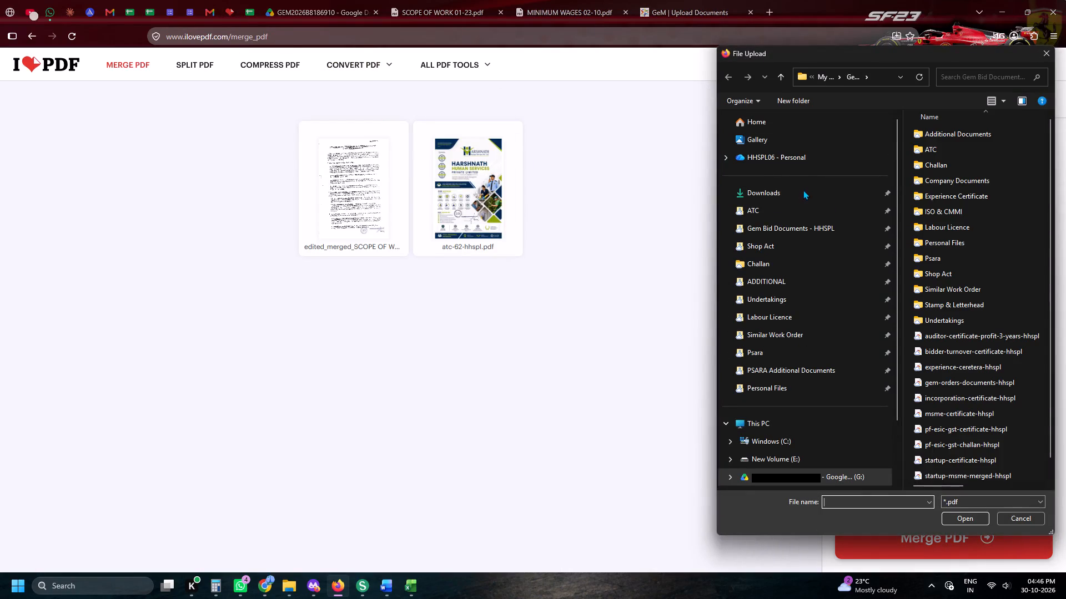
left_click(803, 190)
double_click(931, 155)
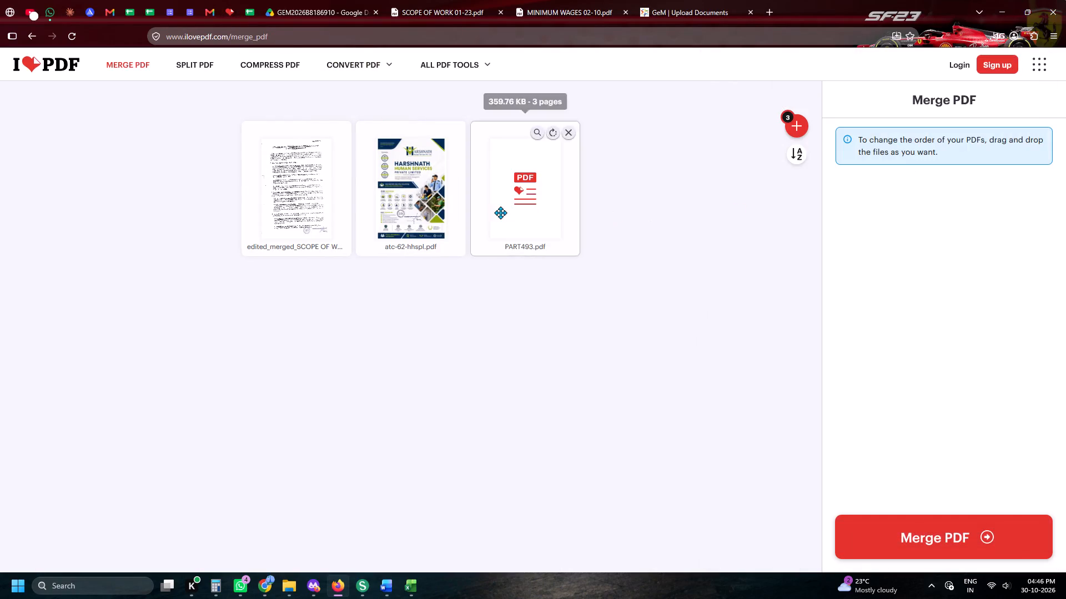
left_click_drag(500, 212, 0, 247)
Merge the three PDFs into one ATC file and open the merged result.
left_click(896, 543)
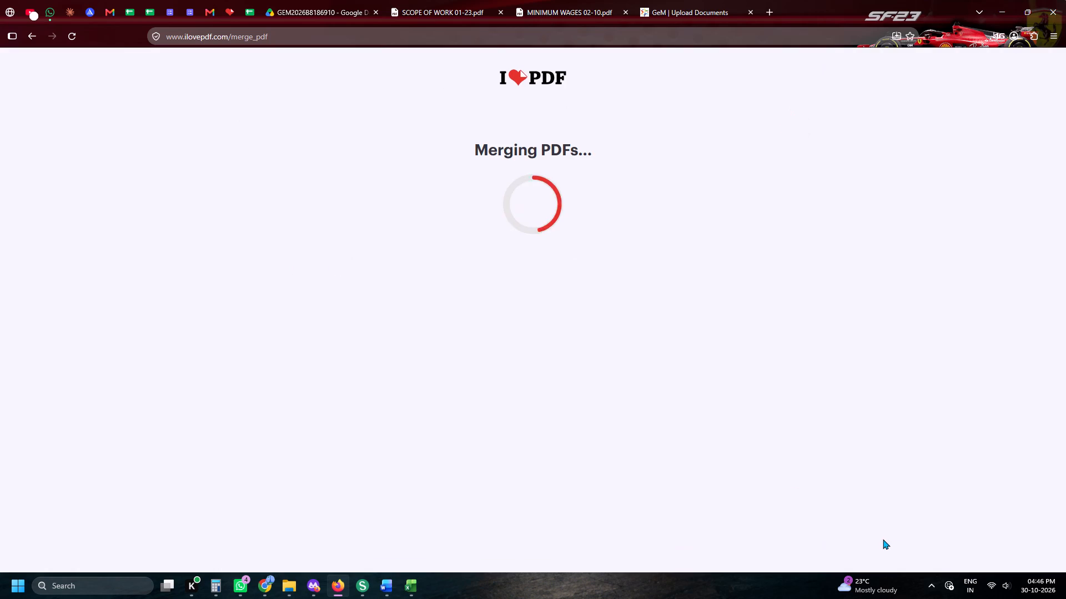
left_click(565, 162)
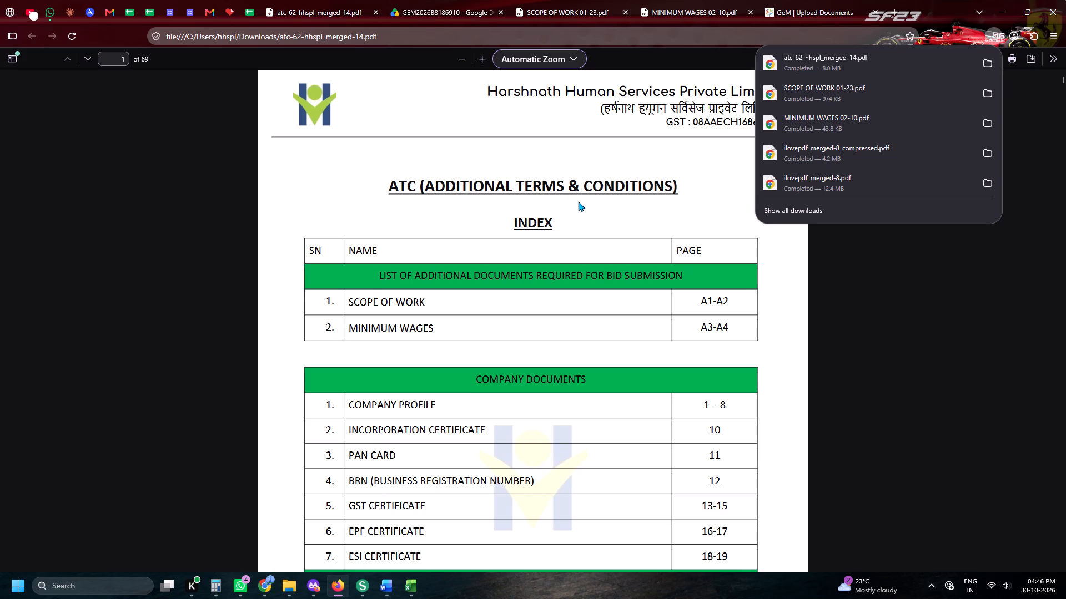
On the GeM Upload Documents page, upload bidder-turnover-certificate-hhspl for Bidder Turnover.
left_click(797, 7)
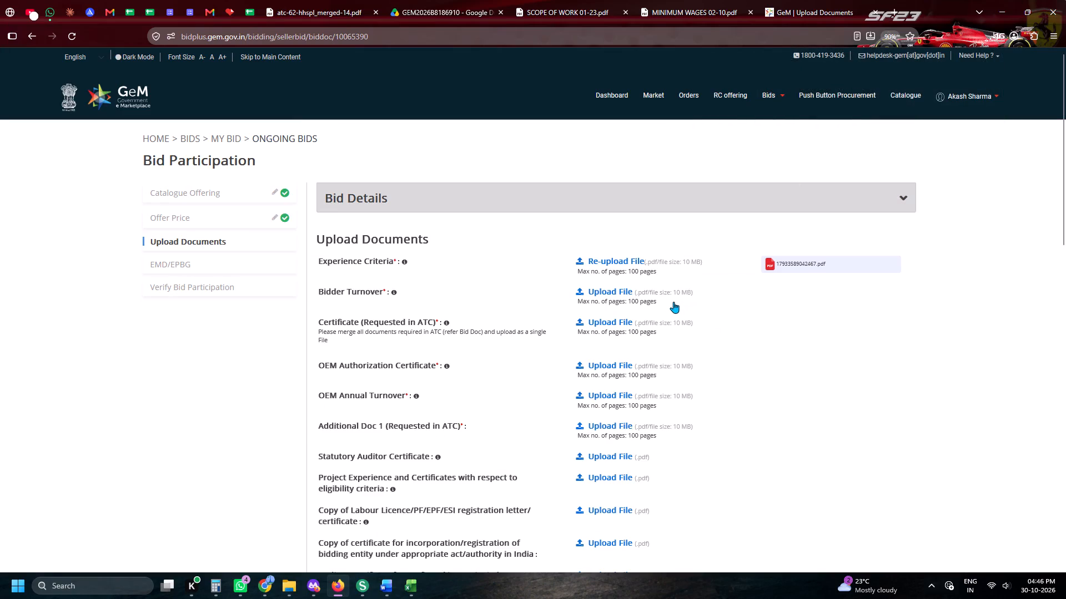
left_click(670, 302)
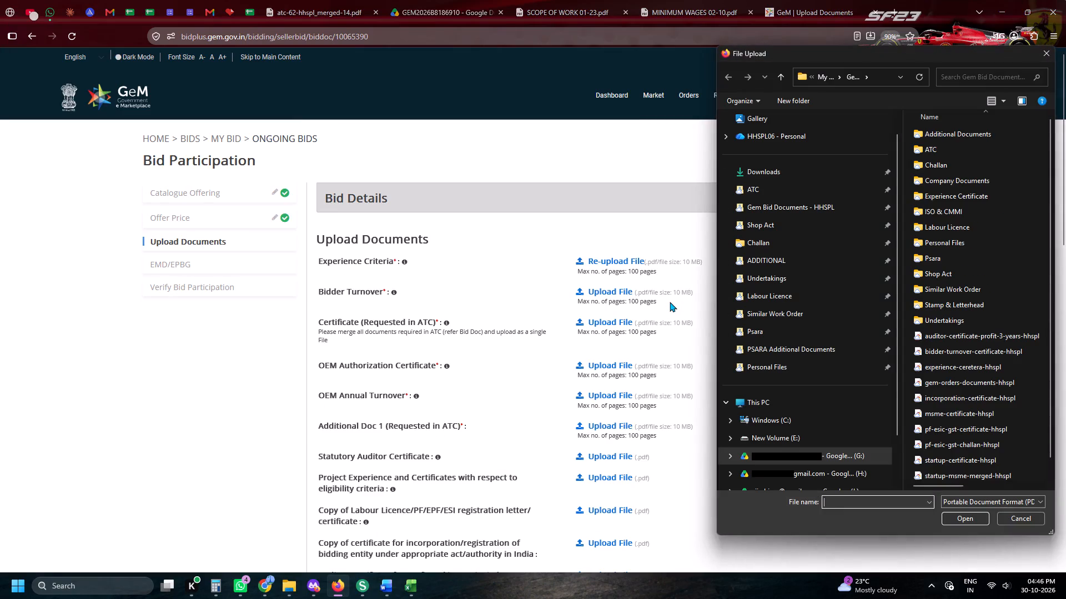
left_click(929, 355)
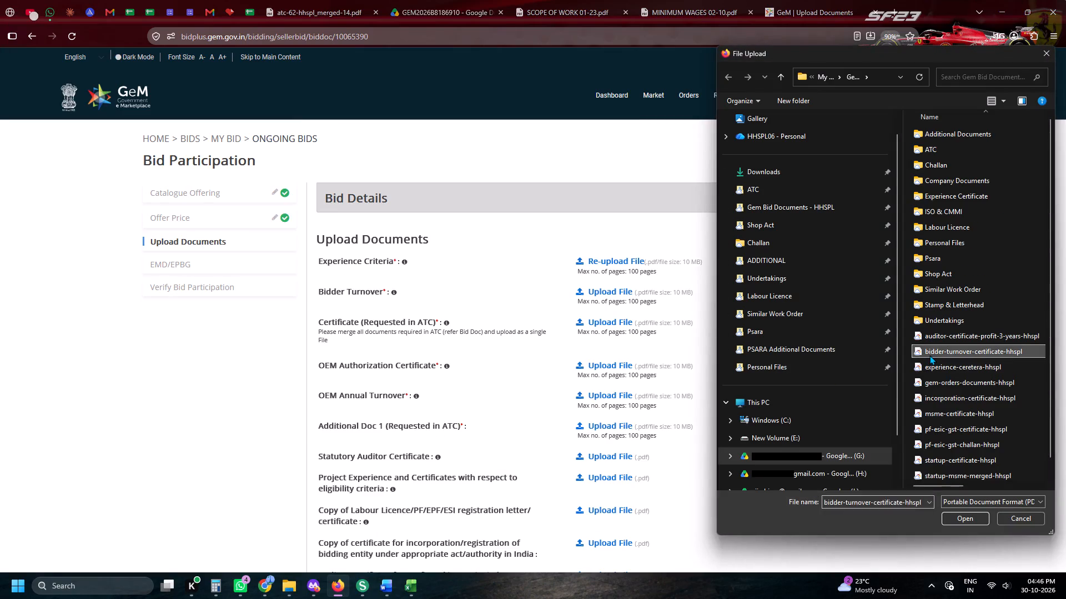
left_click(929, 355)
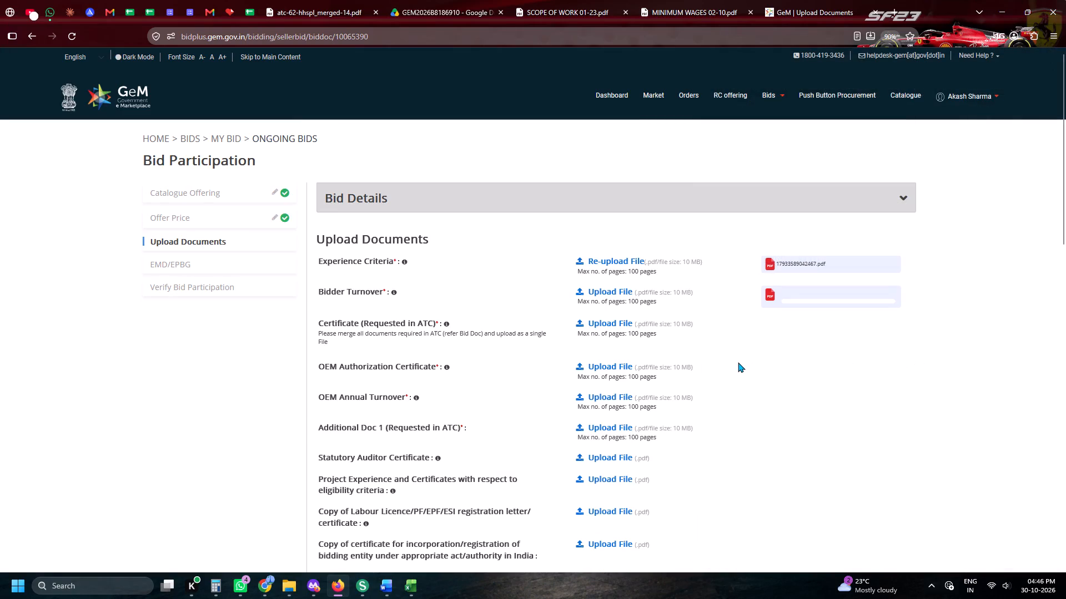
Upload undertaking-oem-authorization-hhspl from the Undertakings folder as the OEM Authorization Certificate.
left_click(662, 370)
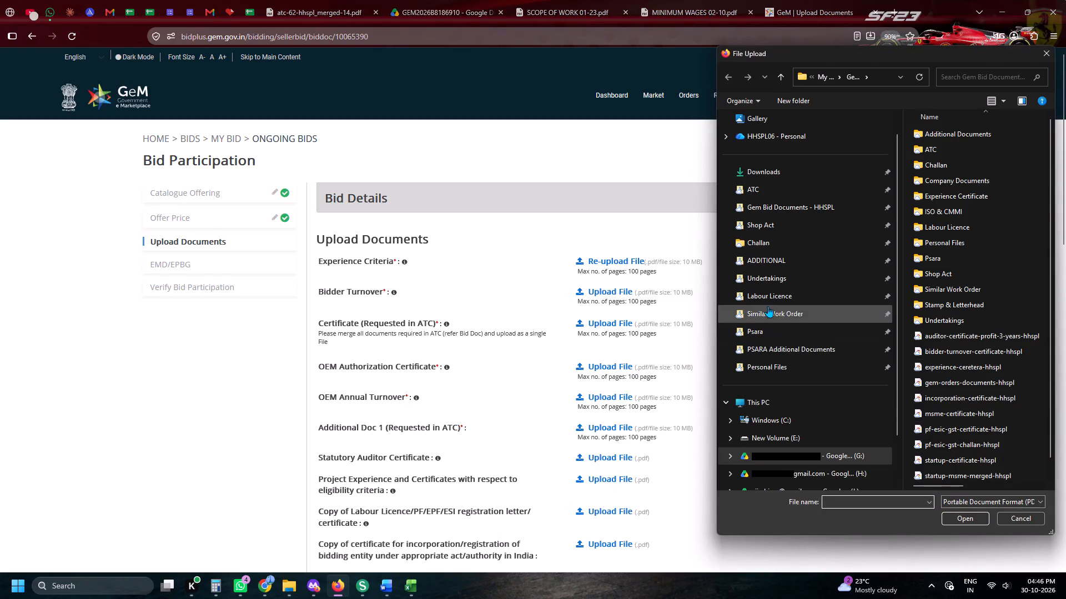
left_click(767, 286)
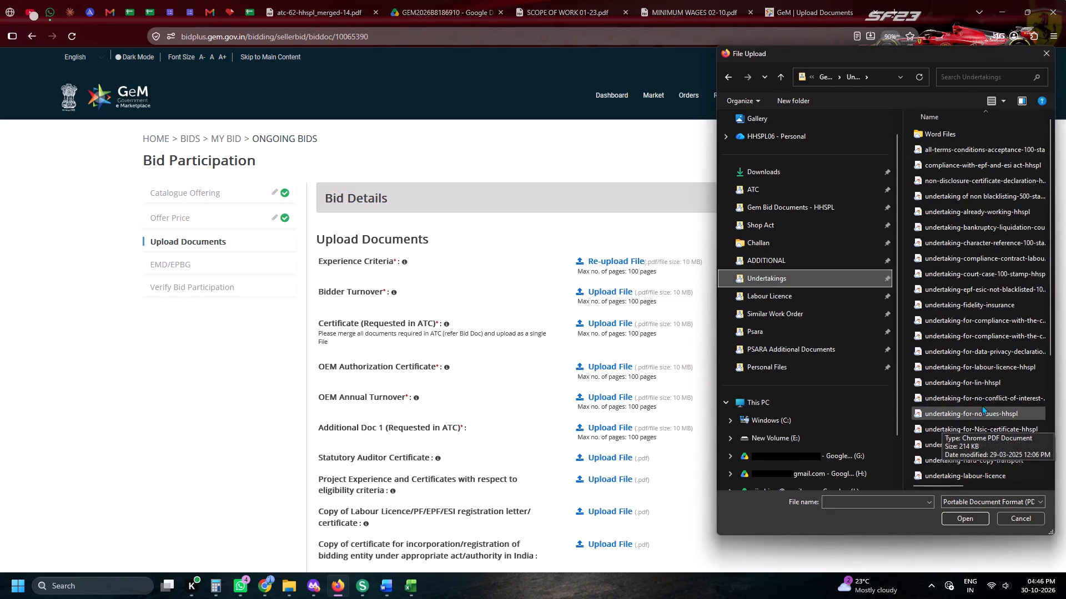
scroll(983, 403, "down", 4)
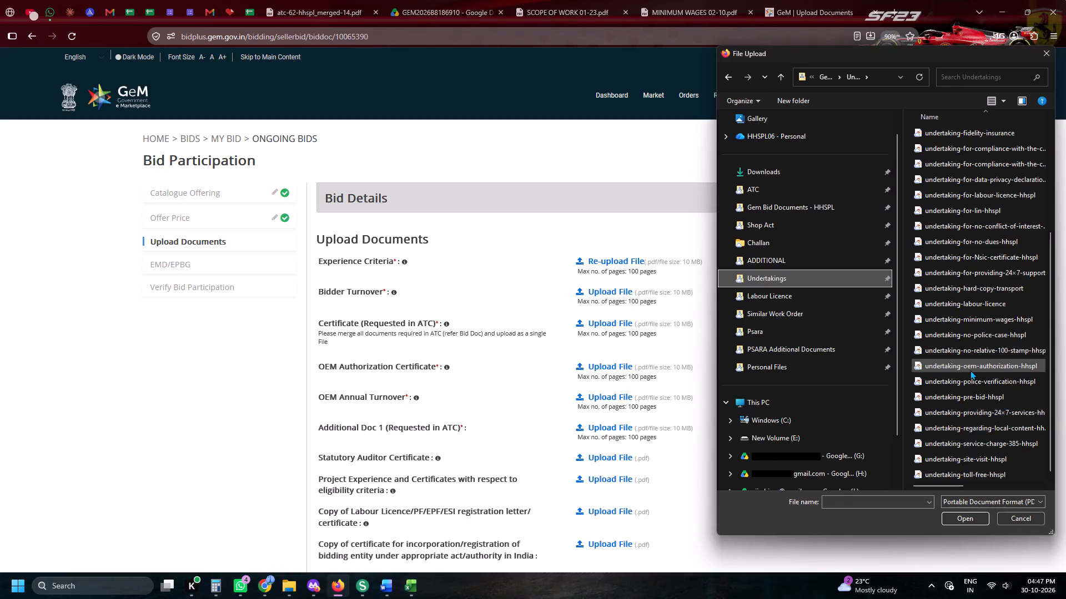
double_click(970, 370)
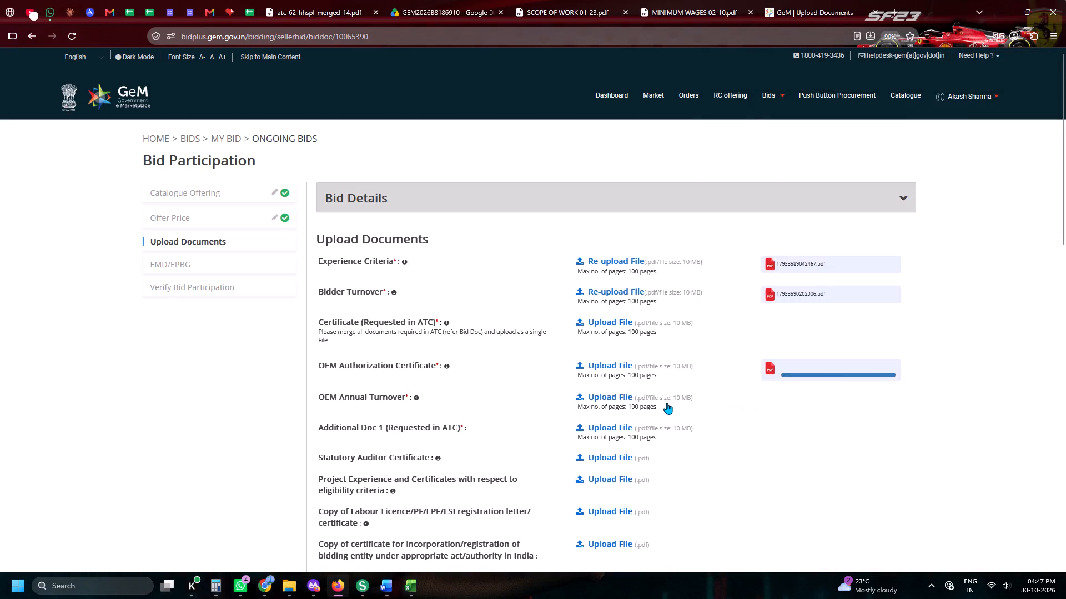
Upload bidder-turnover-certificate-hhspl from the Gem Bid Documents - HHSPL folder for OEM Annual Turnover.
left_click(667, 403)
scroll(711, 354, "up", 2)
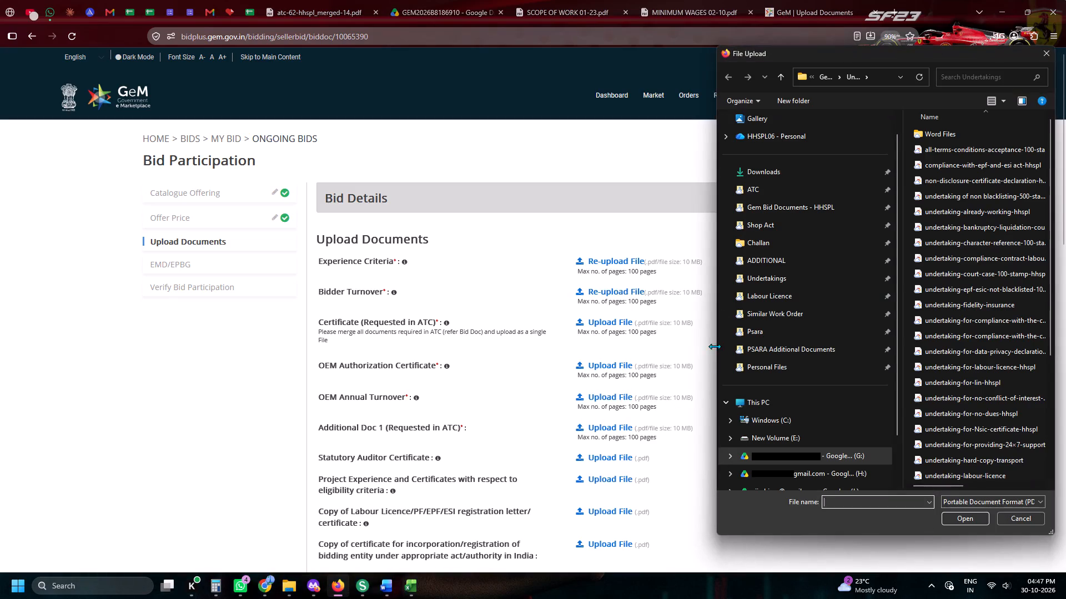
scroll(715, 346, "up", 1)
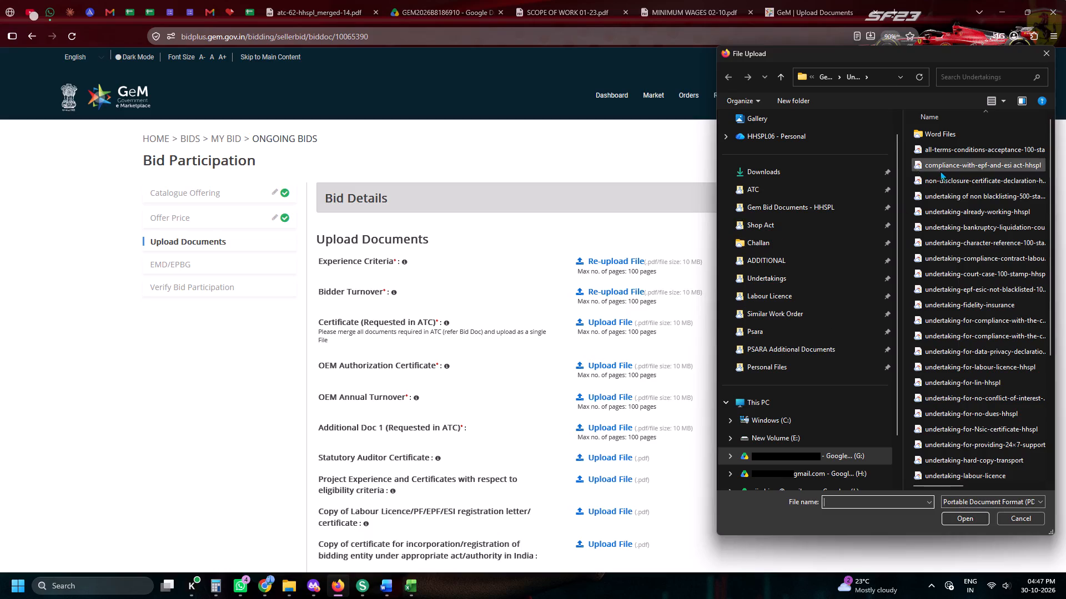
left_click(832, 214)
left_click(941, 355)
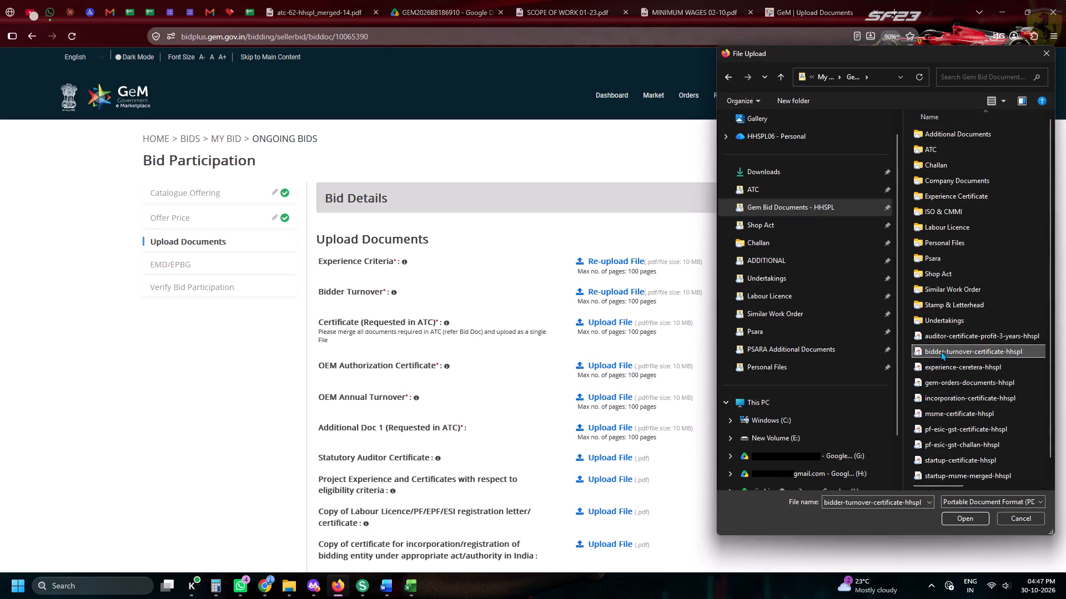
double_click(941, 351)
Upload networth-certificate-hhspl from the ADDITIONAL folder as Additional Doc 1 (Requested in ATC).
left_click(642, 443)
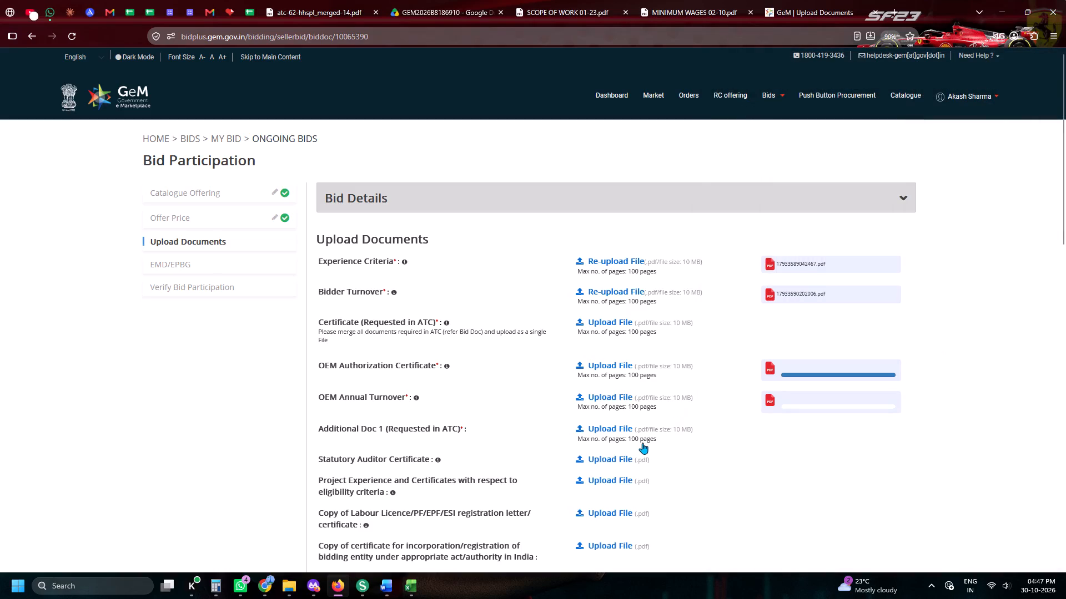
left_click(765, 259)
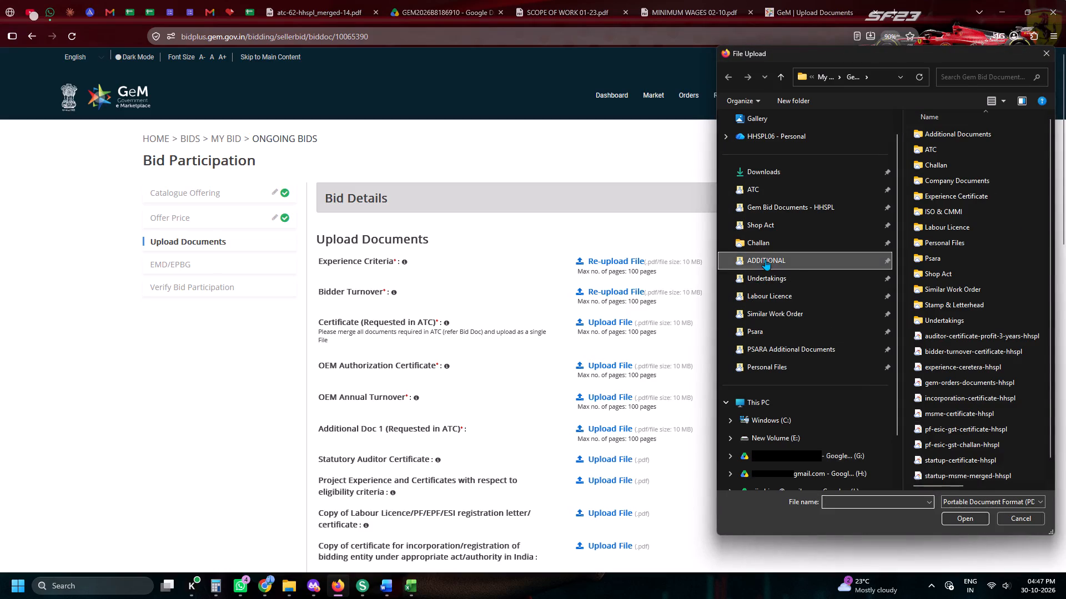
double_click(941, 147)
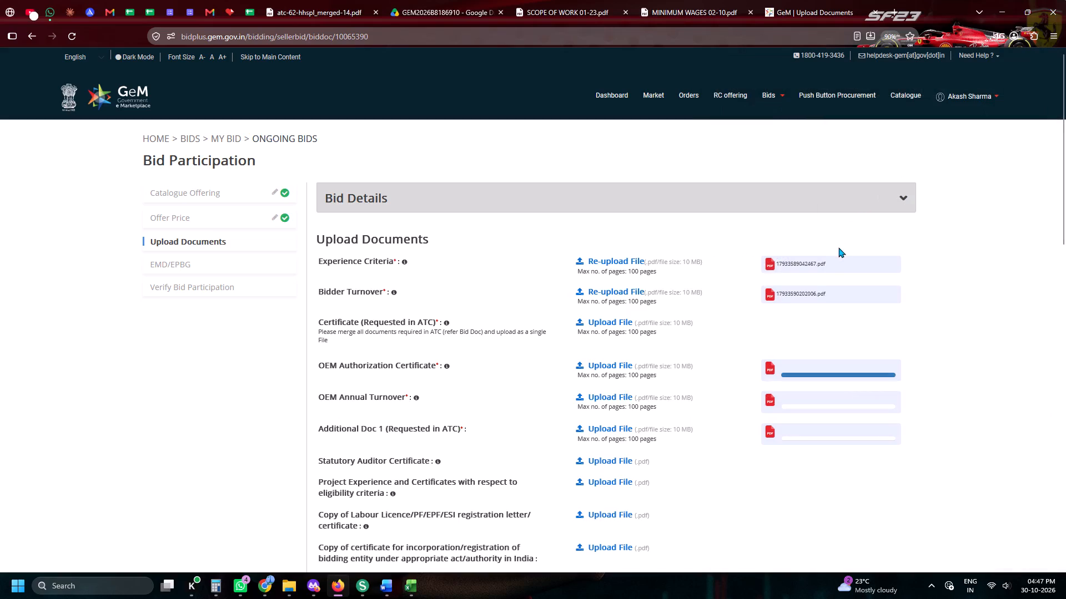
Upload the merged ATC PDF, atc-62-hhspl_merged-14.pdf, from Downloads for Certificate (Requested in ATC).
left_click(660, 327)
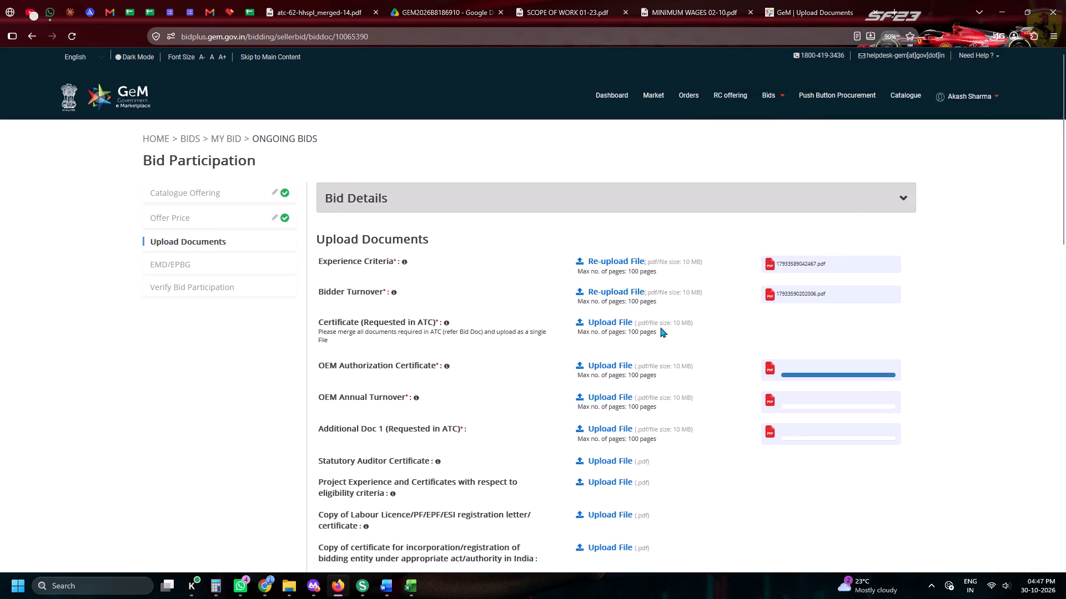
scroll(787, 322, "up", 2)
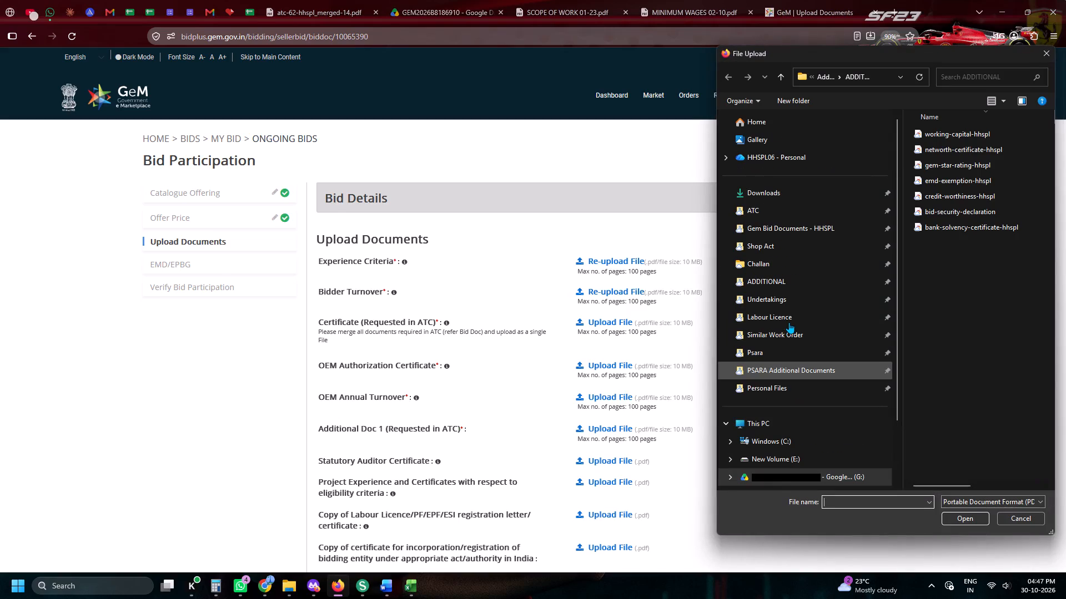
scroll(789, 322, "up", 3)
left_click(781, 191)
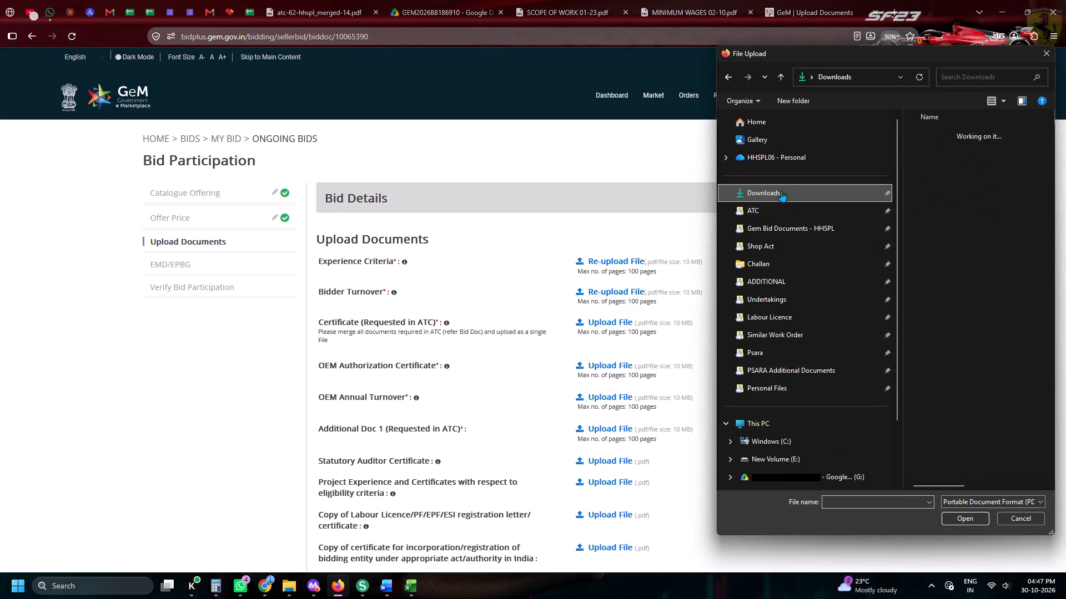
double_click(961, 151)
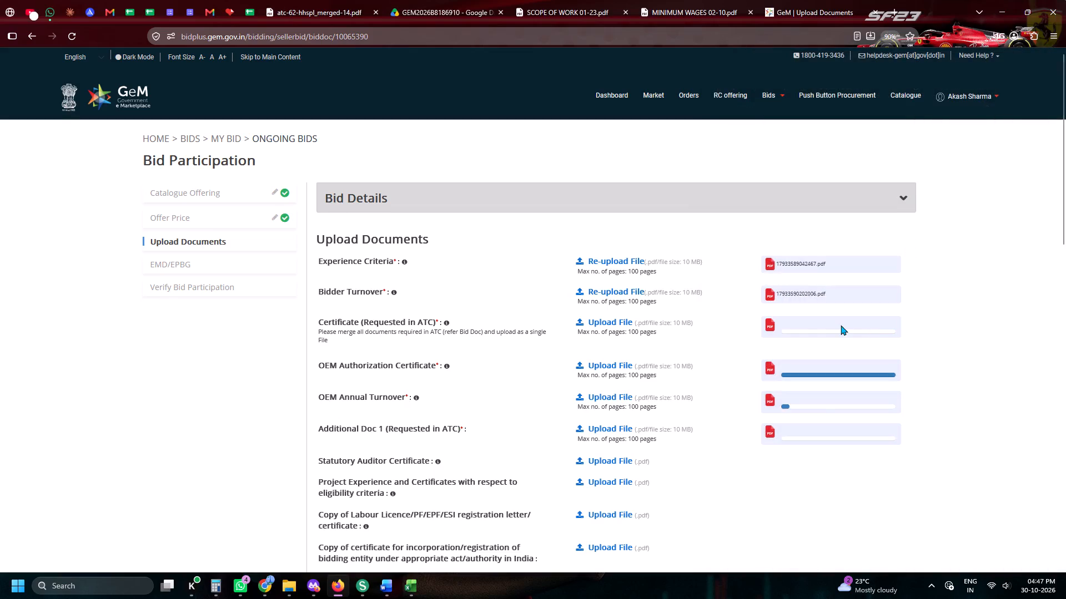
Upload statutory-auditor-certificate-hhspl from the Gem Bid Documents - HHSPL folder as the Statutory Auditor Certificate.
scroll(835, 326, "down", 2)
left_click(648, 304)
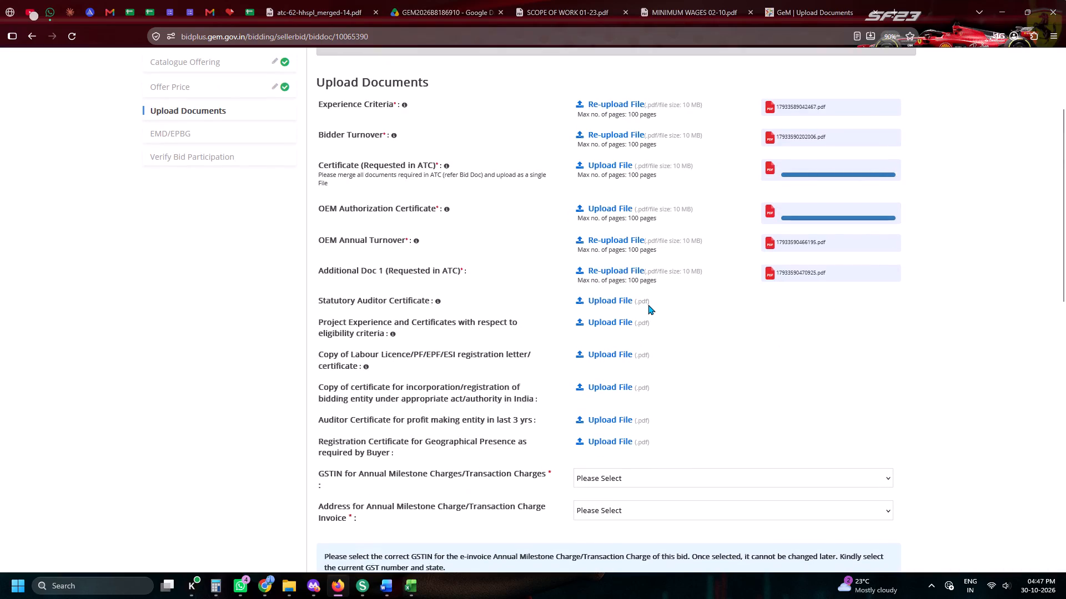
scroll(825, 289, "up", 3)
left_click(818, 231)
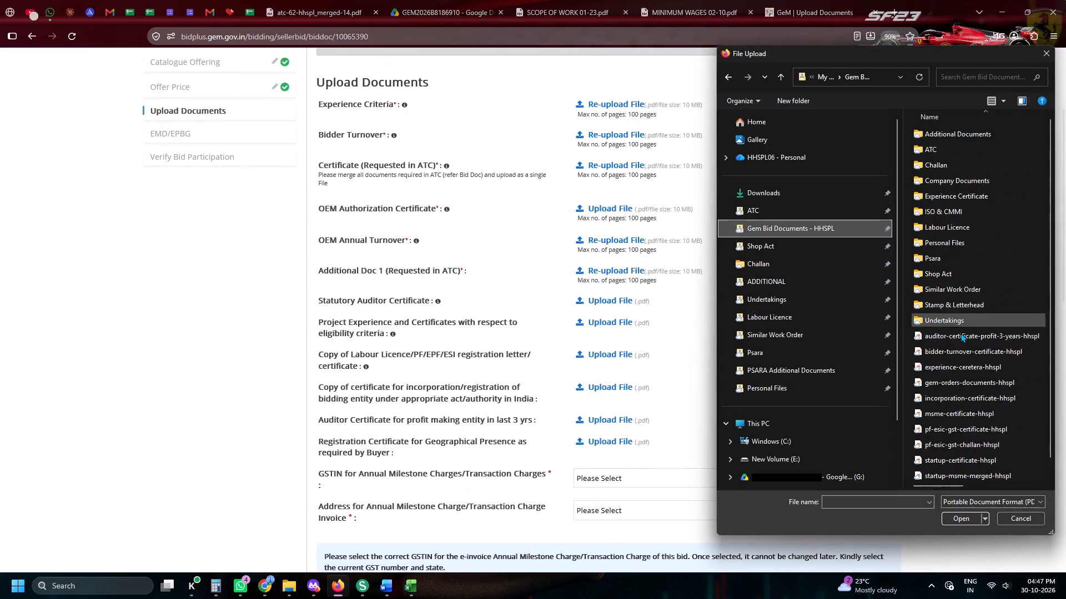
scroll(959, 332, "down", 4)
double_click(946, 470)
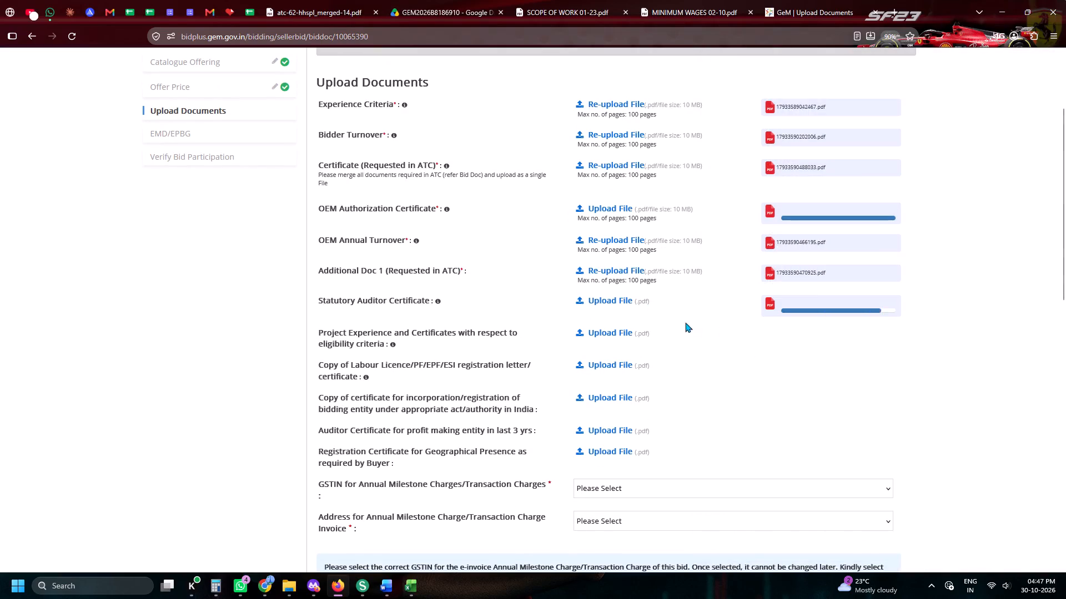
Upload gem-orders-documents-hhspl for Project Experience and Certificates with respect to eligibility criteria.
left_click(638, 331)
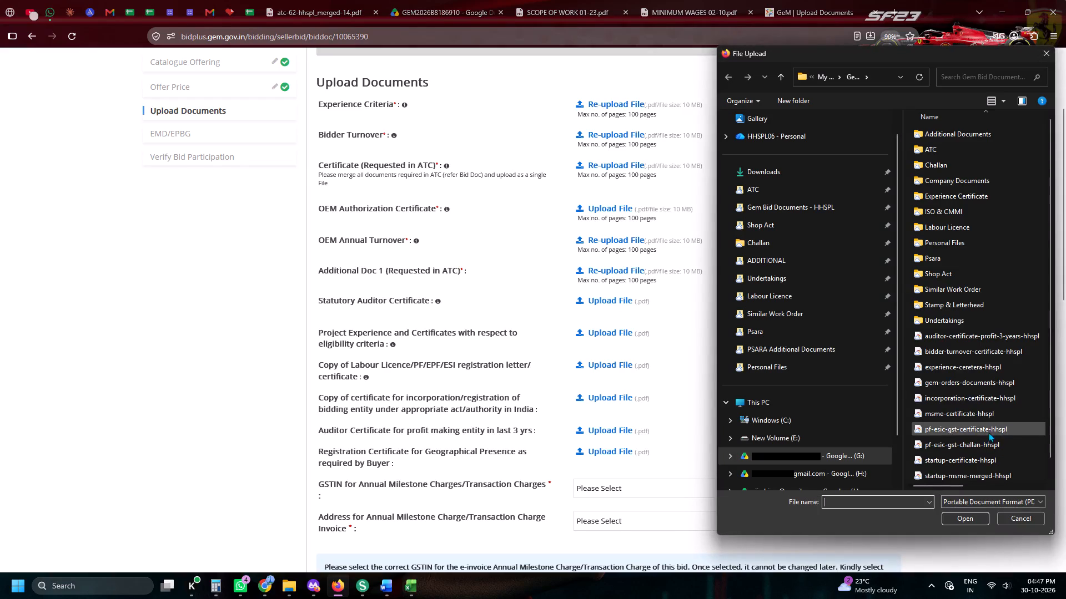
double_click(934, 387)
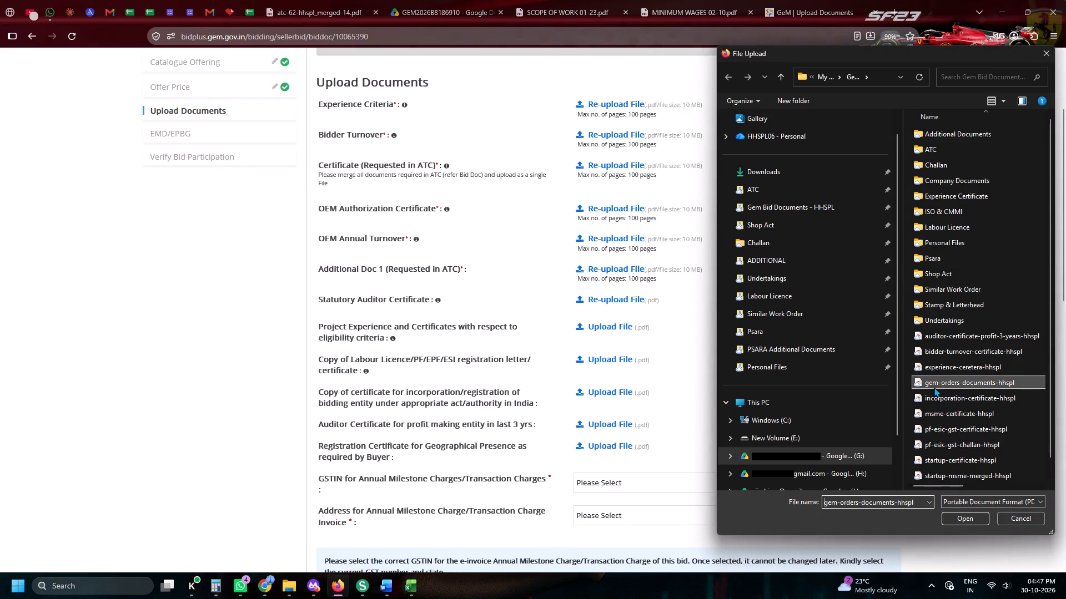
Upload pf-esic-gst-certificate-hhspl as the copy of the Labour Licence/PF/EPF/ESI registration letter or certificate.
left_click(597, 361)
scroll(775, 307, "up", 4)
left_click(796, 234)
scroll(946, 338, "down", 3)
double_click(960, 413)
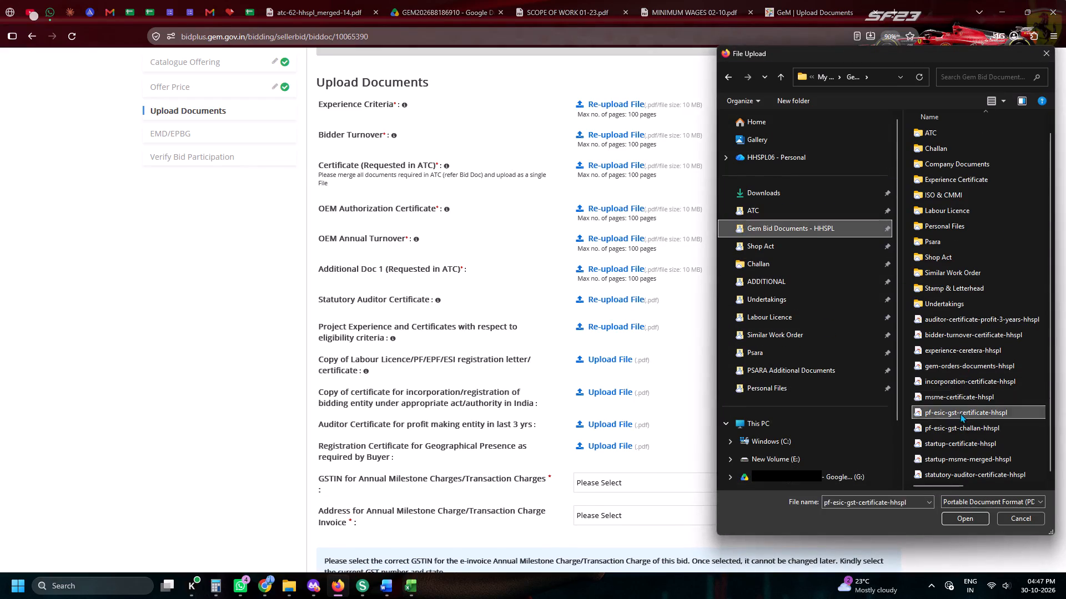
Upload incorporation-certificate-hhspl as the bidding entity's certificate of incorporation/registration.
scroll(868, 323, "down", 2)
left_click(620, 251)
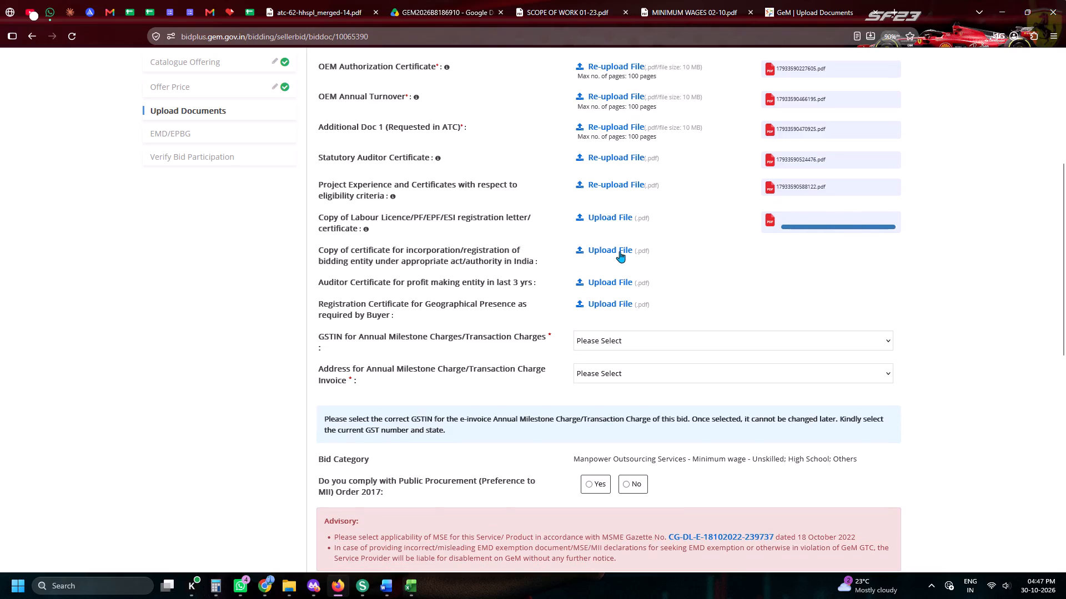
scroll(929, 392, "down", 8)
double_click(936, 385)
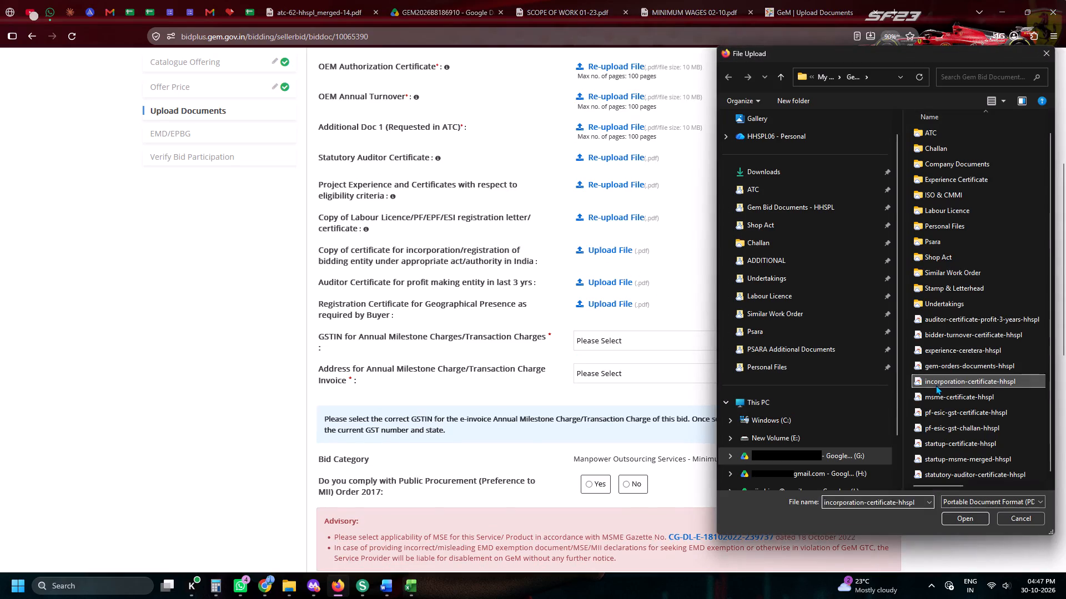
Upload auditor-certificate-profit-3-years-hhspl as the Auditor Certificate for profit making entity in last 3 yrs.
left_click(606, 288)
left_click(606, 283)
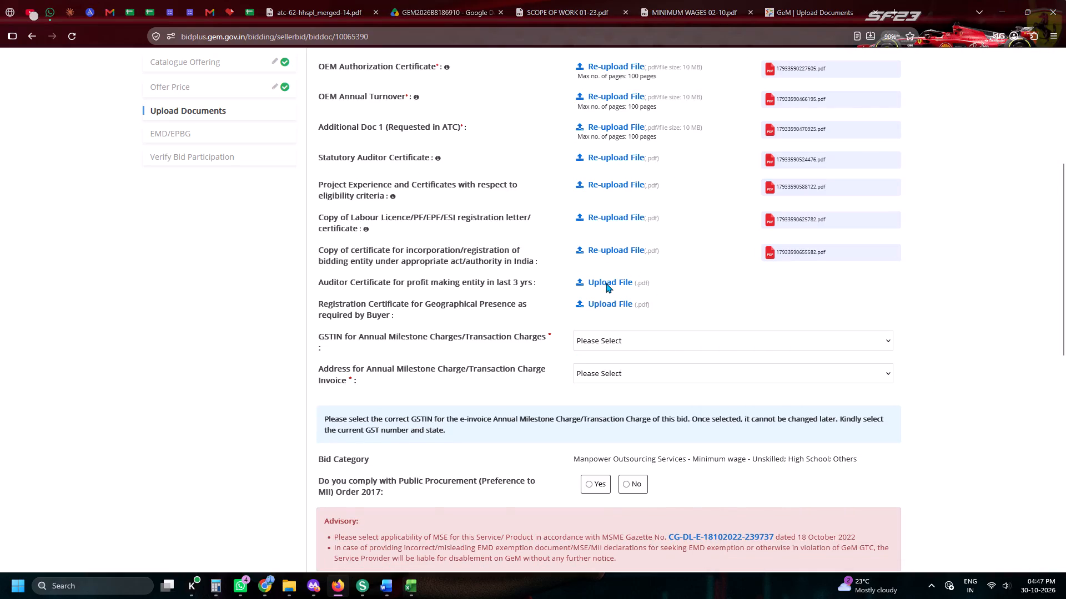
left_click(1020, 340)
double_click(1017, 334)
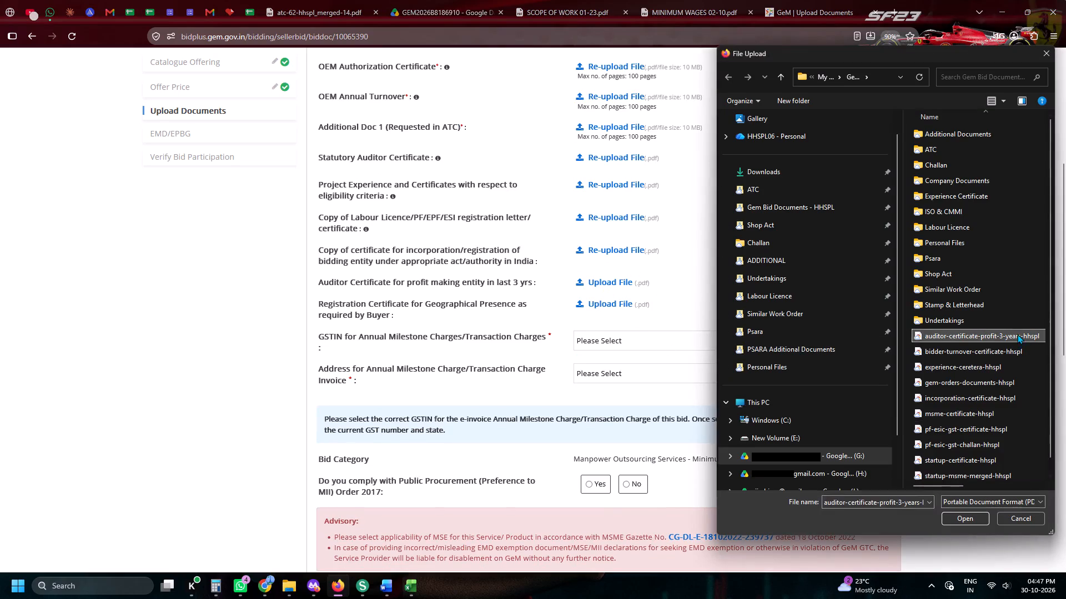
Check the bid's city in the tender tracking sheet and upload up-kanpur-rent-agreement-hhspl as the Registration Certificate for Geographical Presence.
left_click(243, 8)
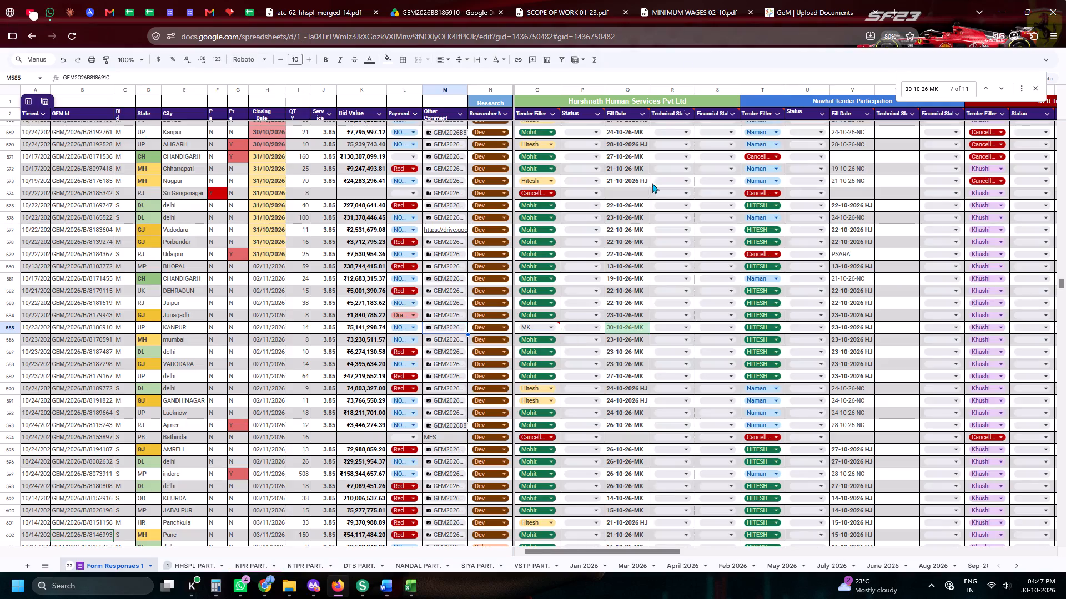
left_click(765, 0)
left_click(613, 317)
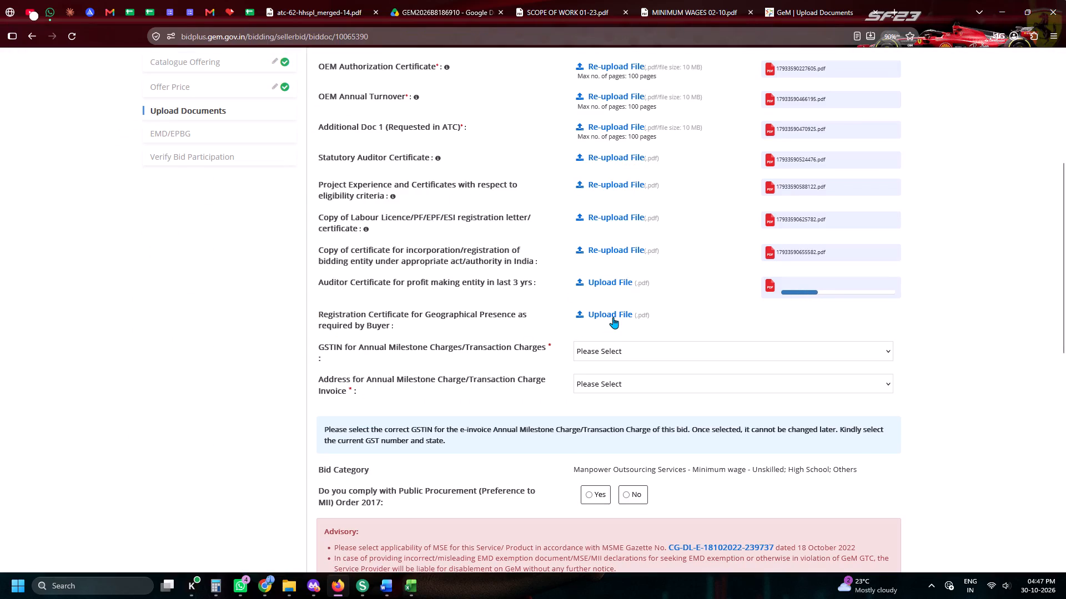
scroll(772, 306, "up", 5)
left_click(783, 243)
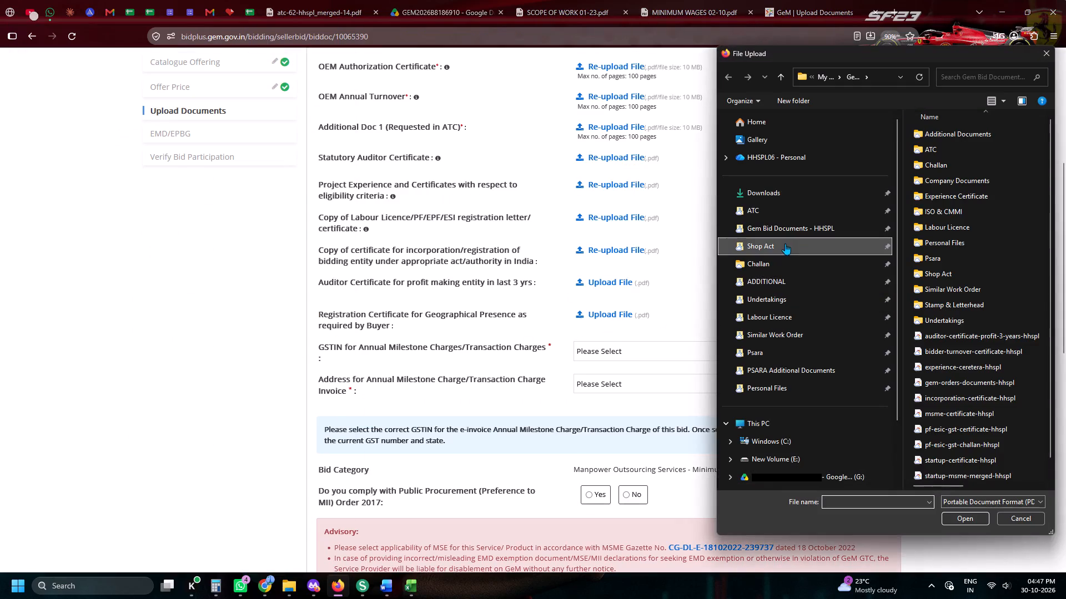
scroll(1003, 297, "down", 2)
scroll(984, 352, "down", 3)
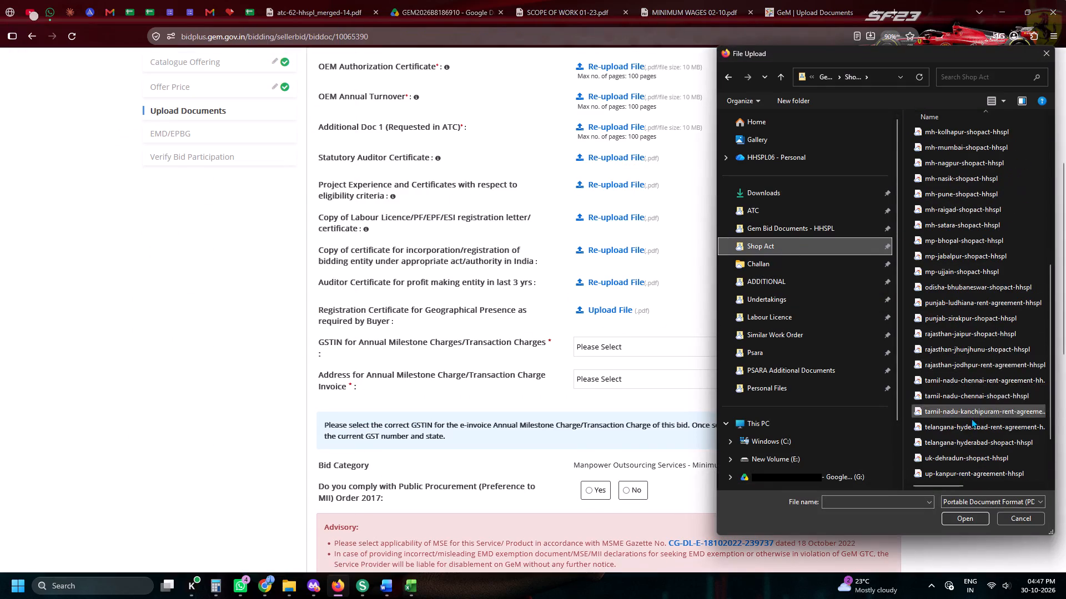
double_click(948, 470)
Set the registered GSTIN beginning with 08 and its Jaipur, Rajasthan invoice address for the annual milestone/transaction charges, accepting the confirmations.
left_click(628, 351)
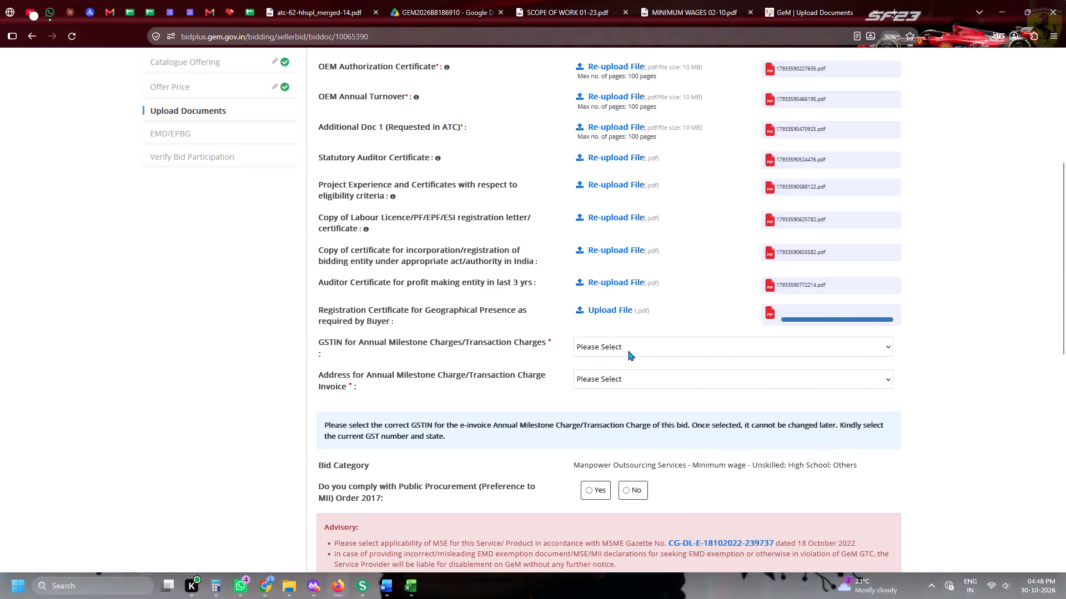
left_click(633, 378)
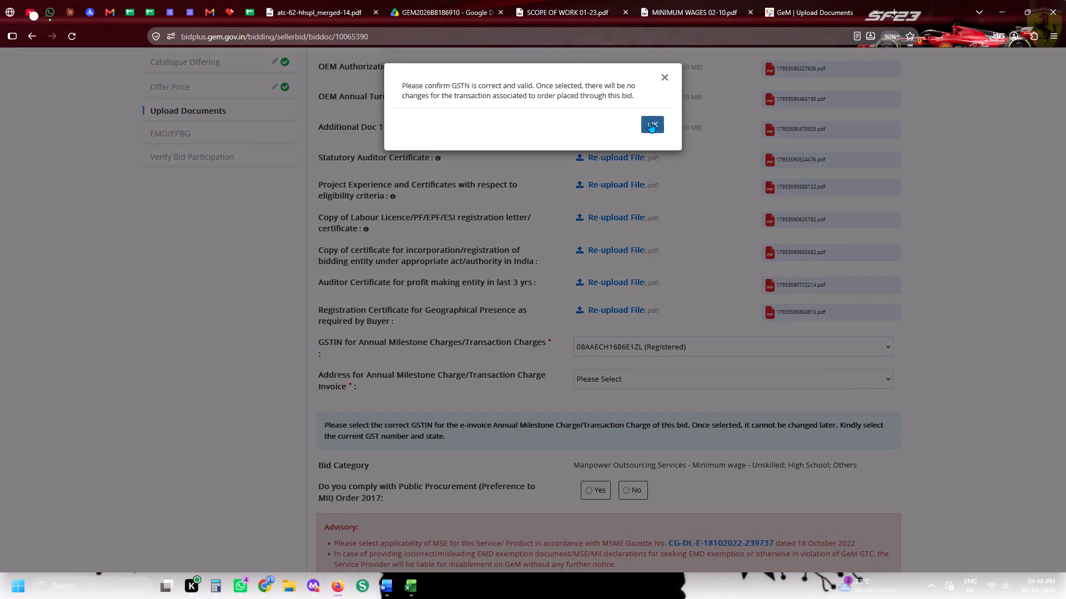
left_click(650, 121)
scroll(650, 140, "down", 4)
left_click(616, 99)
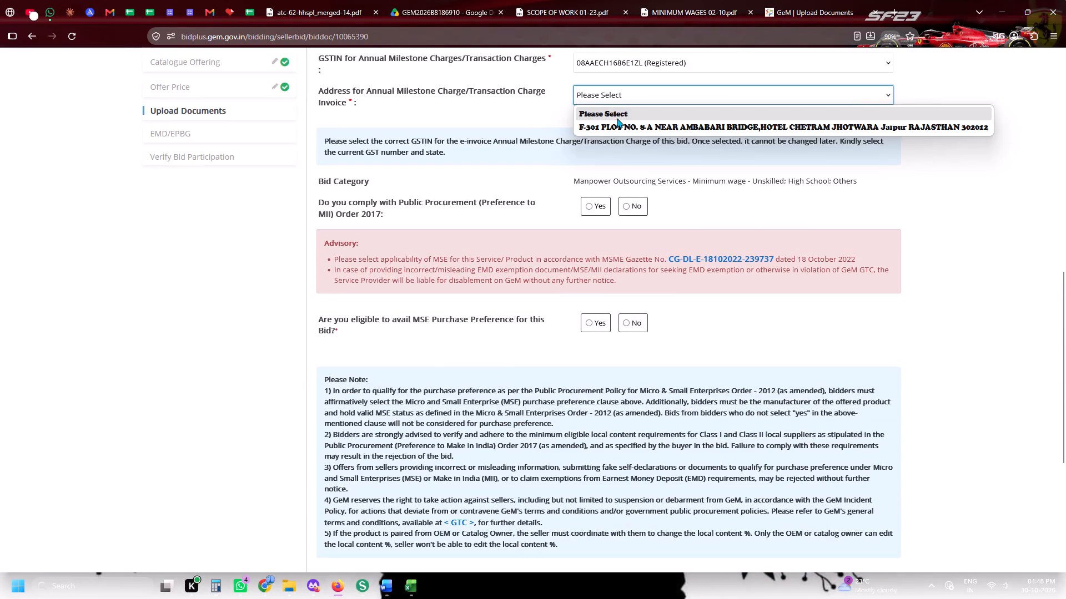
left_click(617, 125)
left_click(643, 138)
left_click(650, 127)
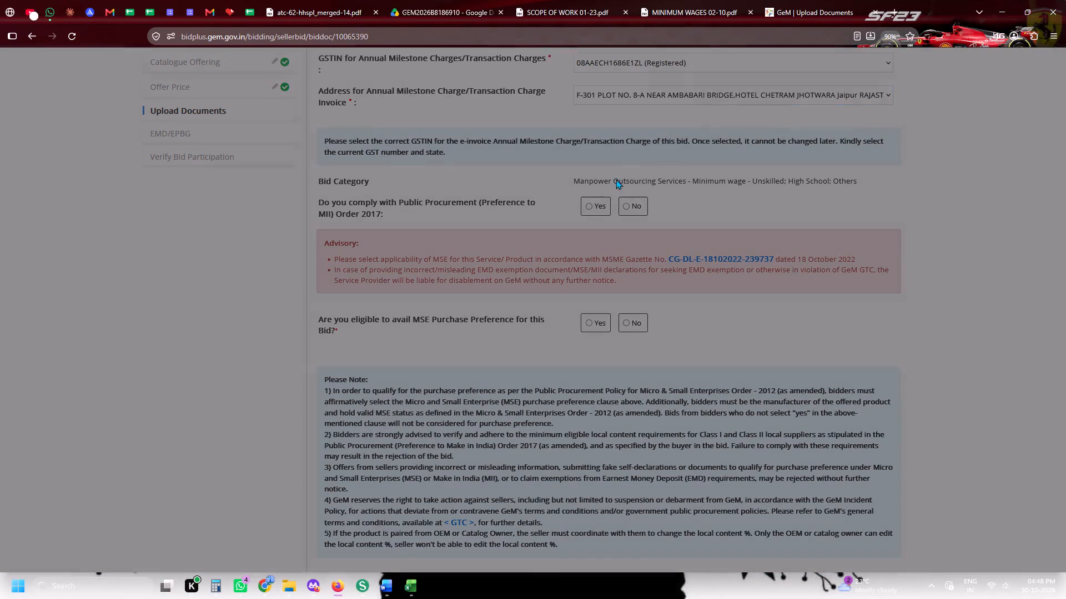
Answer Yes to both Public Procurement (Preference to MII) Order 2017 compliance and MSE Purchase Preference eligibility.
left_click(588, 207)
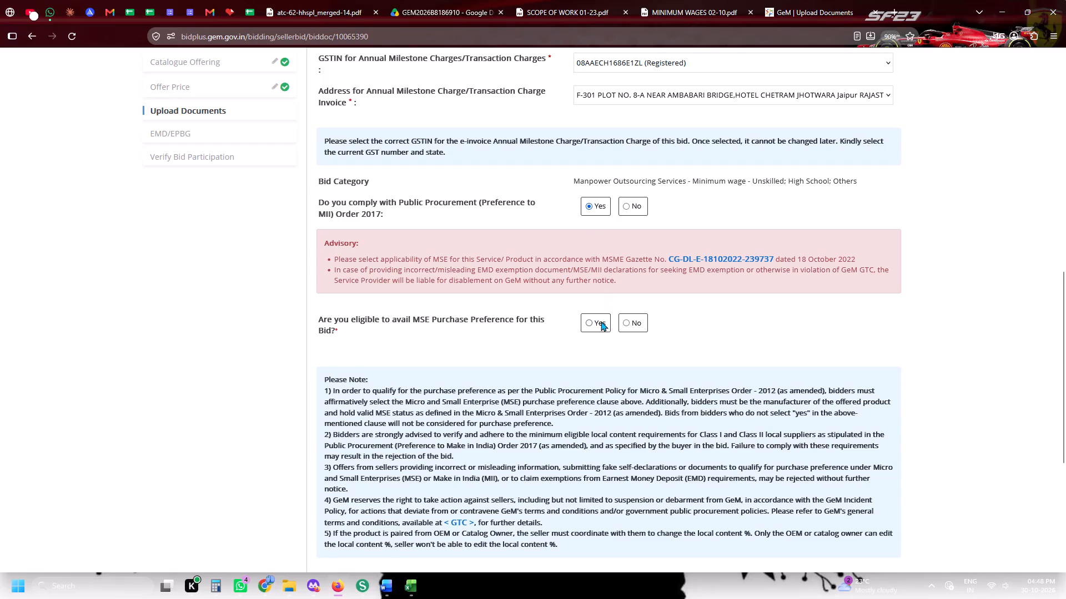
left_click(601, 321)
Upload msme-certificate-hhspl from the Gem Bid Documents - HHSPL folder as the MSE category certificate.
left_click(599, 359)
left_click(604, 354)
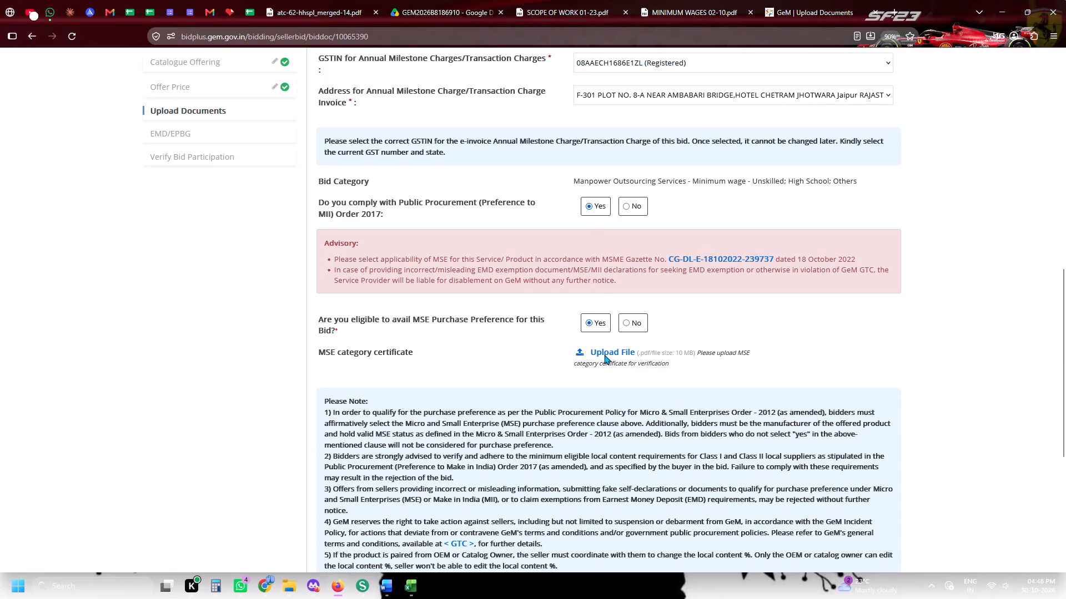
scroll(765, 305, "up", 3)
left_click(799, 240)
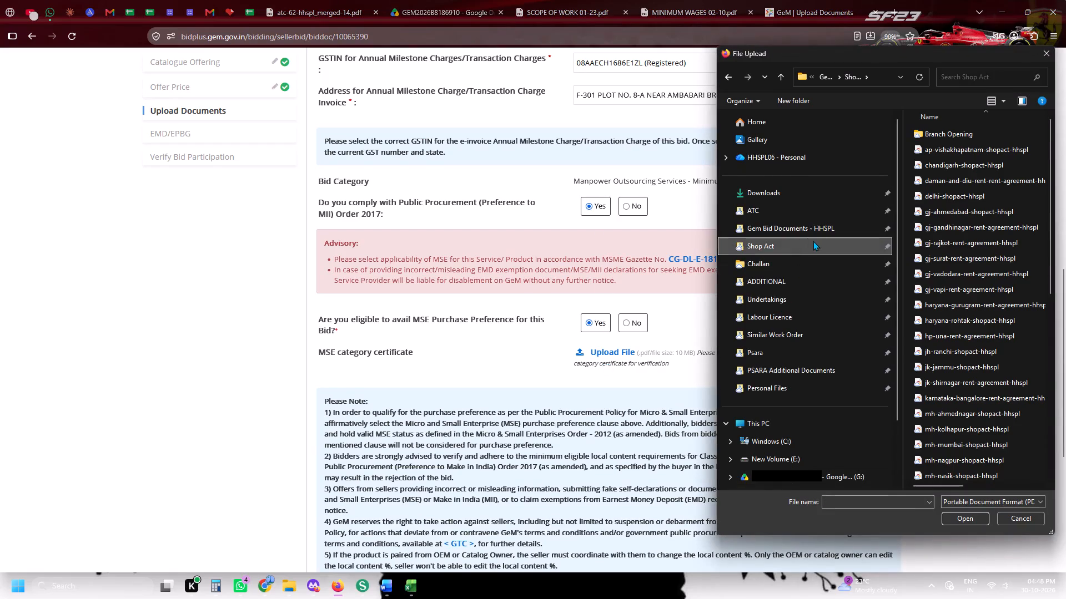
left_click(815, 219)
left_click(817, 222)
scroll(1004, 363, "down", 4)
left_click(969, 382)
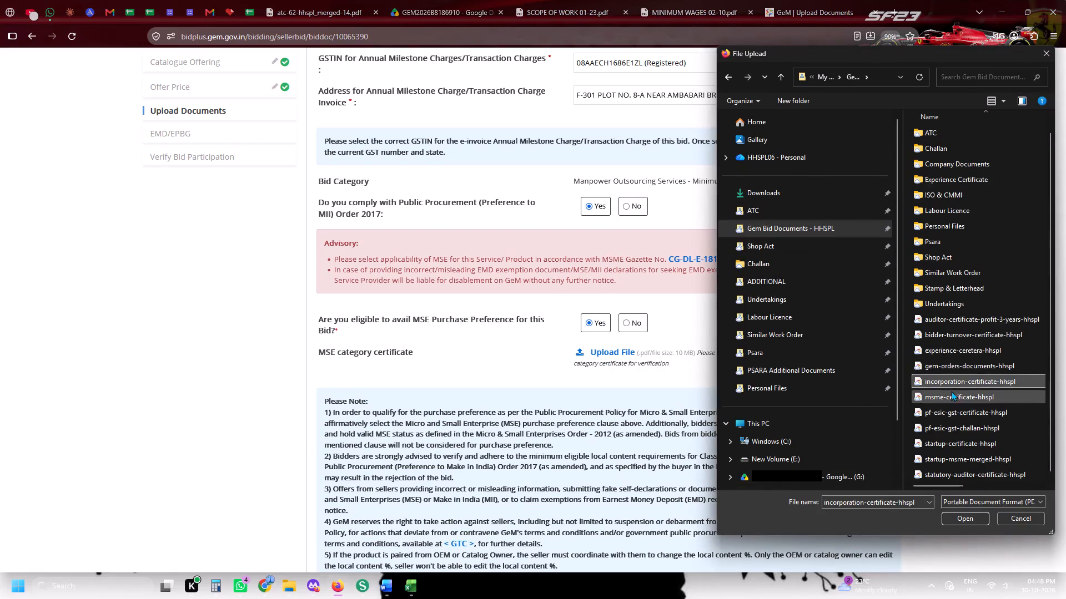
double_click(951, 391)
Save the Upload Documents stage of the bid.
scroll(754, 387, "down", 1)
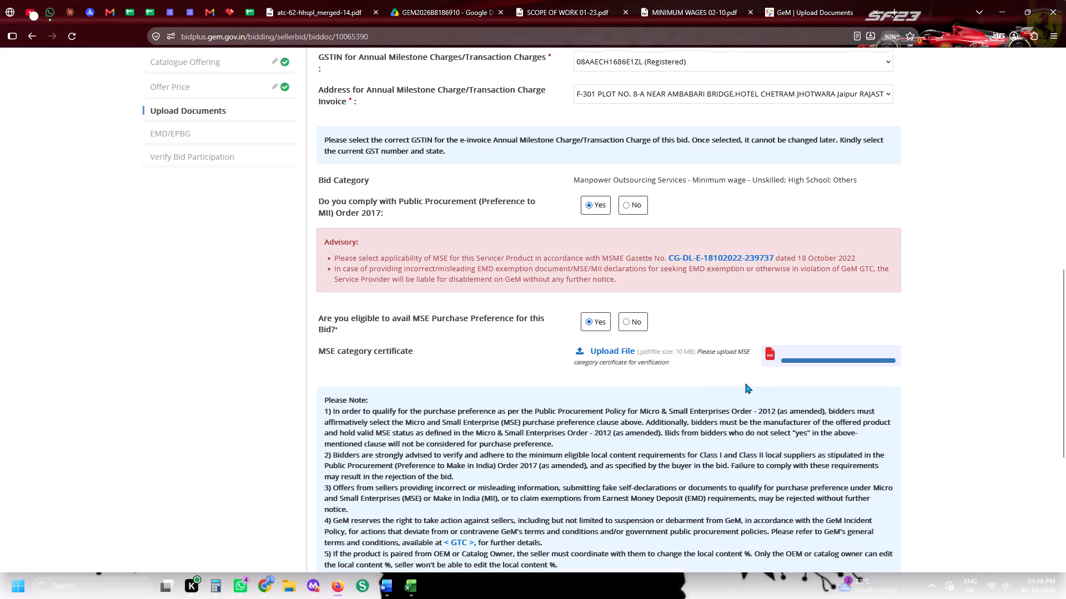
left_click(884, 540)
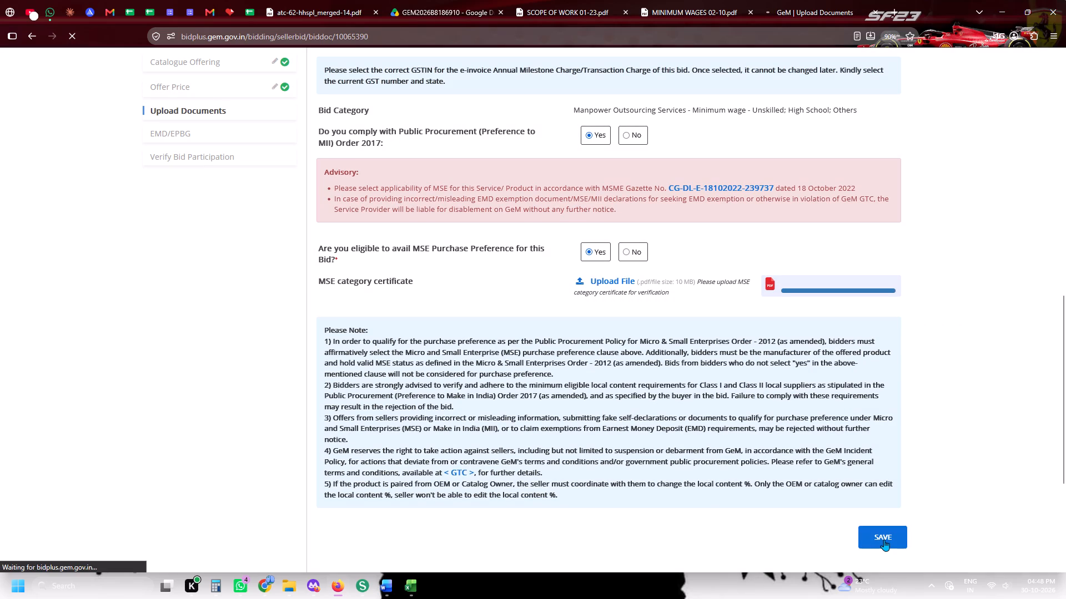
scroll(884, 540, "down", 6)
In the tender tracking sheet, set Harshnath's Tender Filler for bid GEM/2026/B/8186910 to Mohit.
left_click(259, 0)
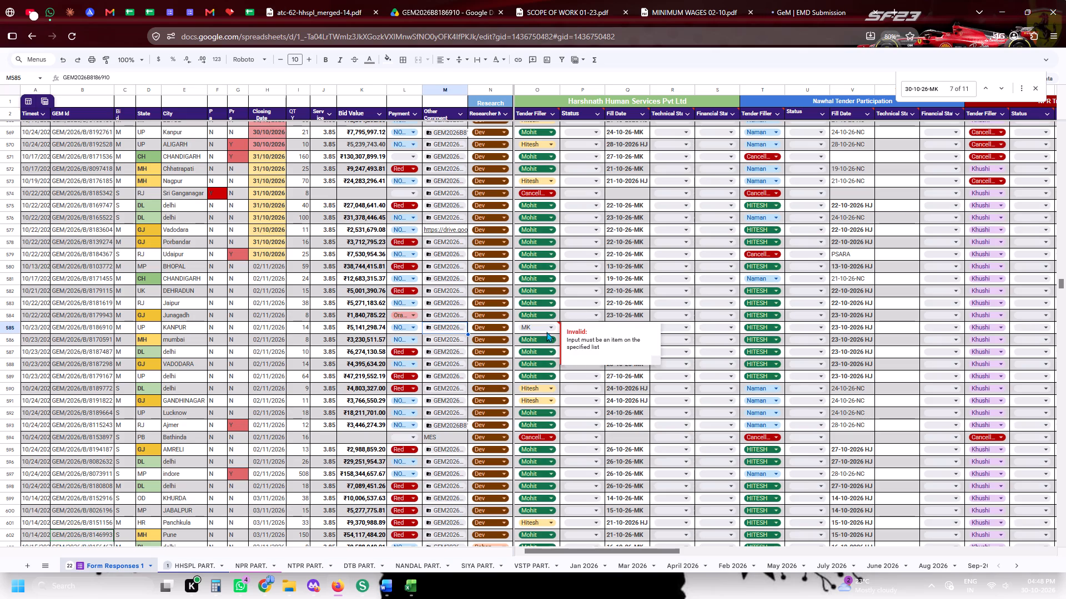
left_click(545, 327)
left_click(540, 344)
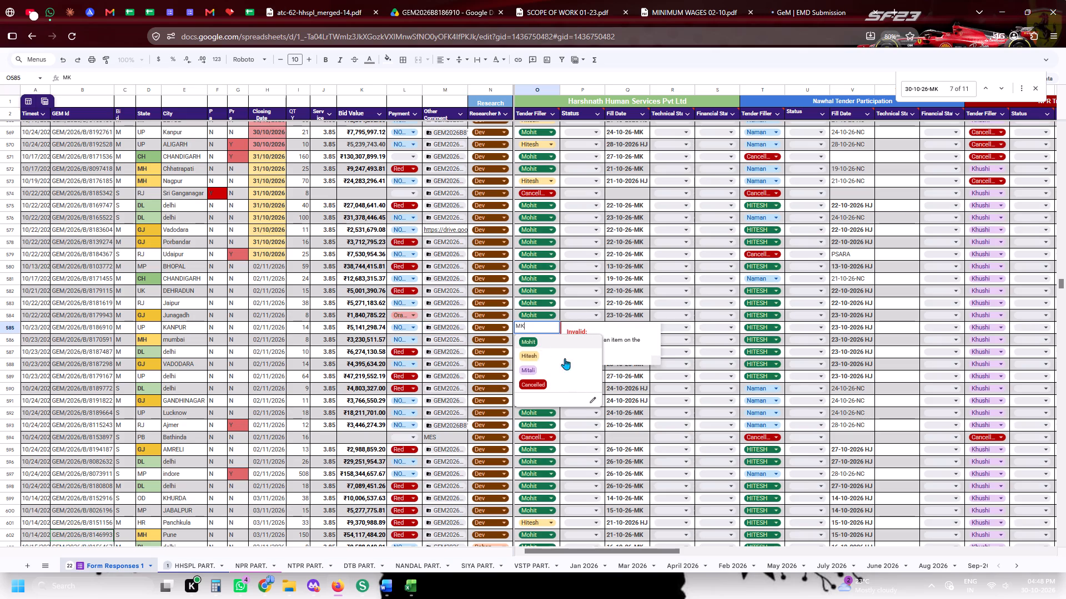
Review the tender list down to its latest entries, examining Harshnath's Tender Filler and Fill Date columns.
left_click(645, 522)
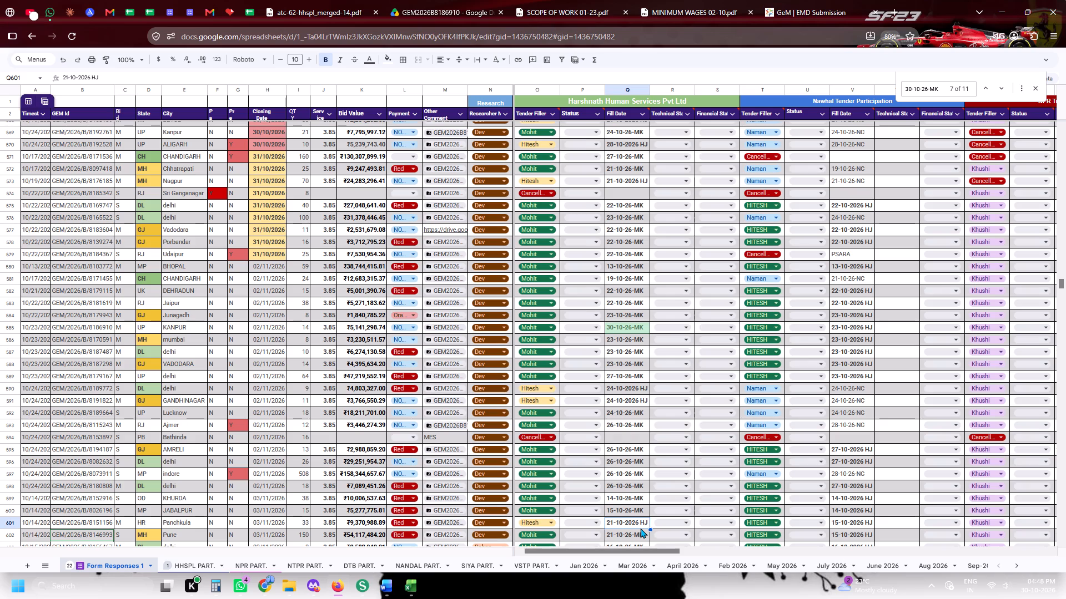
scroll(640, 528, "up", 4)
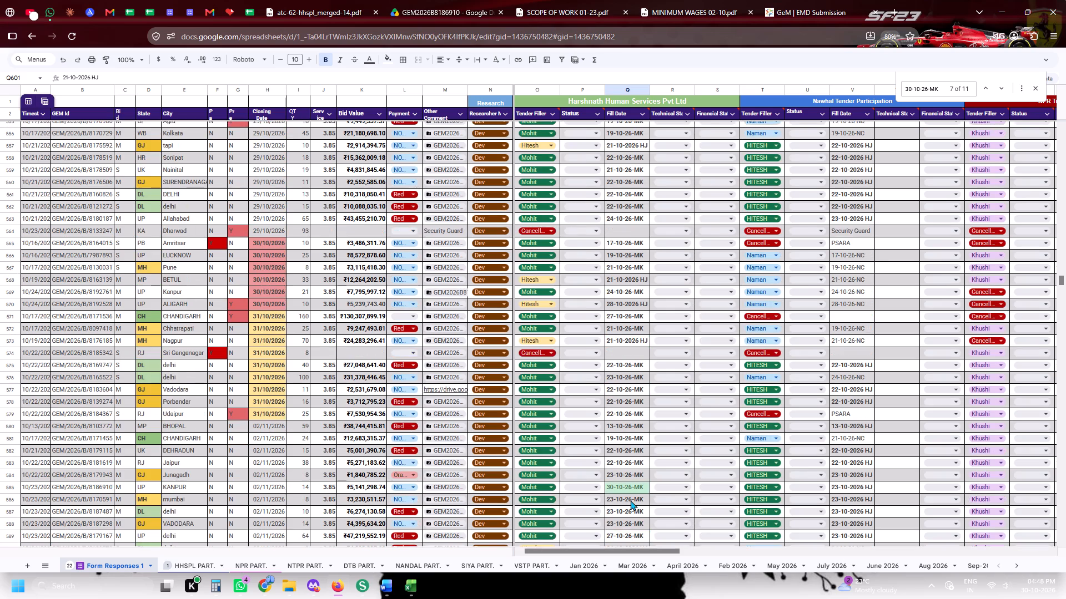
scroll(630, 500, "down", 10)
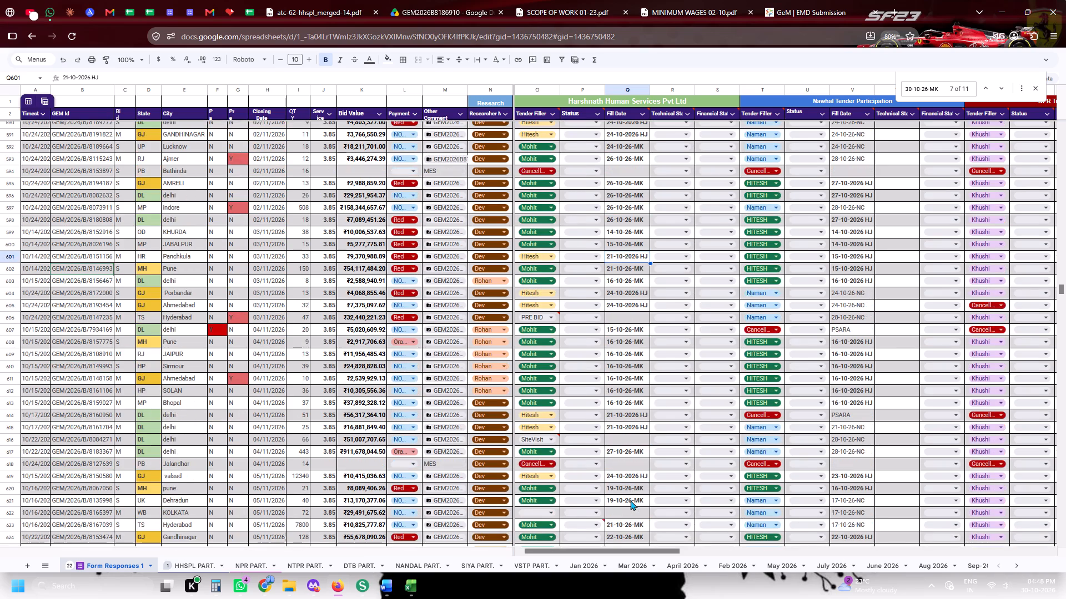
scroll(630, 500, "down", 8)
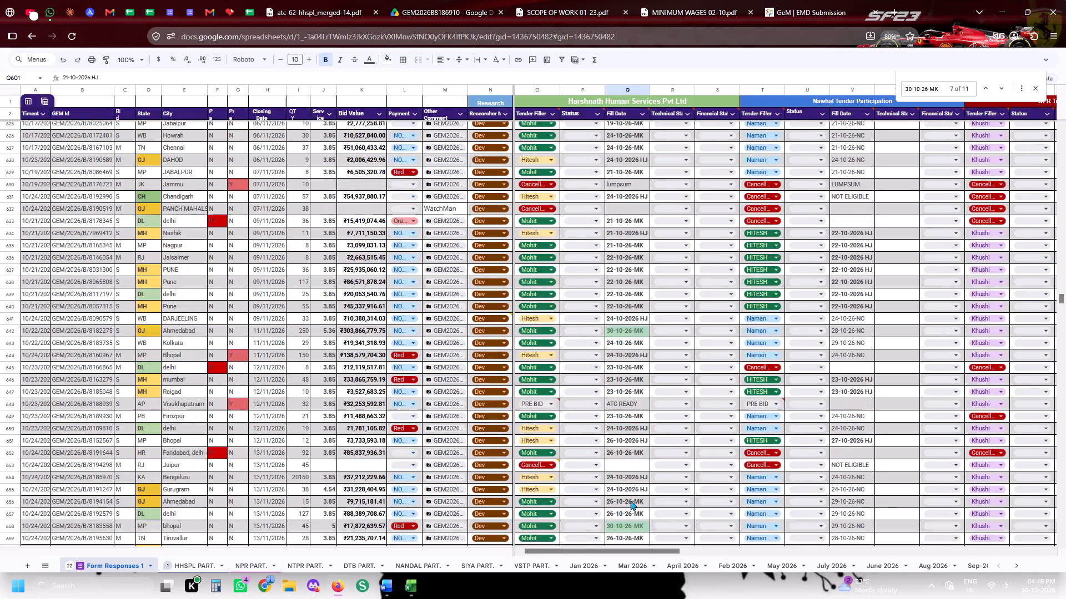
scroll(630, 500, "down", 13)
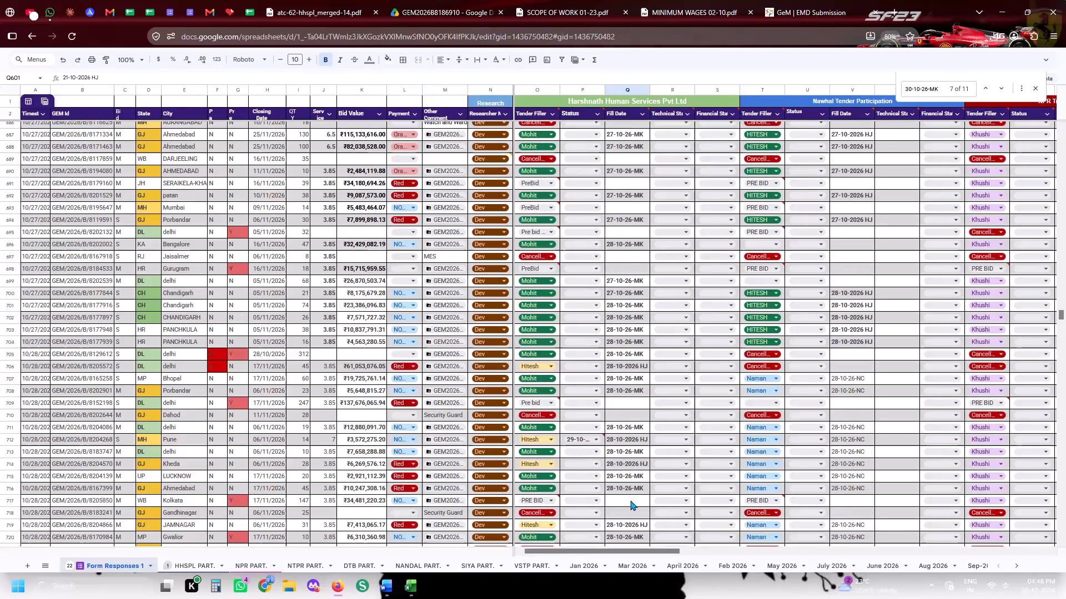
scroll(630, 500, "down", 7)
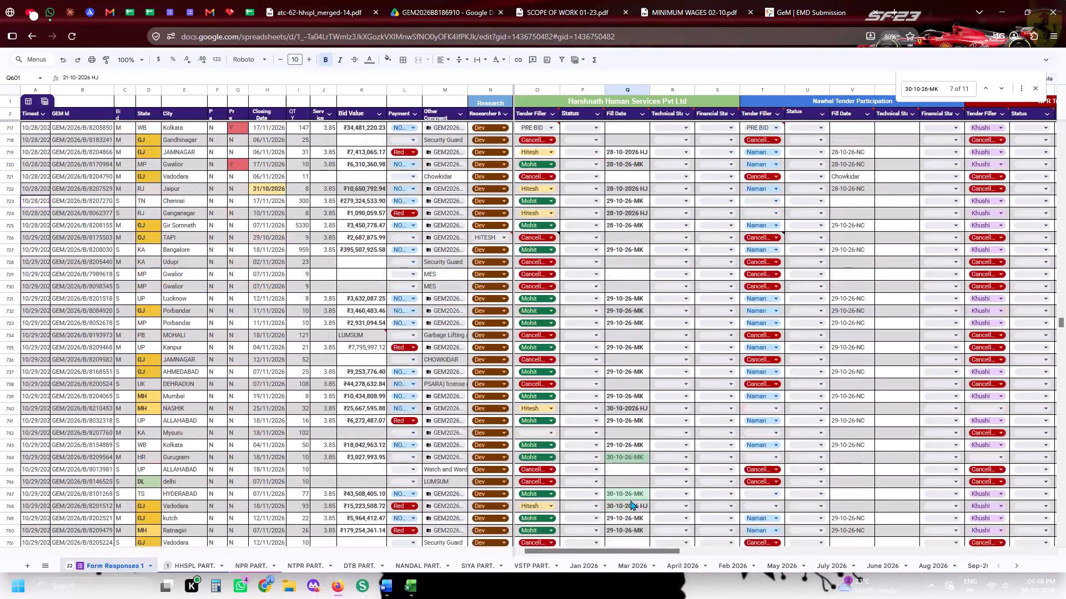
scroll(630, 500, "up", 2)
scroll(630, 500, "down", 3)
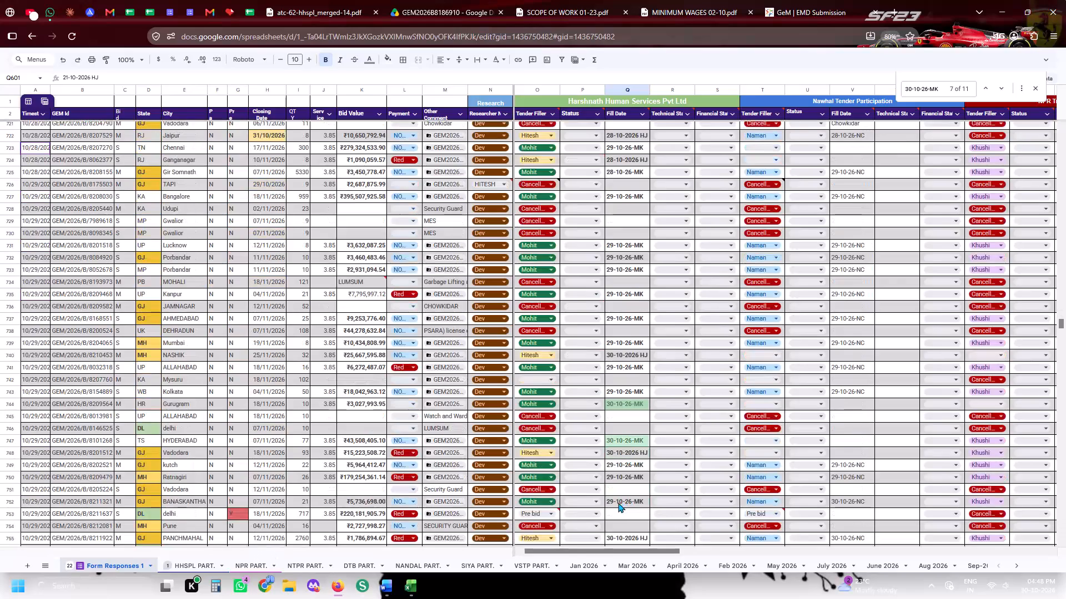
scroll(604, 484, "down", 9)
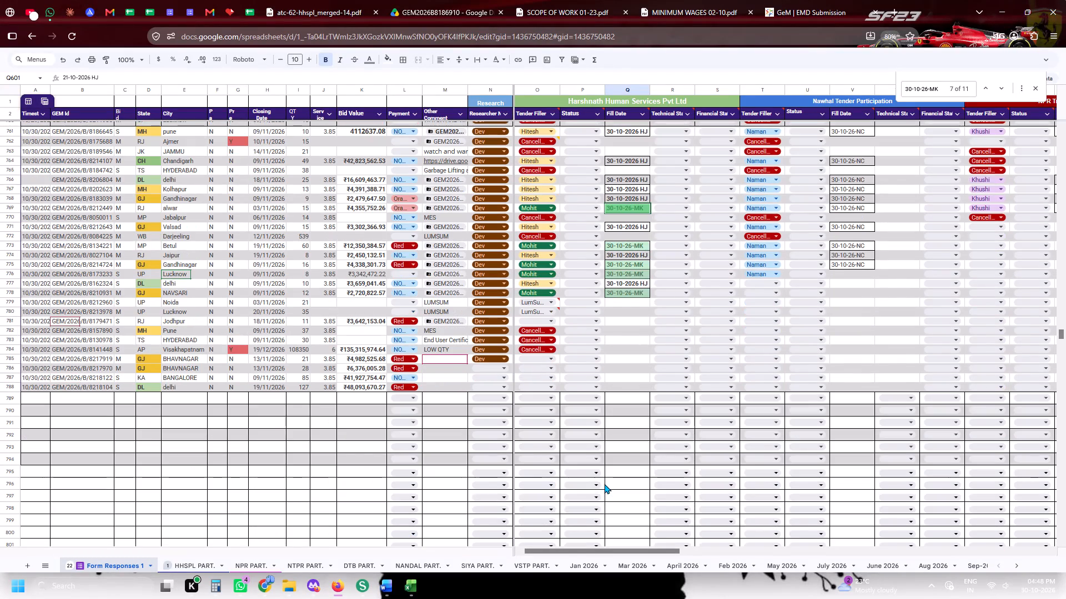
scroll(384, 441, "up", 2)
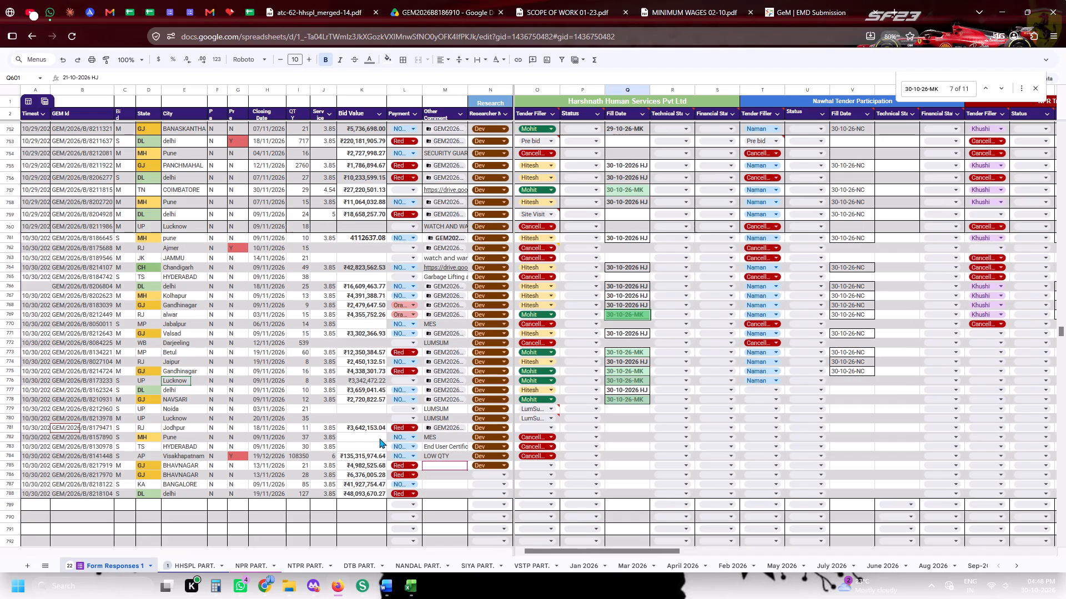
Switch the Daily Tender Sheet 2026 to the HHSPL Drive account.
left_click(1047, 57)
scroll(688, 406, "up", 2)
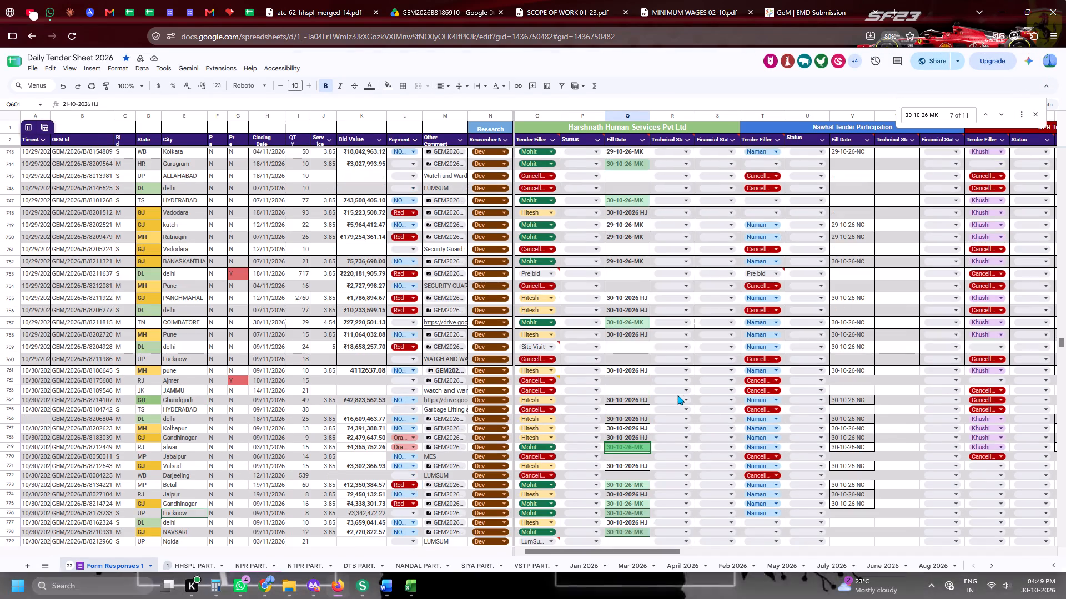
scroll(677, 395, "up", 3)
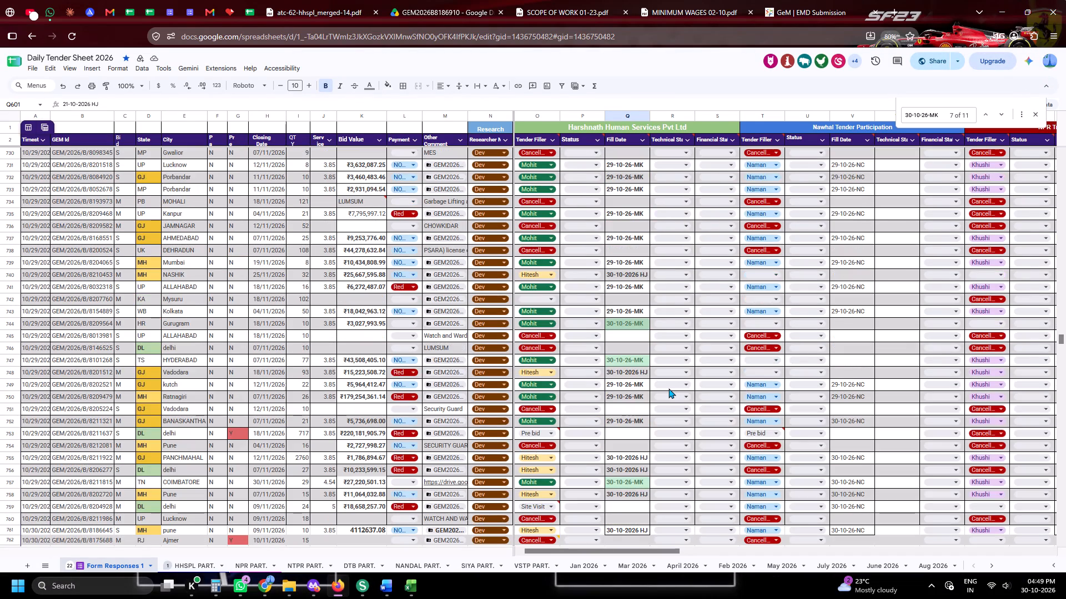
left_click(1050, 67)
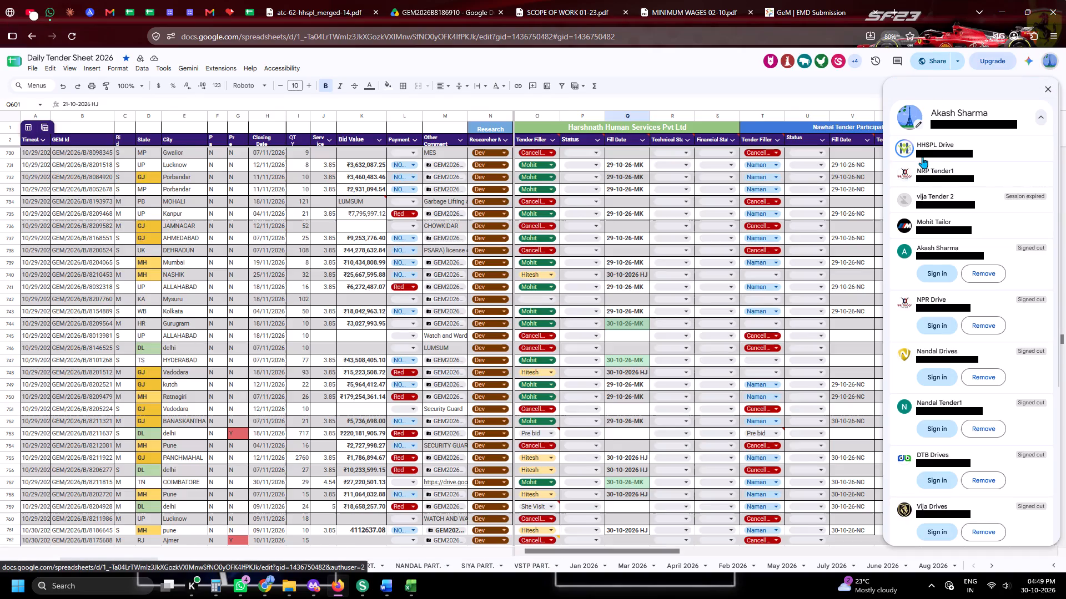
left_click(922, 157)
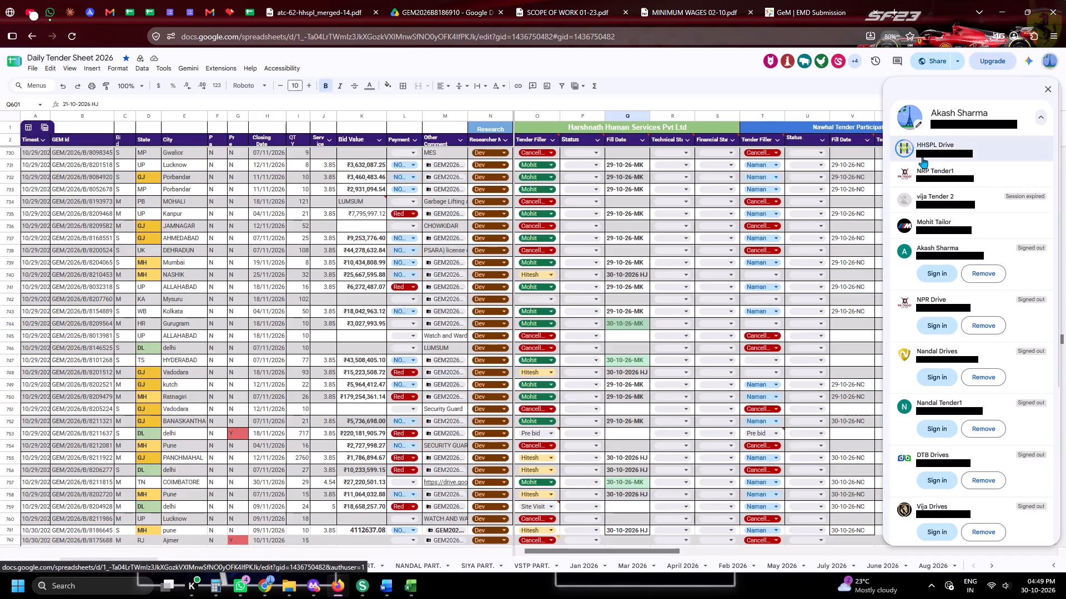
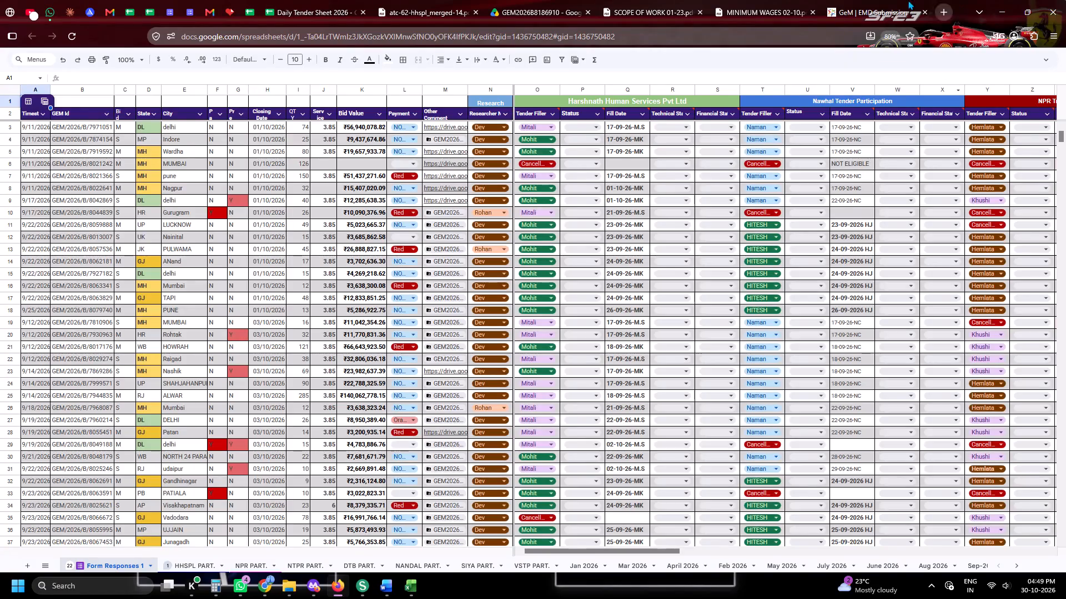
Return to the GeM bid participation page and save the EMD/EPBG stage.
left_click_drag(862, 0, 849, 0)
left_click(889, 353)
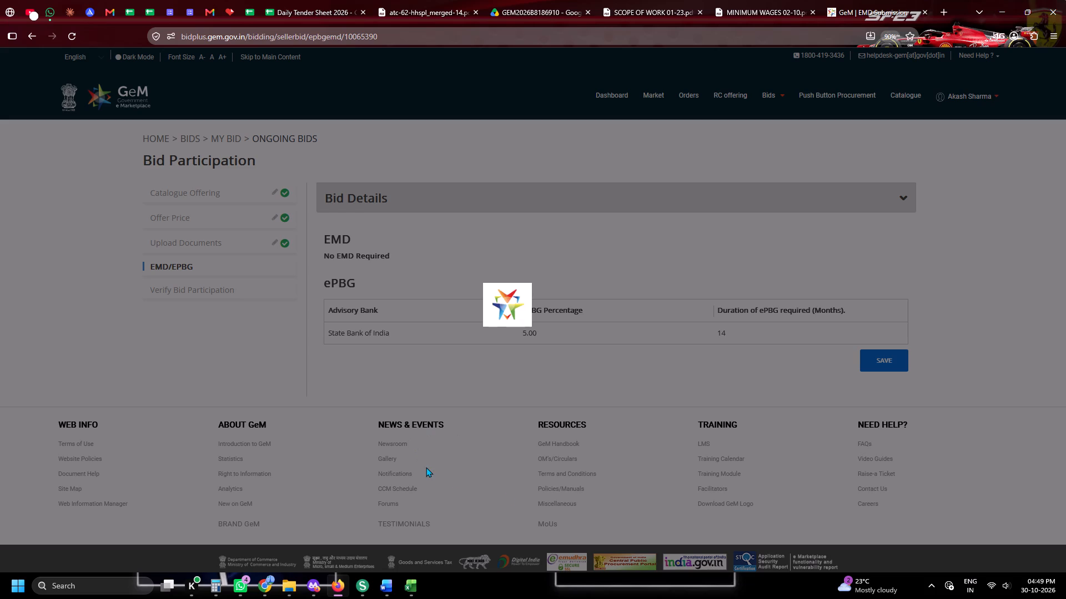
left_click(817, 302)
left_click(808, 350)
left_click(881, 351)
left_click(892, 356)
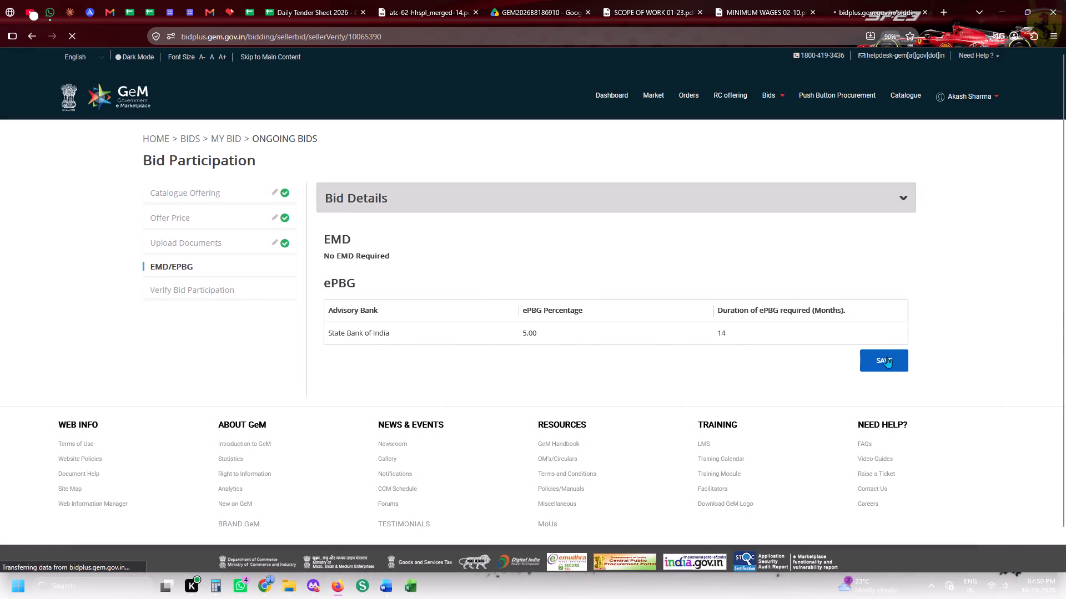
Agree to the Terms & Conditions and clauses for the bid participation, and start verification with OTP.
scroll(512, 350, "down", 5)
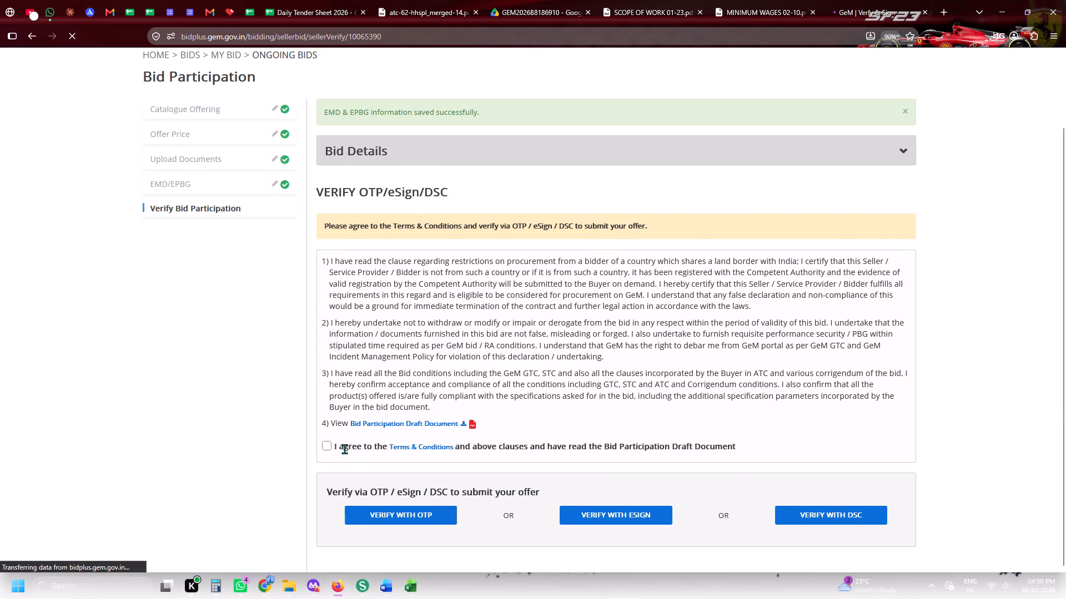
left_click(324, 449)
left_click(362, 519)
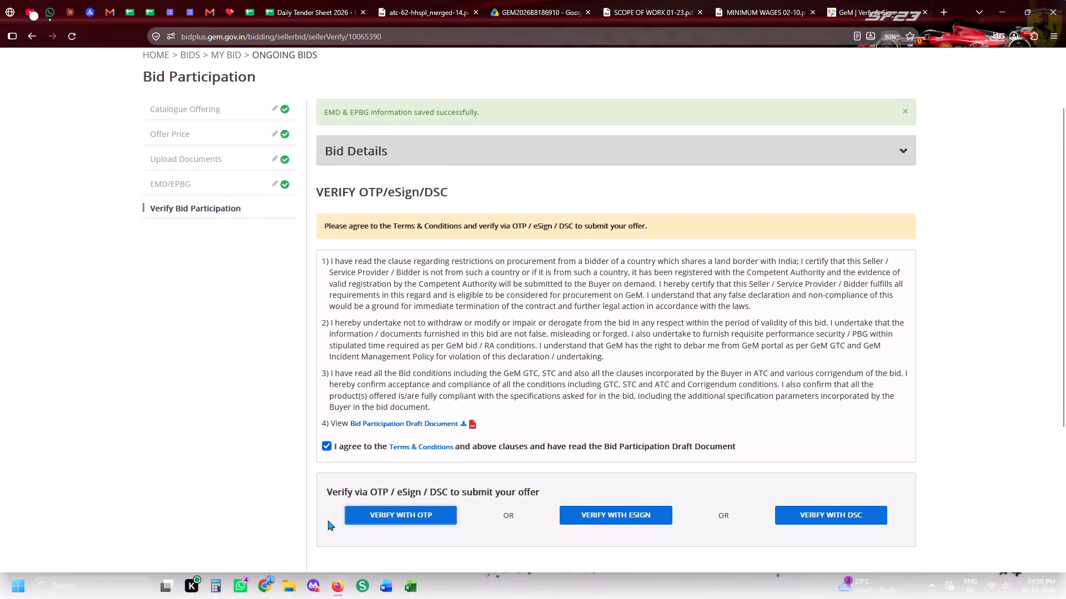
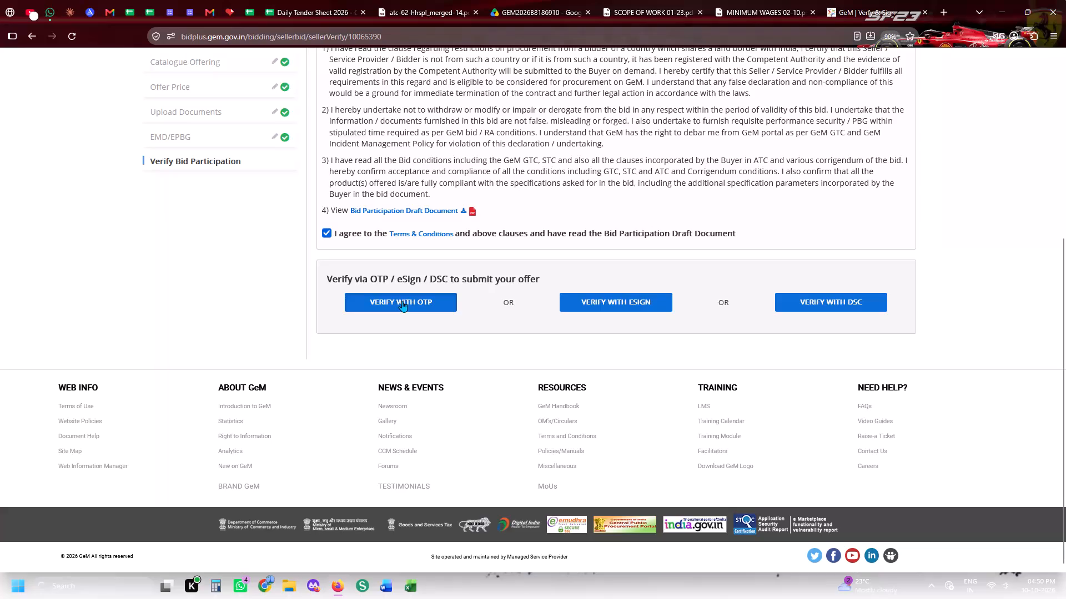
Start OTP verification for submitting the bid participation.
left_click(402, 301)
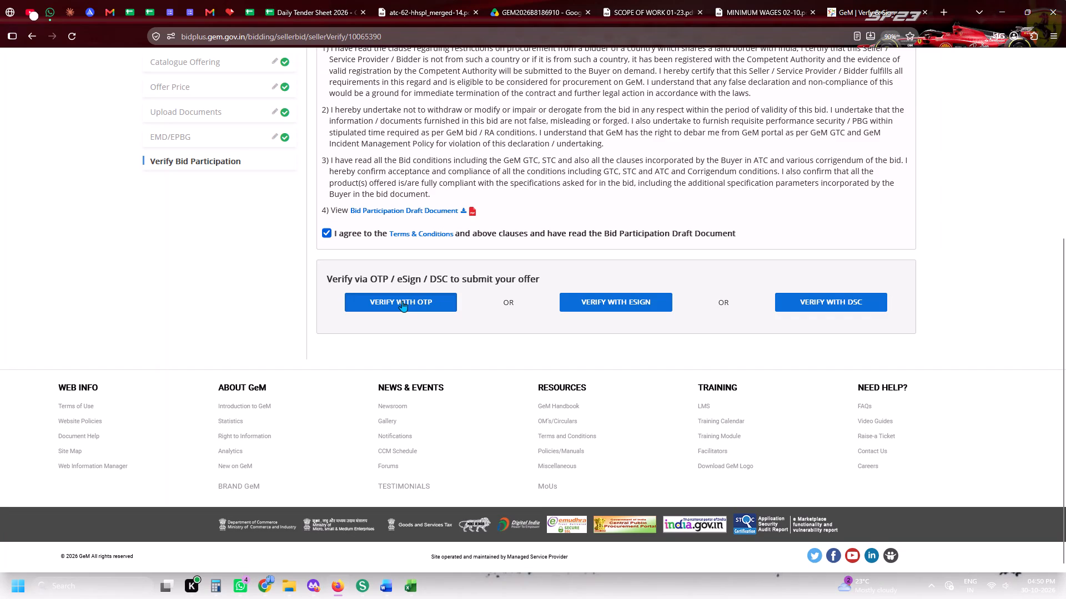
left_click(245, 7)
left_click(279, 6)
scroll(432, 229, "down", 6)
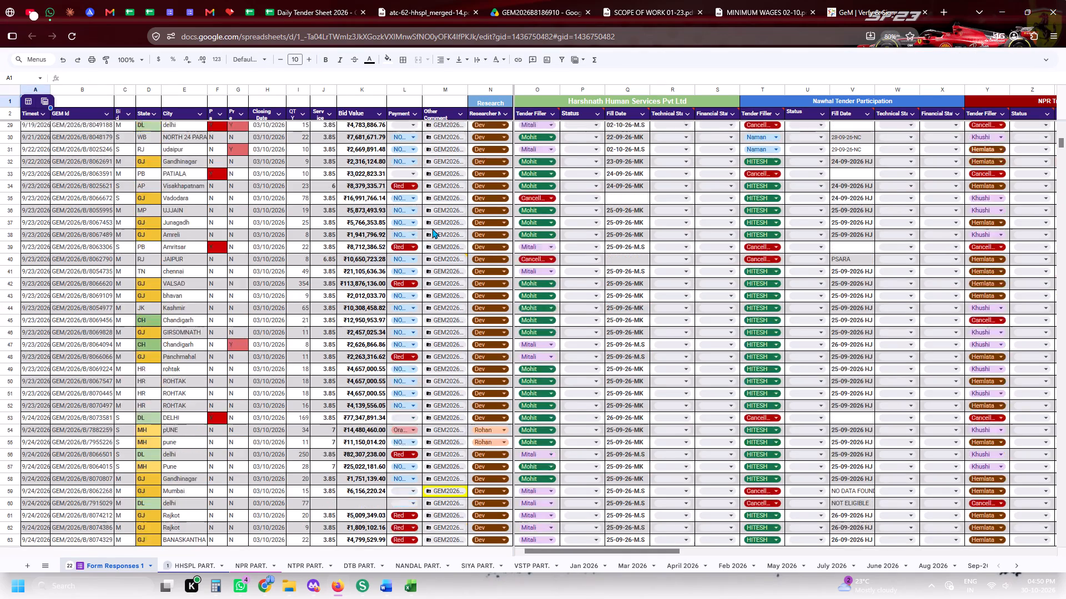
scroll(432, 229, "down", 12)
scroll(432, 229, "down", 20)
scroll(432, 229, "down", 3)
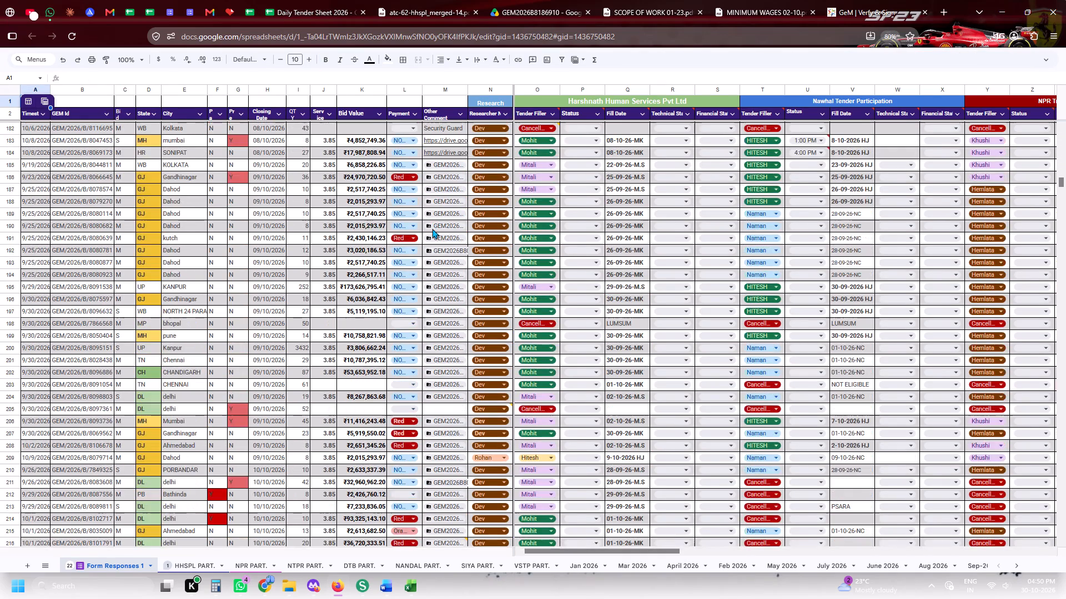
scroll(432, 229, "down", 20)
scroll(432, 229, "down", 7)
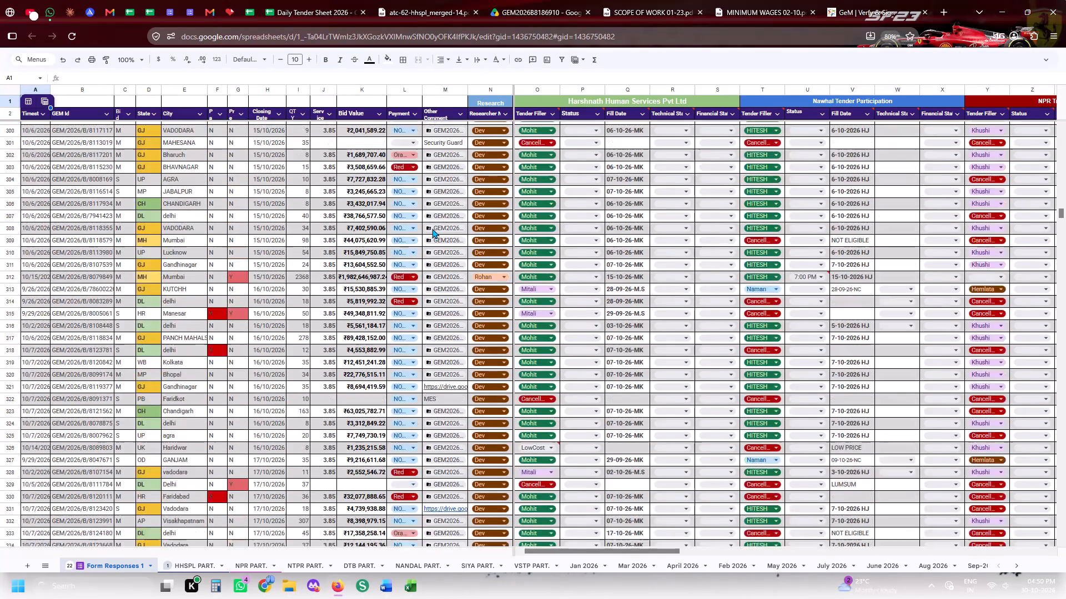
scroll(432, 229, "down", 12)
scroll(432, 229, "down", 20)
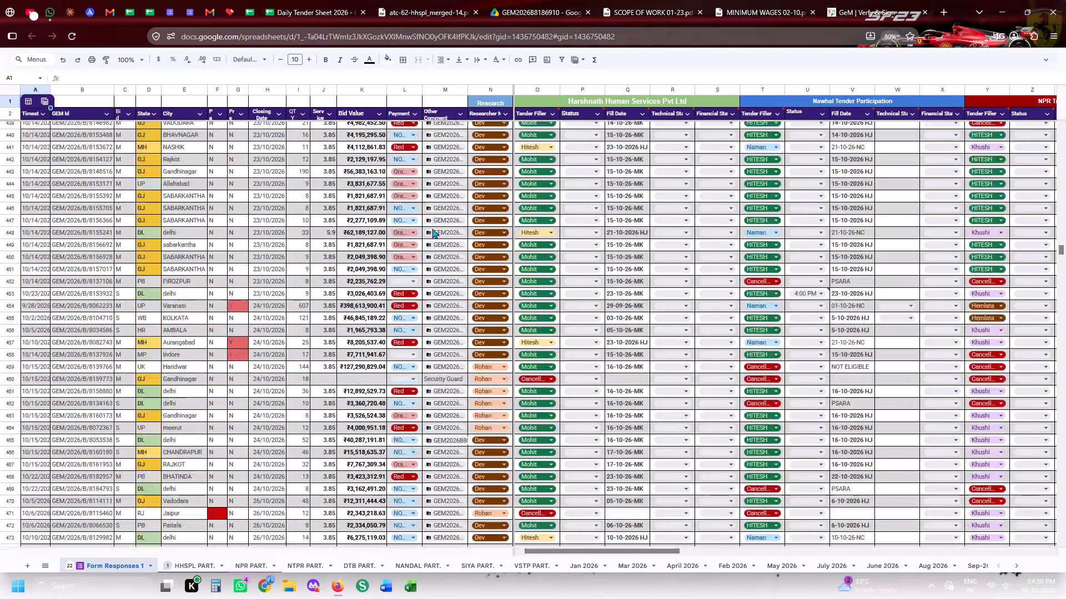
scroll(432, 229, "down", 15)
scroll(432, 229, "down", 13)
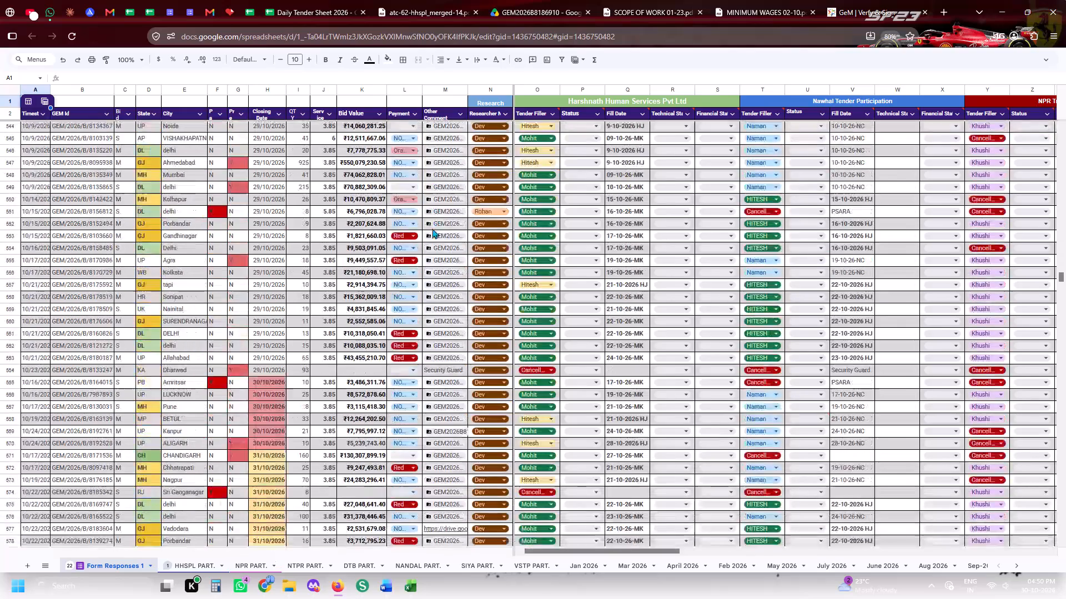
scroll(471, 243, "down", 20)
scroll(459, 254, "down", 6)
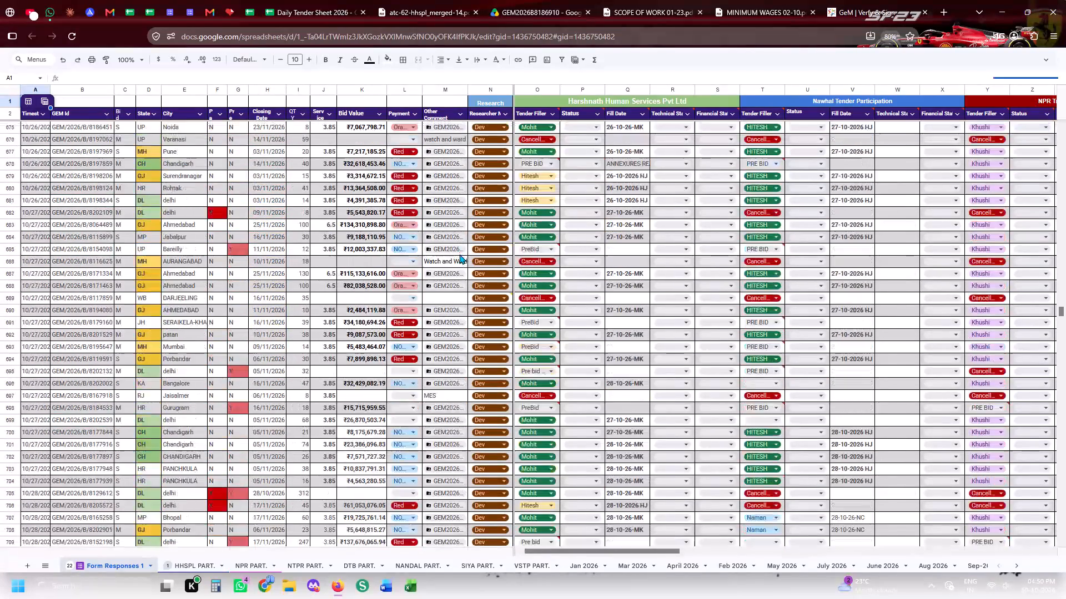
scroll(459, 254, "down", 17)
scroll(459, 254, "up", 2)
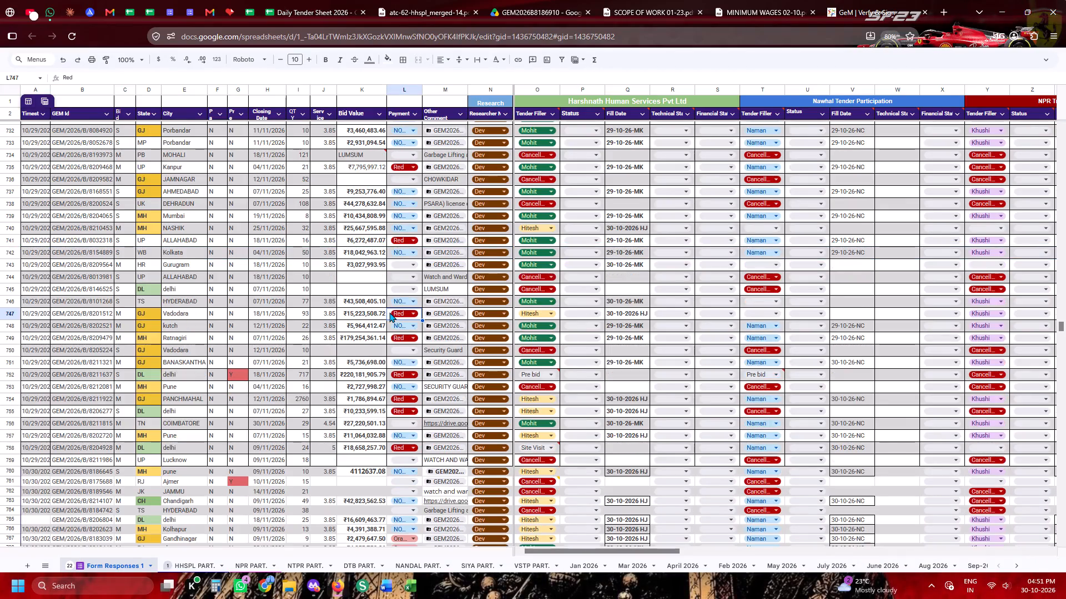
Resize all rows of the Form Responses 1 sheet to one uniform height.
scroll(389, 312, "down", 5)
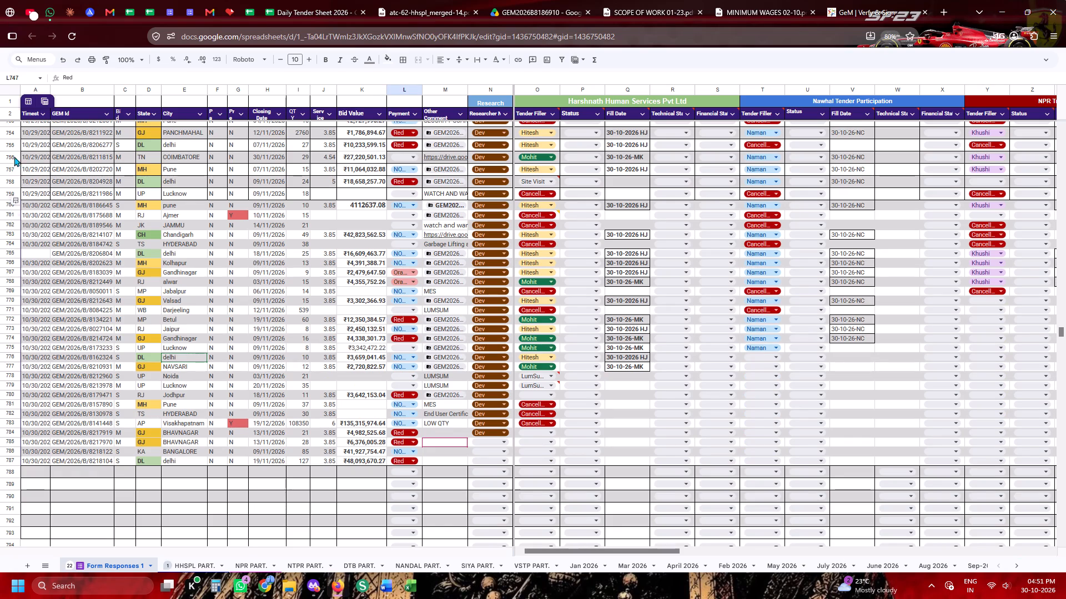
left_click(7, 88)
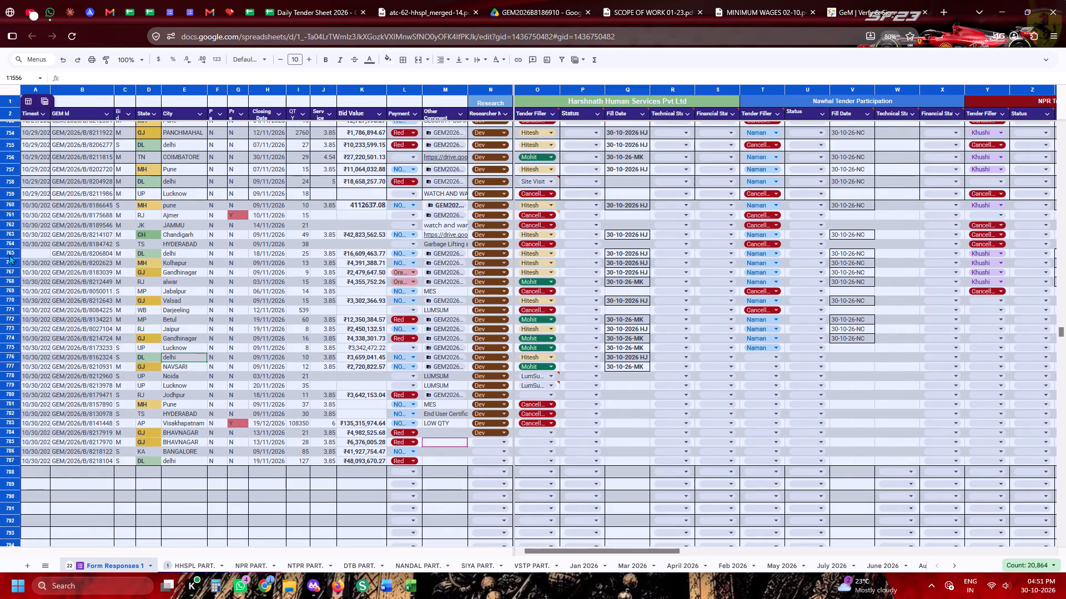
left_click(9, 258)
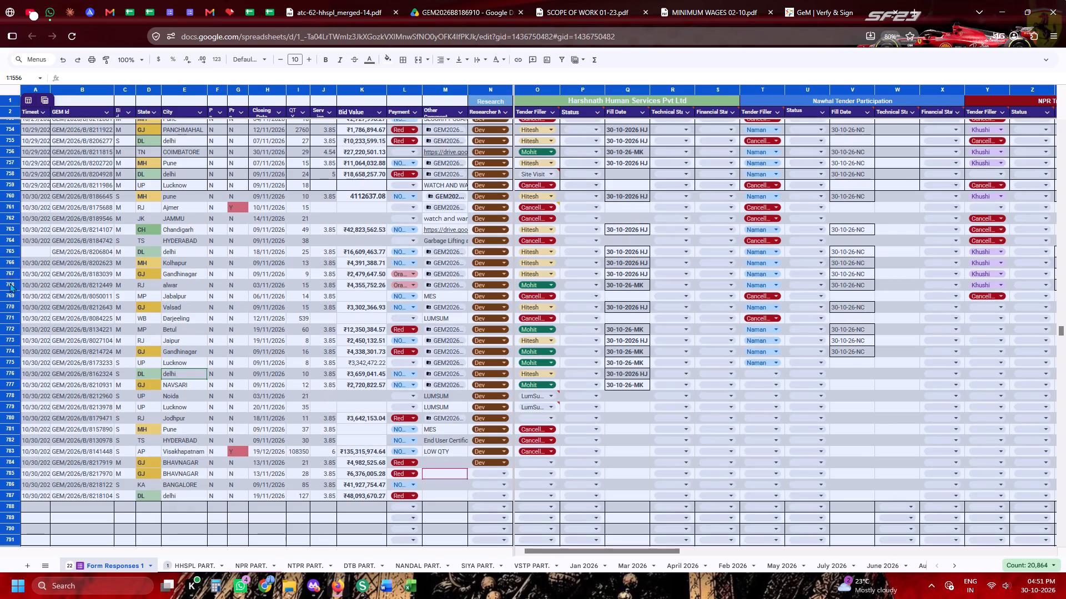
left_click(11, 267)
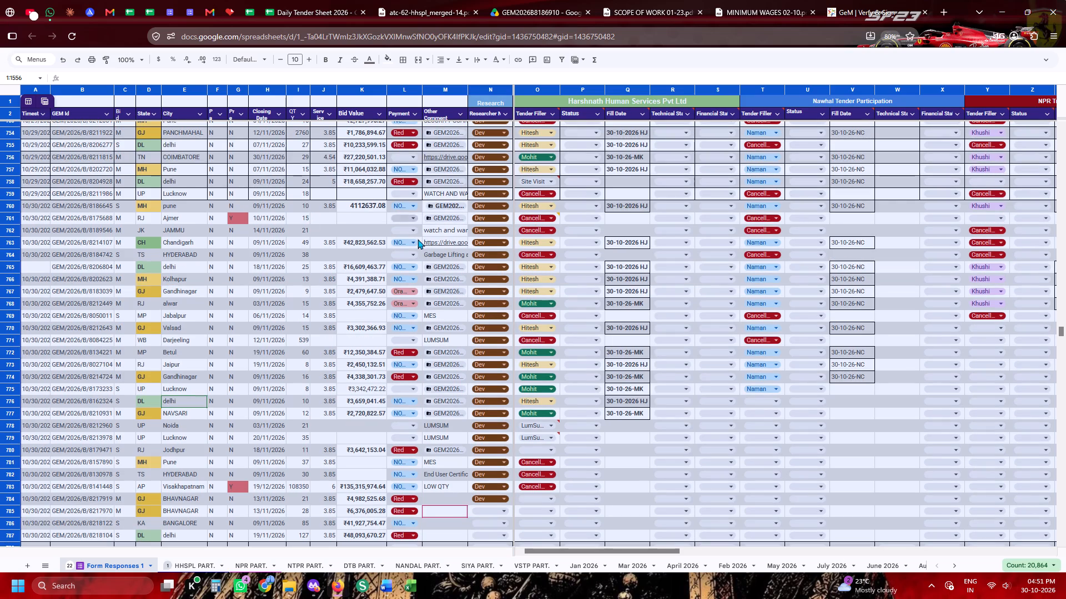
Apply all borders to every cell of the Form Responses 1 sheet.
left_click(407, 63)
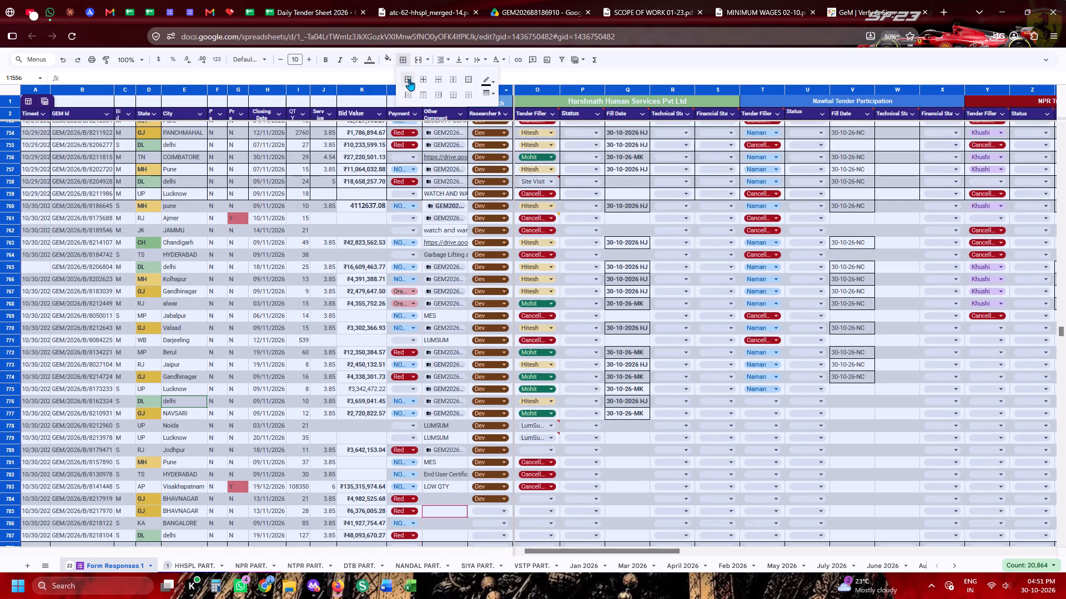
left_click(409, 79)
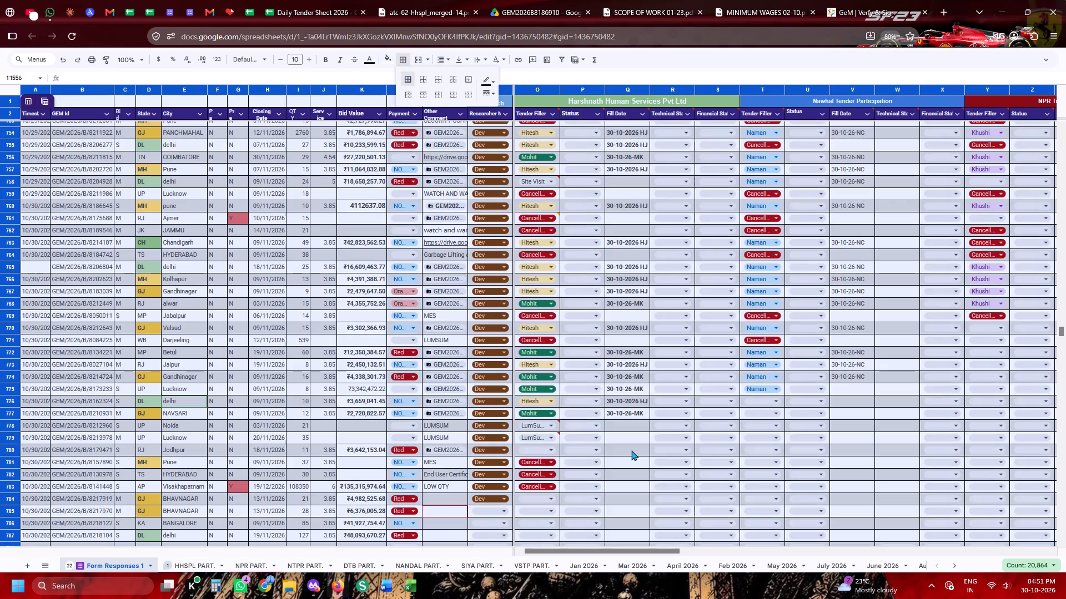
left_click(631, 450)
Look through the most recent tender rows to check their formatting and the Harshnath Human Services filler and fill date entries.
scroll(631, 450, "down", 5)
scroll(631, 450, "up", 2)
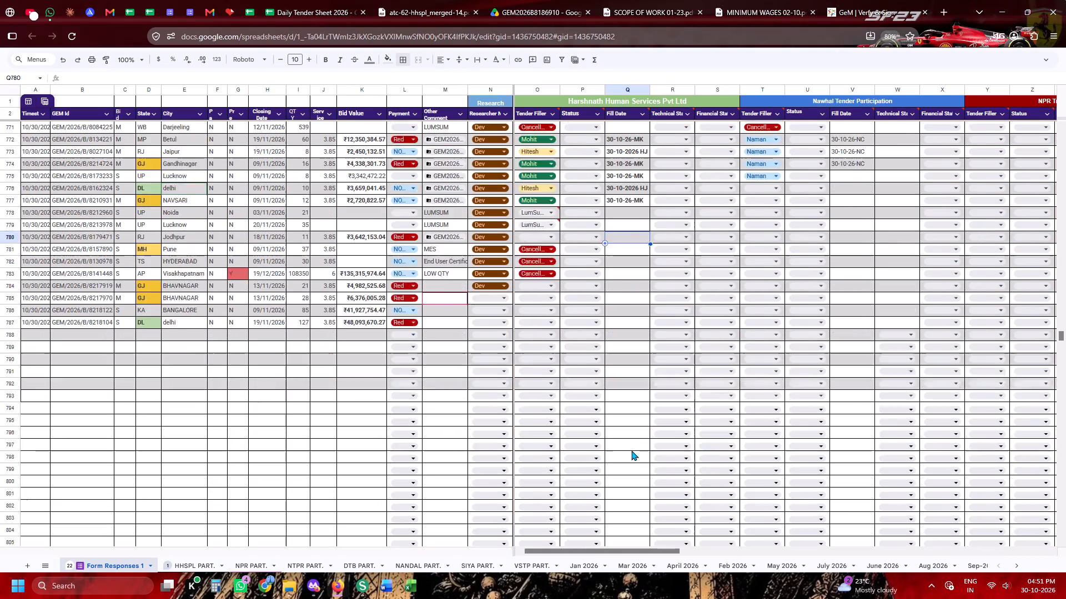
scroll(631, 450, "up", 5)
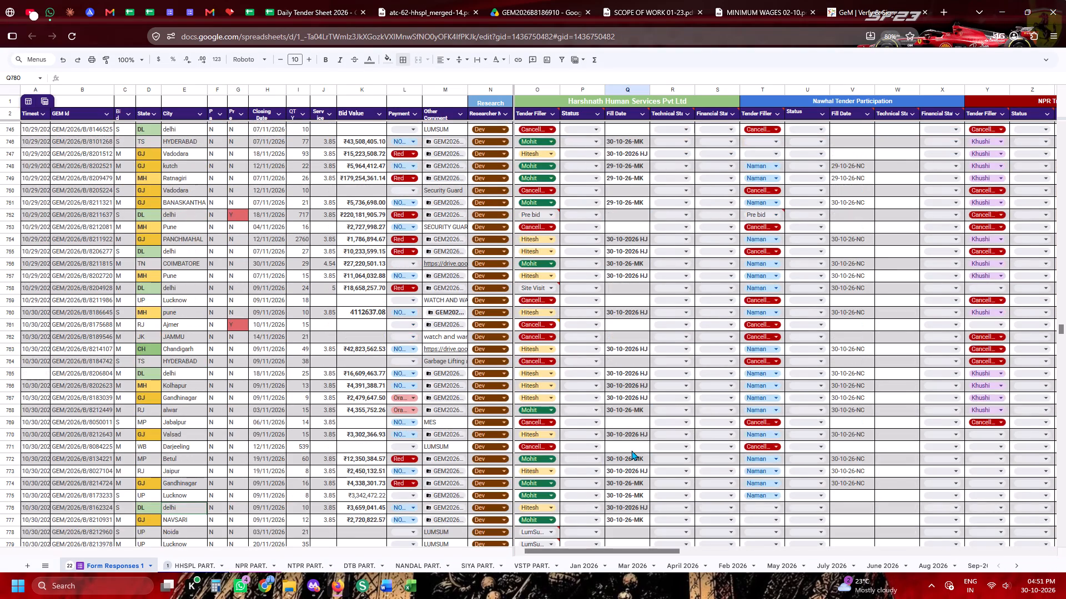
scroll(39, 366, "down", 3)
scroll(257, 331, "down", 4)
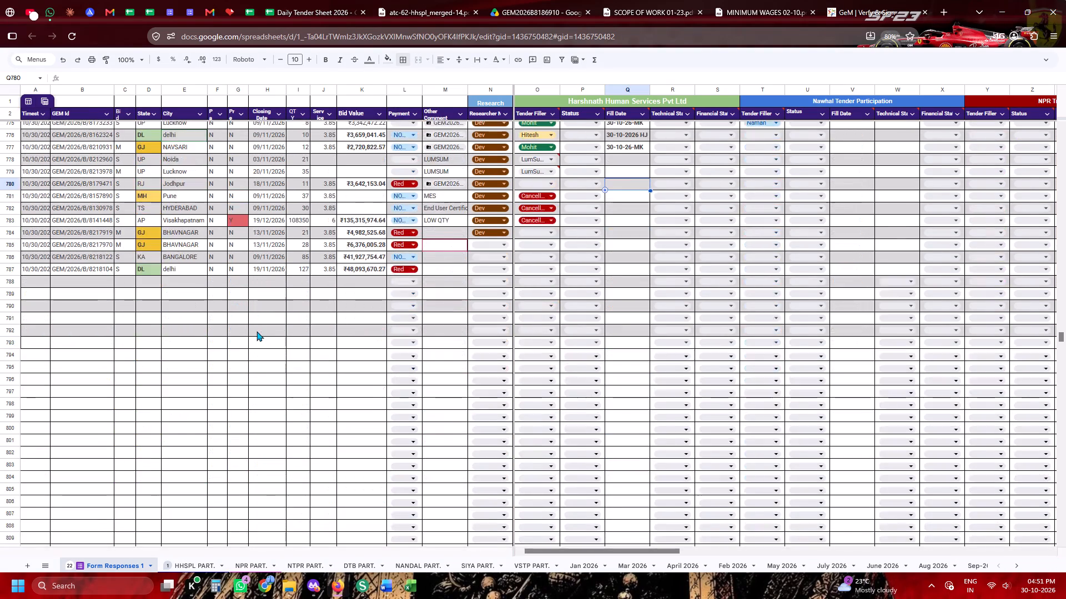
scroll(257, 331, "up", 5)
scroll(257, 331, "down", 7)
scroll(257, 331, "up", 3)
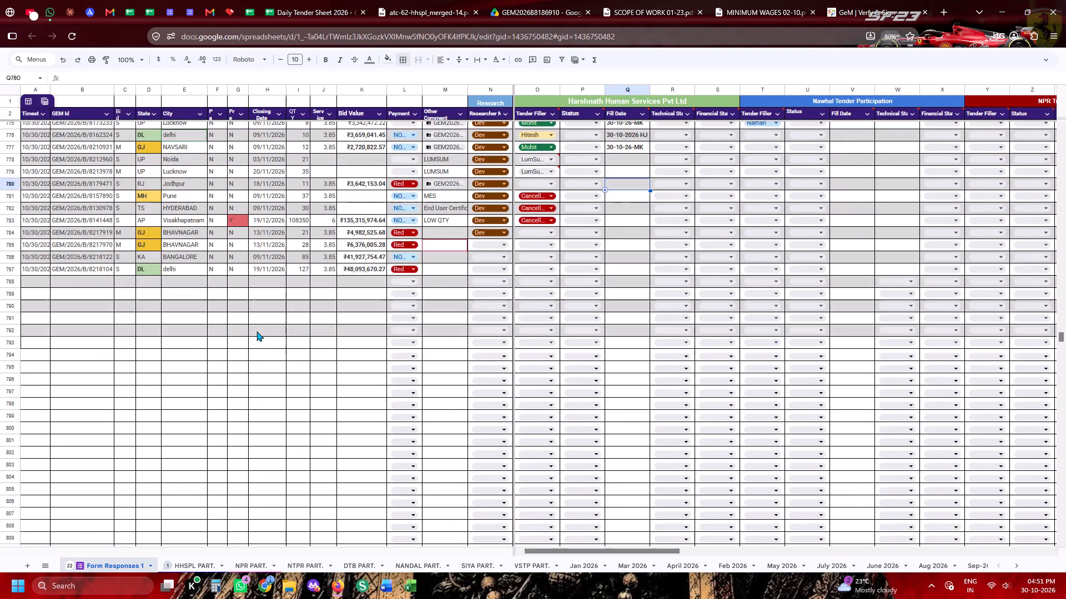
scroll(257, 331, "up", 4)
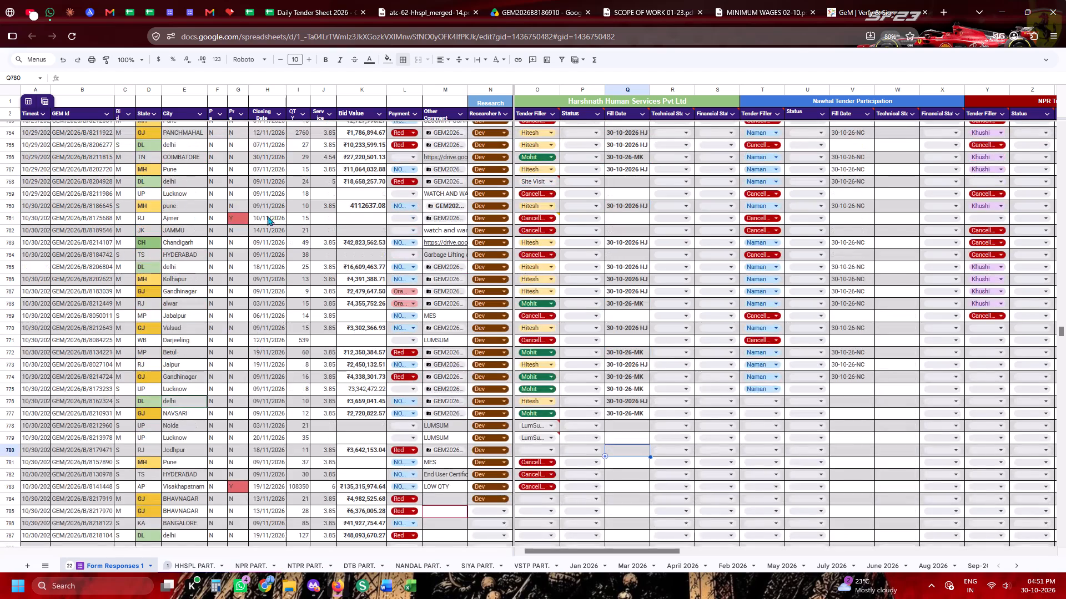
scroll(351, 324, "up", 3)
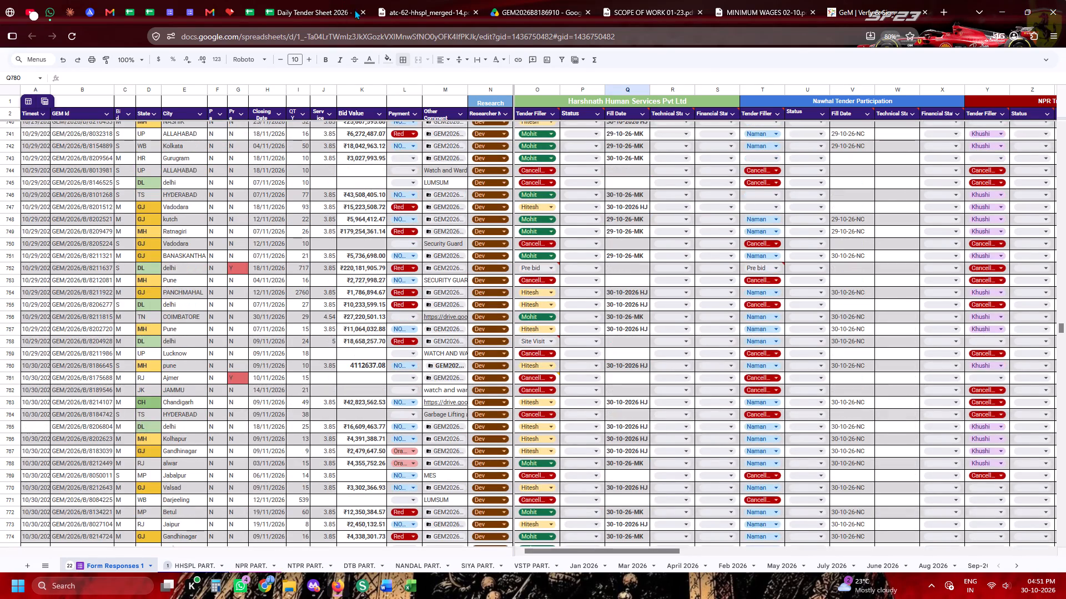
Close this copy of the Daily Tender Sheet and leave the page despite possible unsaved changes.
left_click(360, 12)
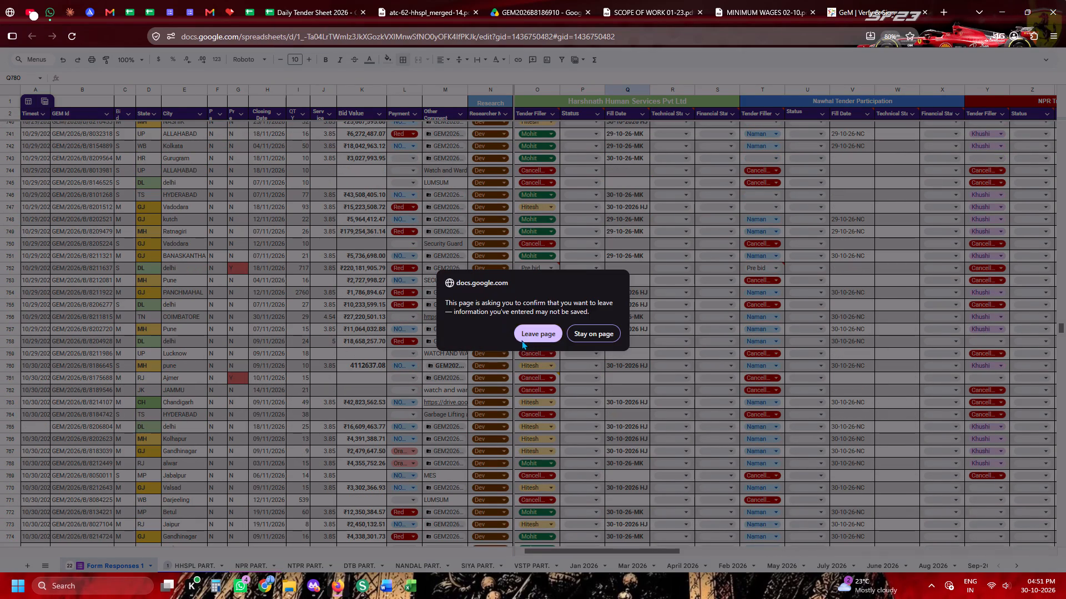
left_click(521, 340)
Switch to the other open copy of the Daily Tender Sheet and examine the latest tender rows and their Harshnath filling status.
left_click(254, 0)
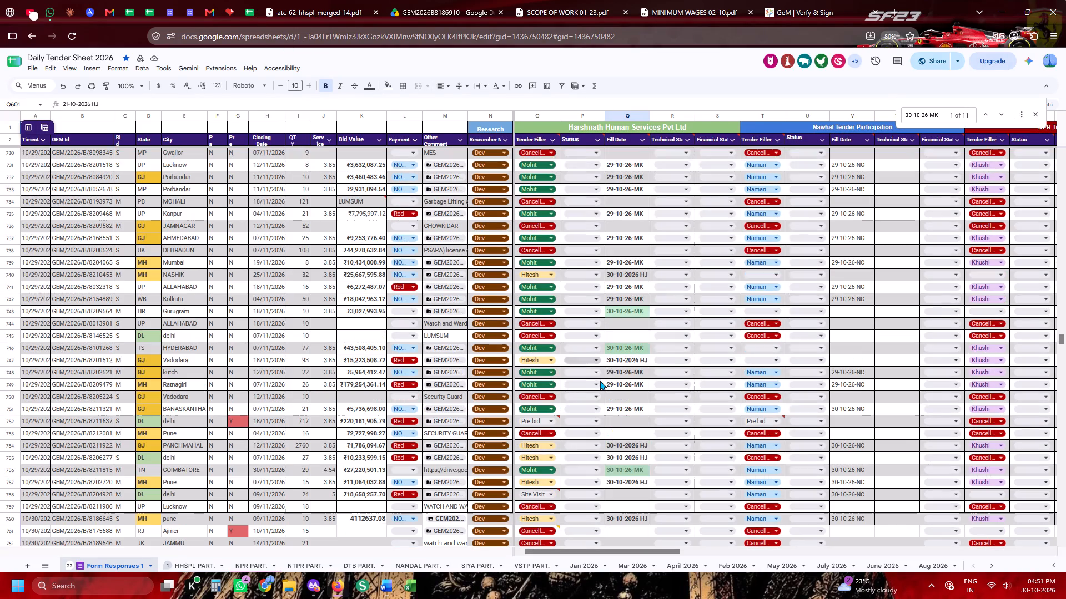
scroll(622, 360, "down", 5)
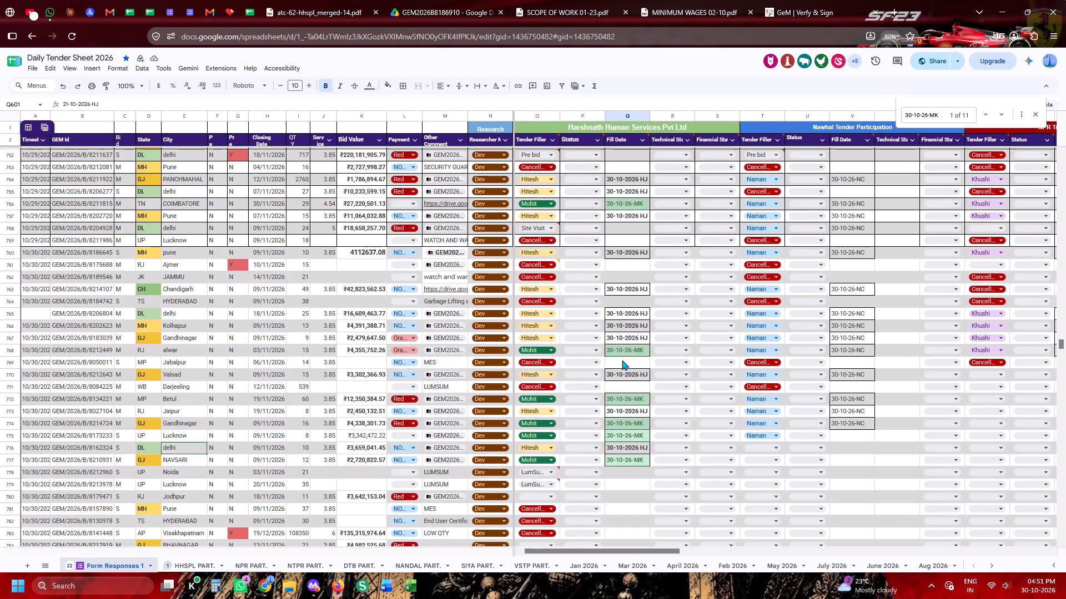
left_click(318, 303)
left_click(335, 357)
left_click(358, 409)
scroll(361, 409, "down", 6)
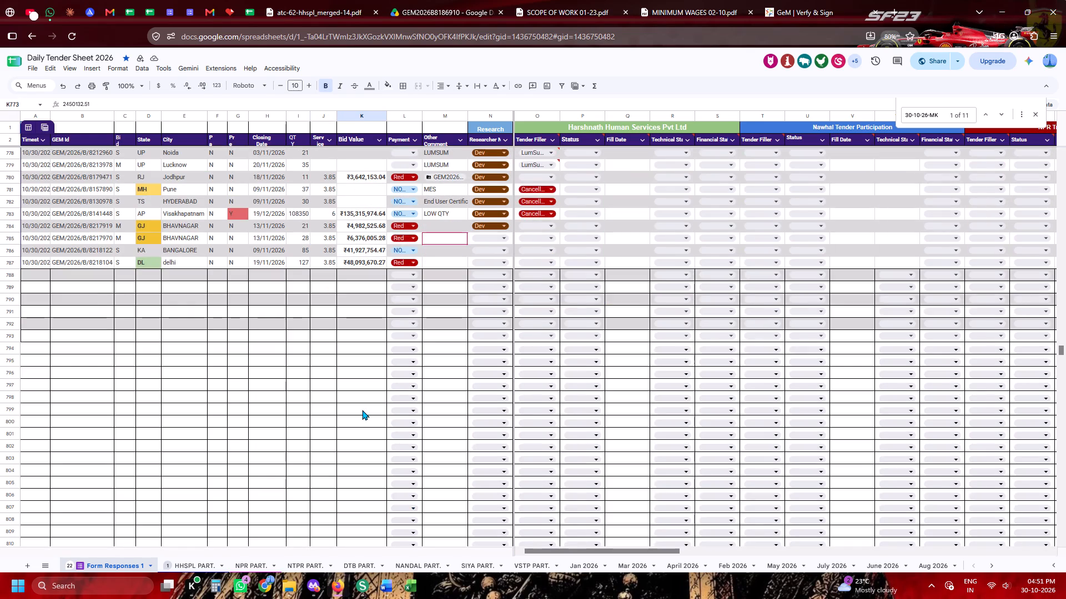
scroll(335, 414, "up", 18)
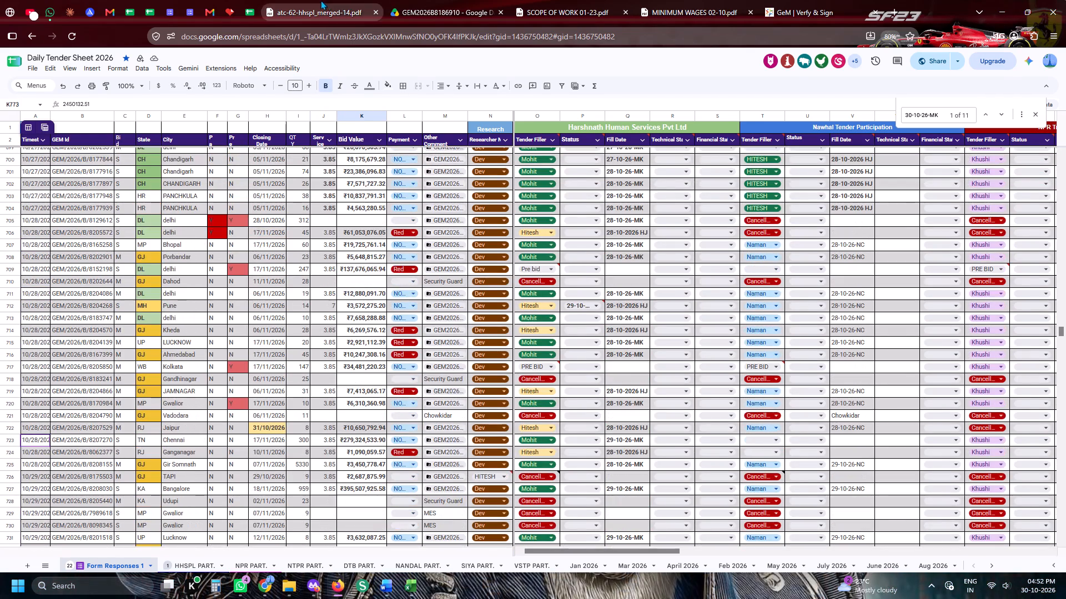
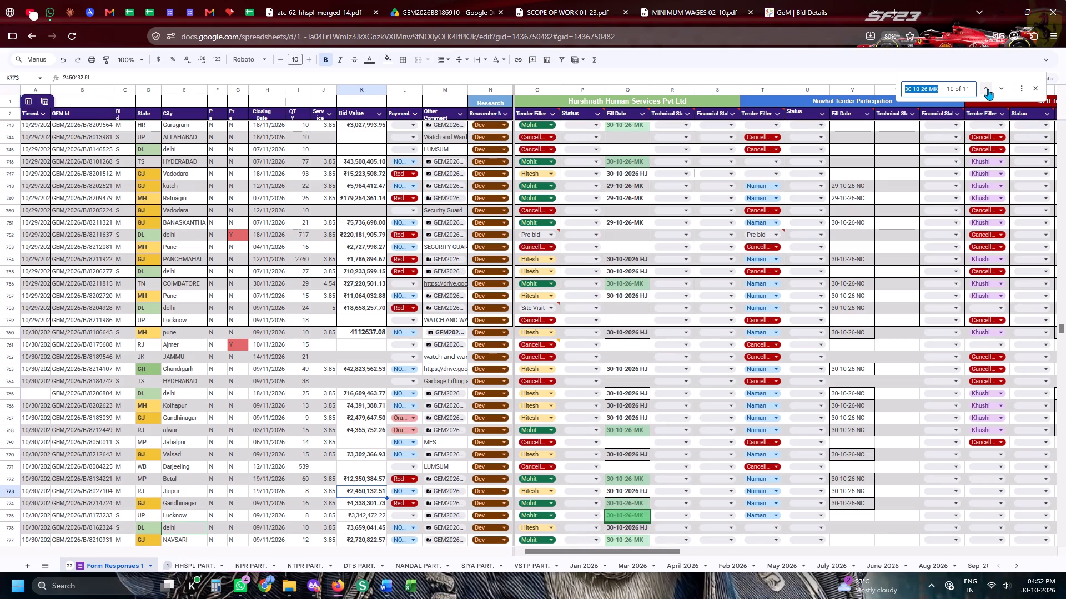
Go back through the search matches for 30-10-26-MK in the Form Responses 1 sheet to review the marked bids.
triple_click(988, 89)
triple_click(988, 89)
double_click(988, 89)
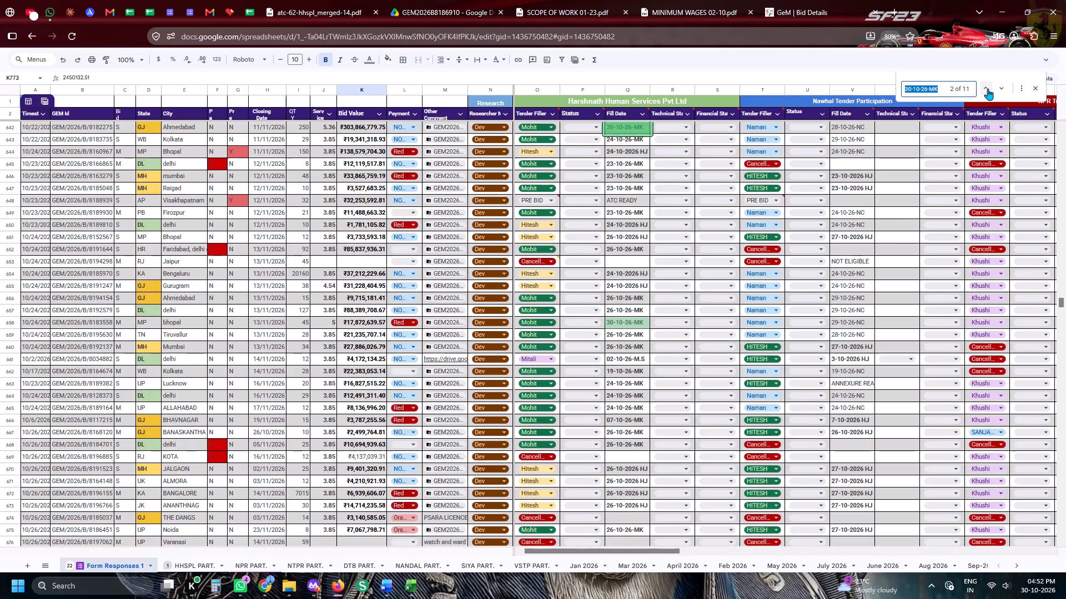
left_click(988, 89)
left_click(988, 89)
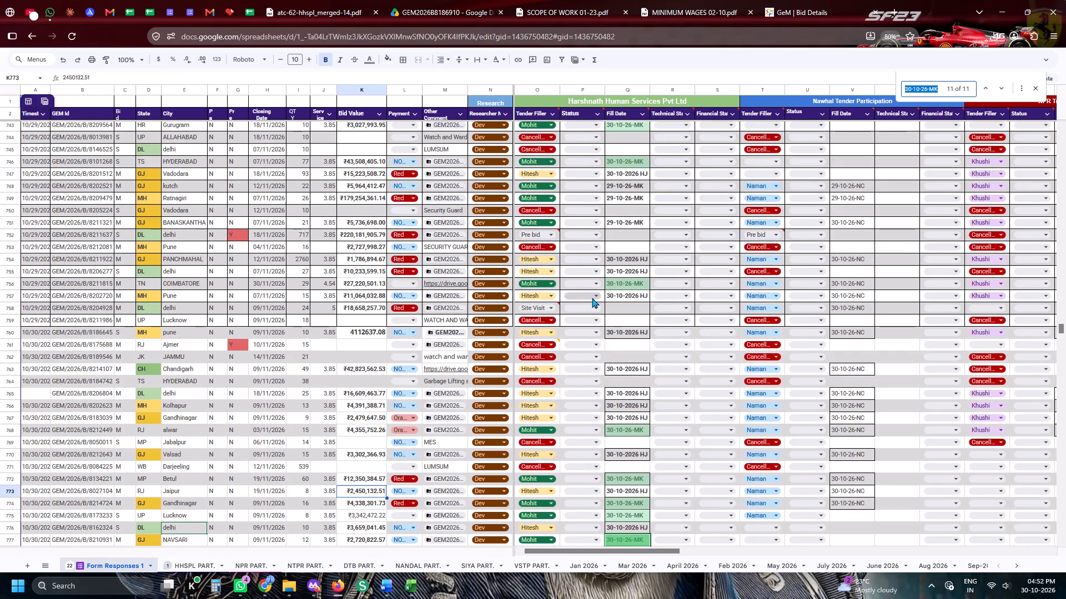
Open the Drive folder linked in the Jodhpur bid's comment in row 780 and view REQUIRED DOCUMENTS.pdf.
scroll(592, 298, "down", 8)
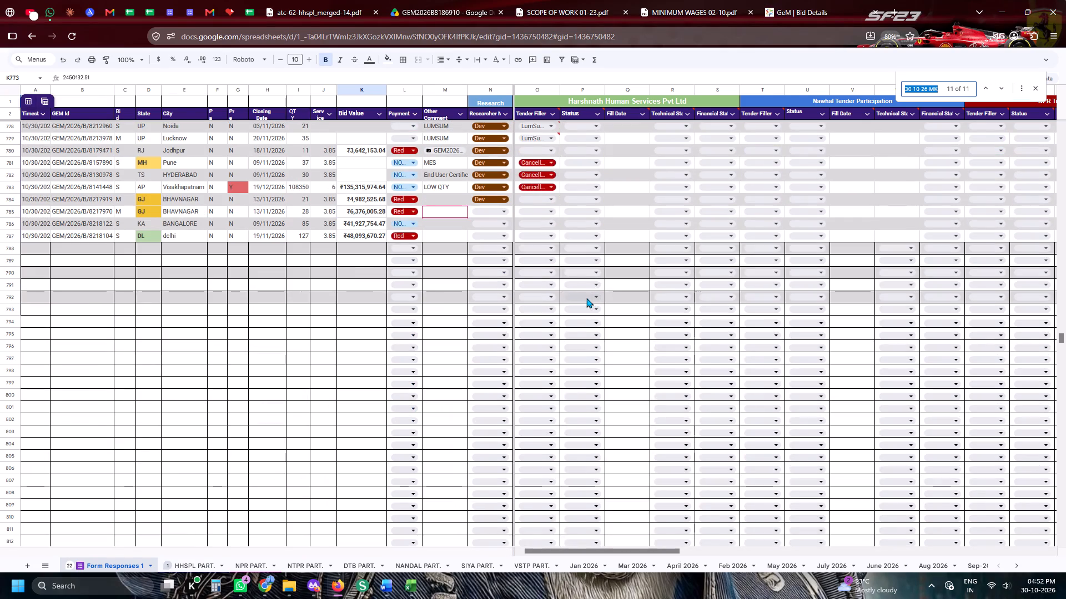
left_click(453, 152)
left_click(465, 167)
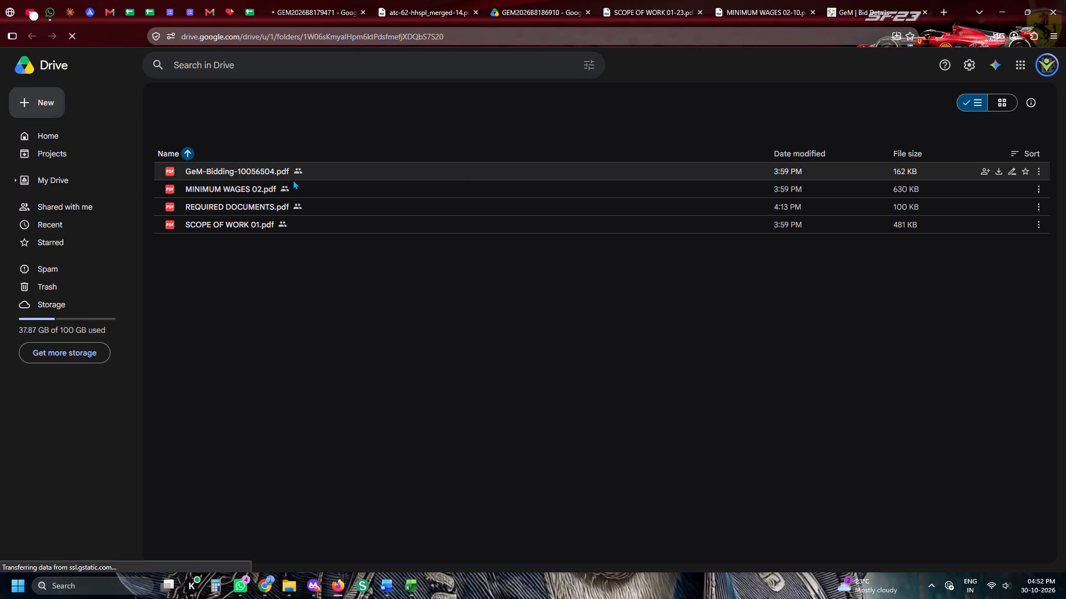
left_click(275, 206)
double_click(275, 206)
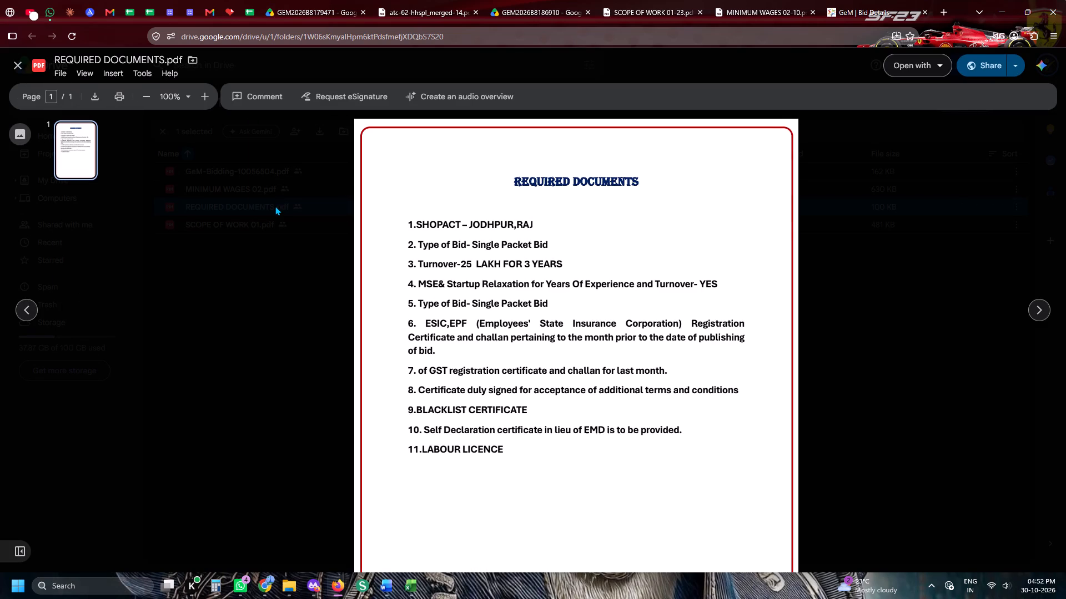
Return to the tender sheet and enter MK as the Harshnath Human Services tender filler for the Jodhpur bid in row 780.
left_click(247, 0)
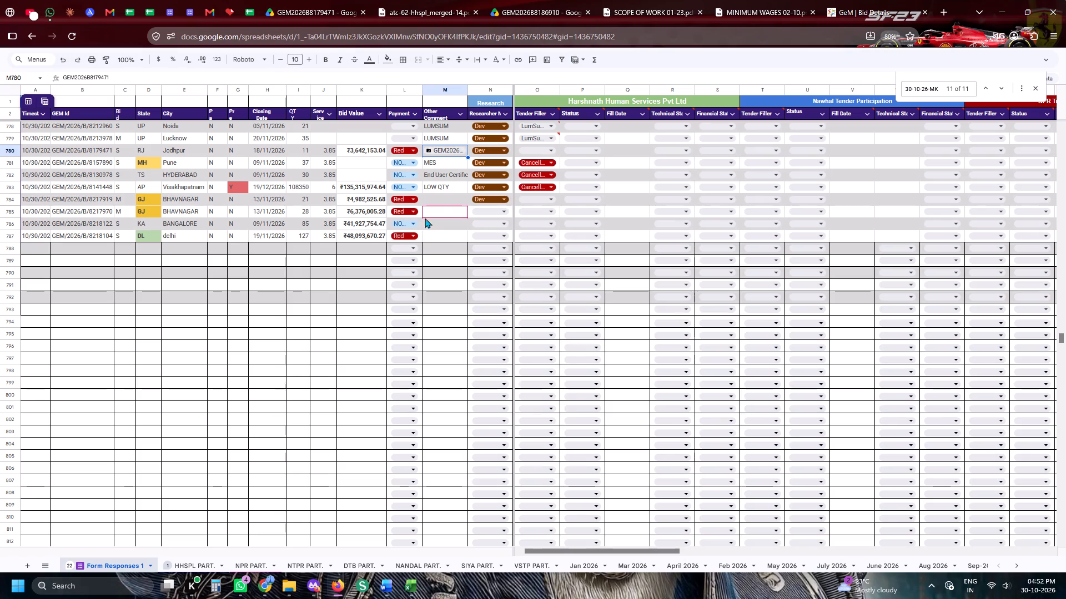
left_click(530, 156)
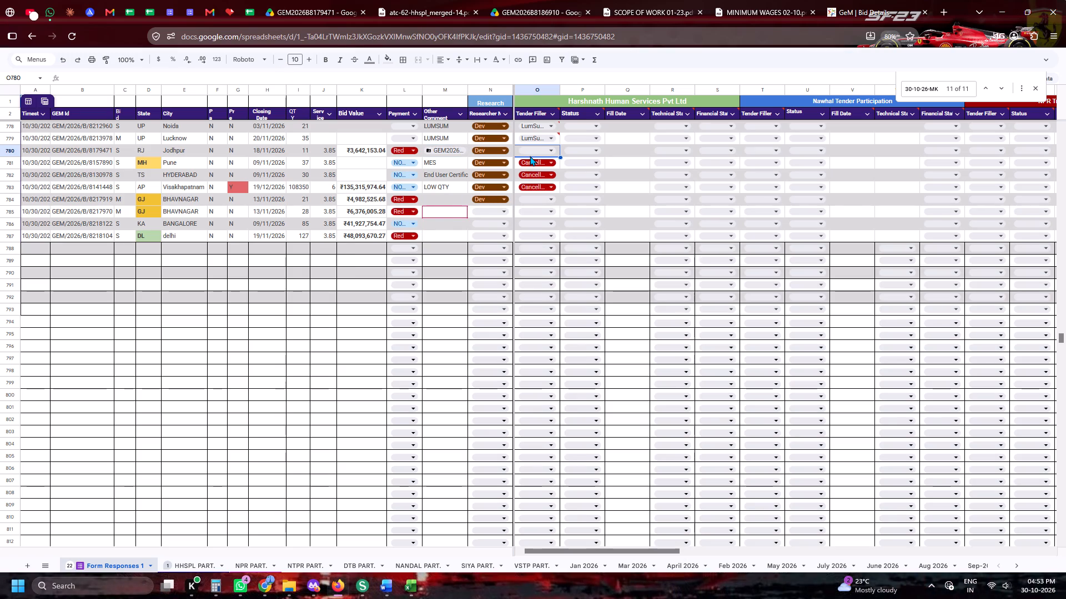
type("MK")
key("Tab")
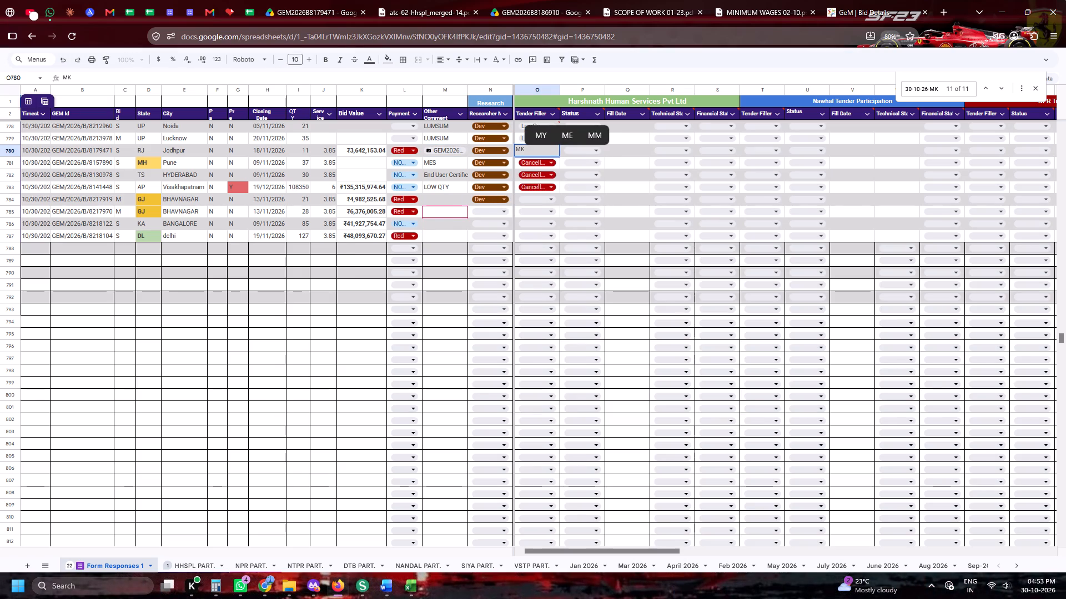
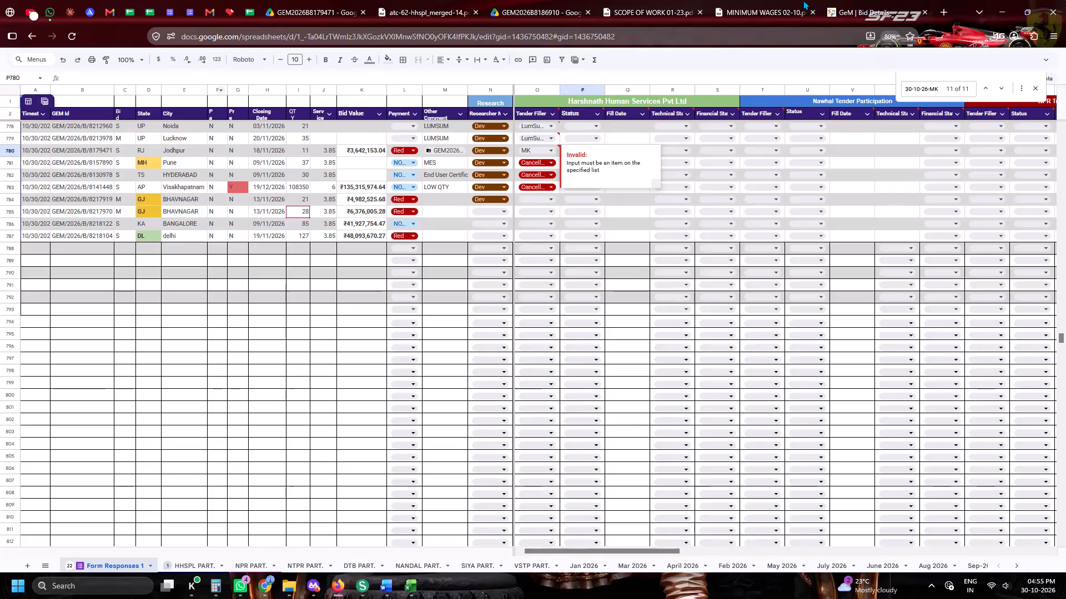
Switch to YouTube, start the "The Weeknd, Anitta - São Paulo" mix and raise the system volume slightly.
left_click(882, 0)
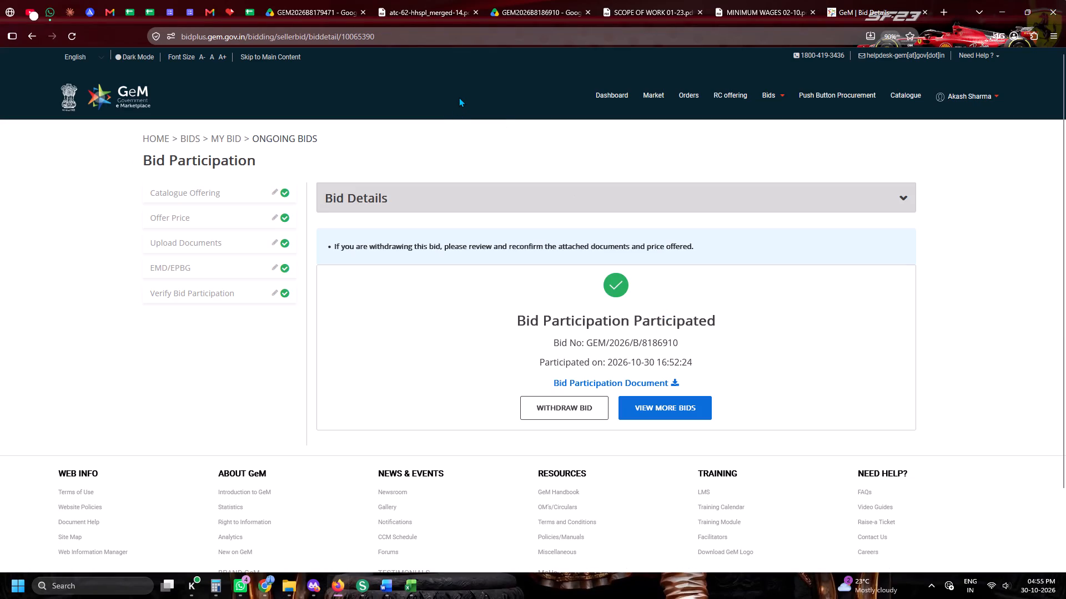
left_click(28, 0)
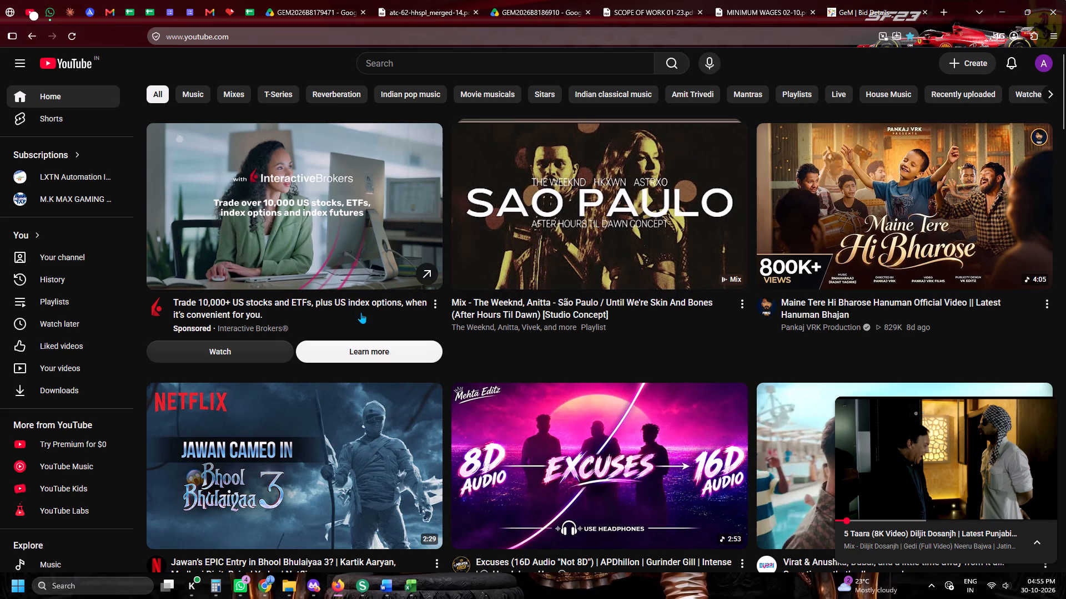
left_click(540, 246)
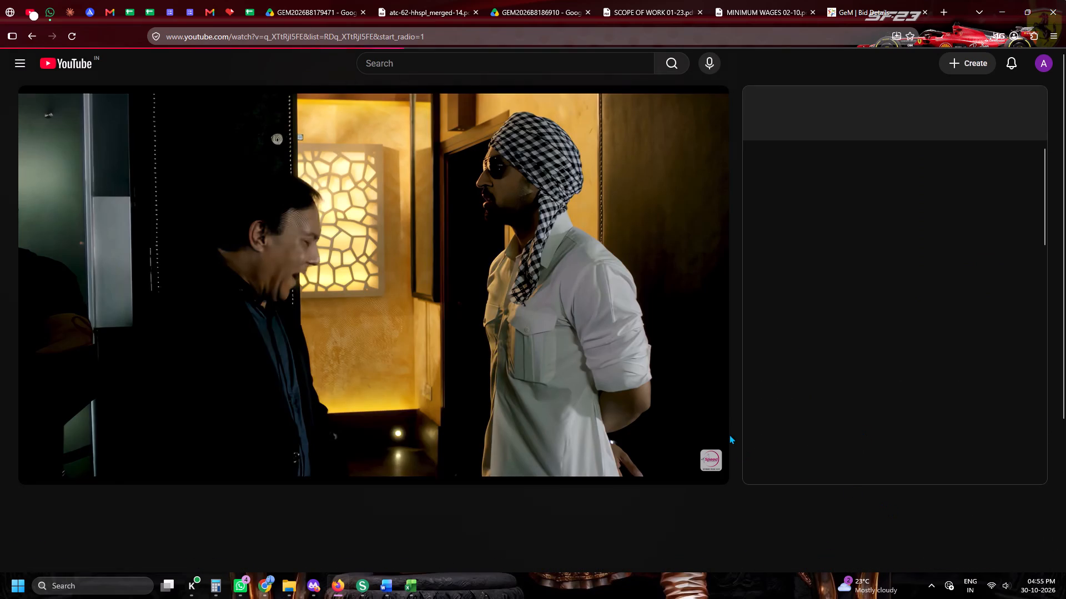
left_click(1002, 590)
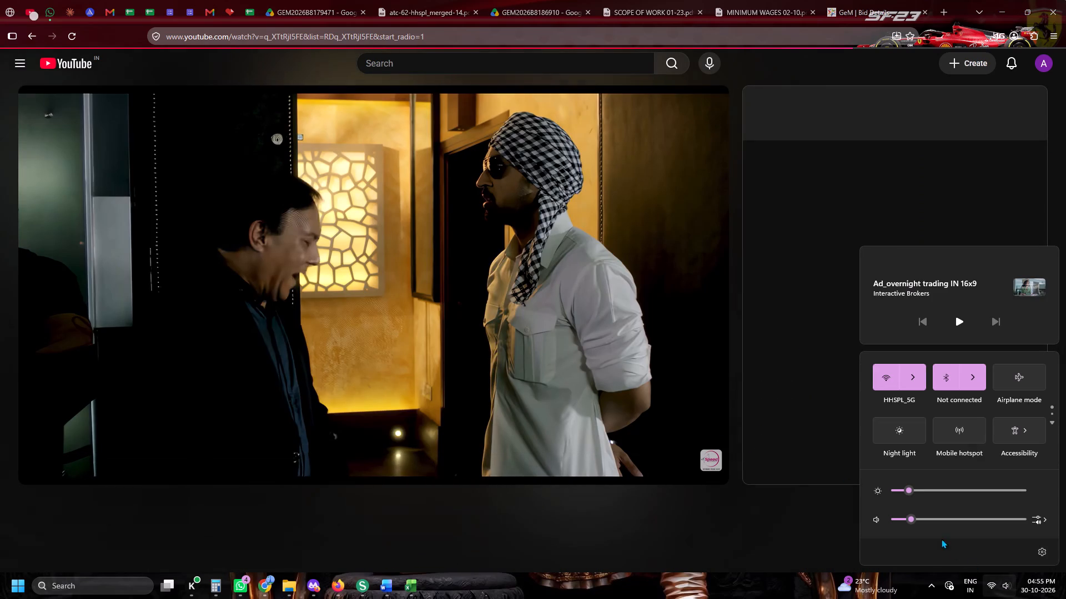
scroll(926, 525, "up", 4)
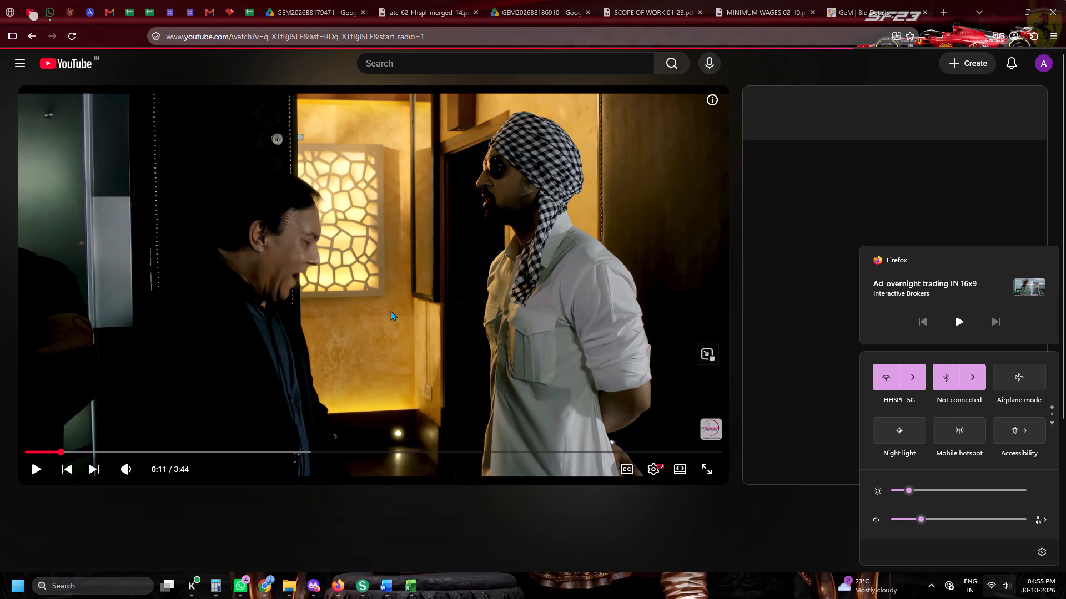
Close the two GeM bid Drive folders, atc-62-hhspl_merged-14.pdf, and the SCOPE OF WORK and MINIMUM WAGES PDFs, keeping the GeM bid page open.
left_click(290, 0)
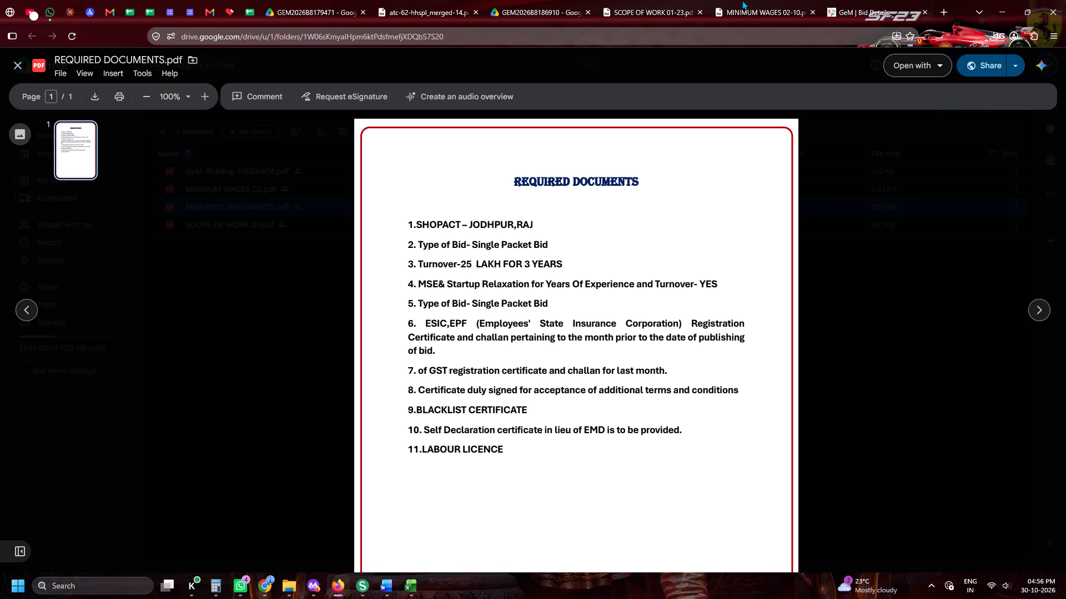
left_click(363, 16)
triple_click(363, 16)
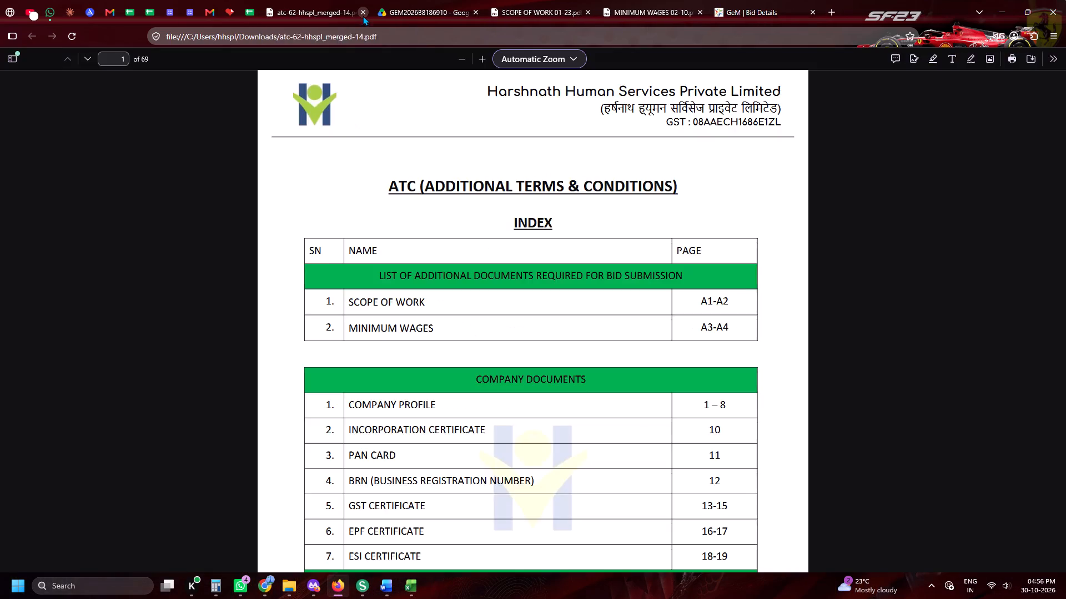
left_click(363, 16)
left_click(363, 16)
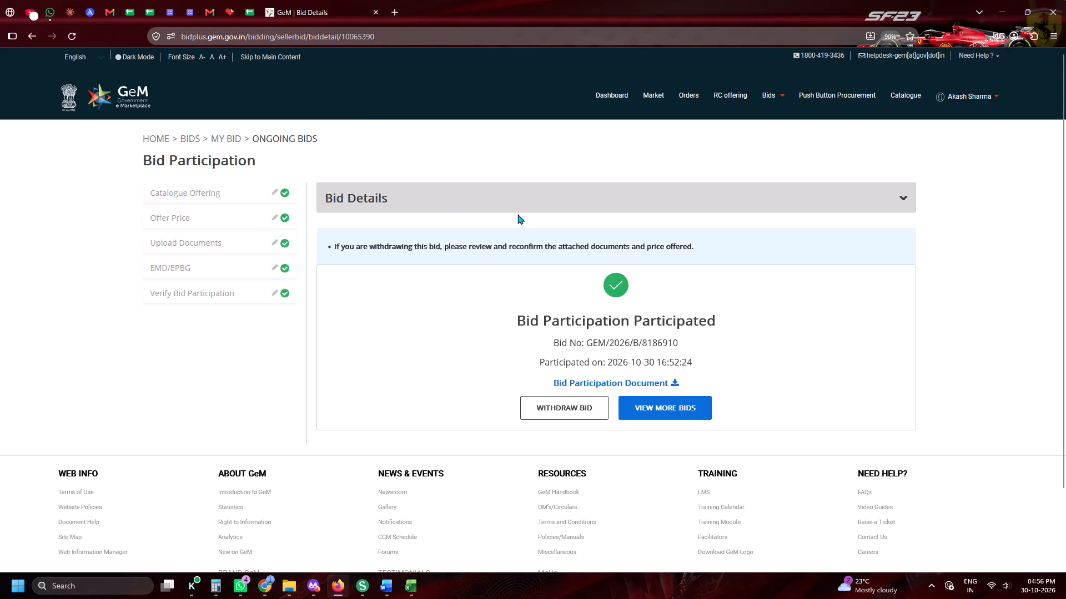
Open the seller's ongoing bids list on GeM from the completed bid participation page.
left_click(765, 100)
left_click(769, 112)
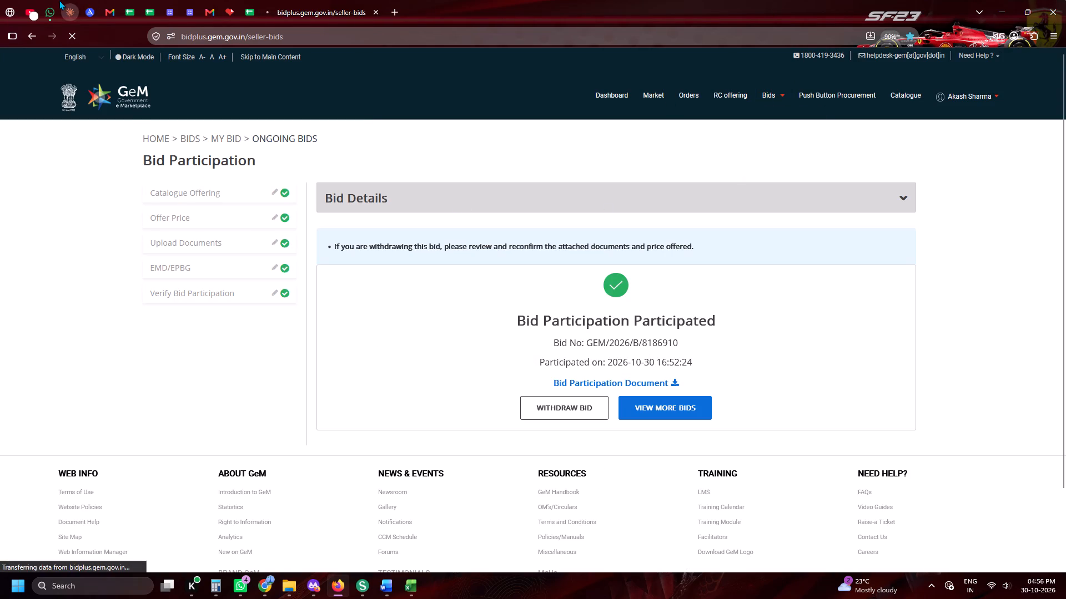
Switch back to the São Paulo mix on YouTube.
left_click(34, 0)
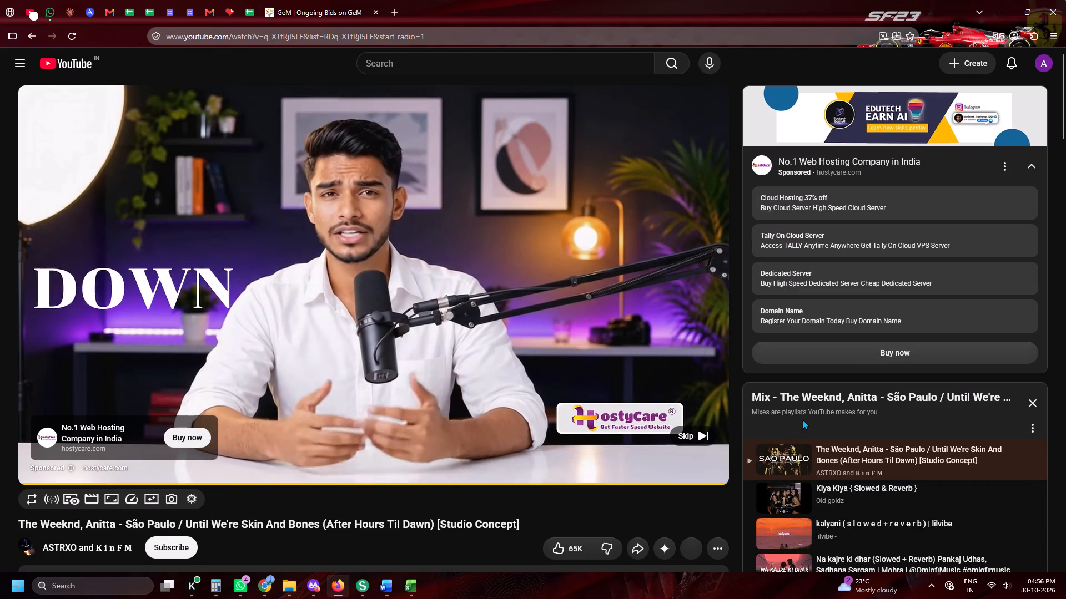
Skip the YouTube ad, return to the GeM bid listing and raise the system volume.
left_click(701, 433)
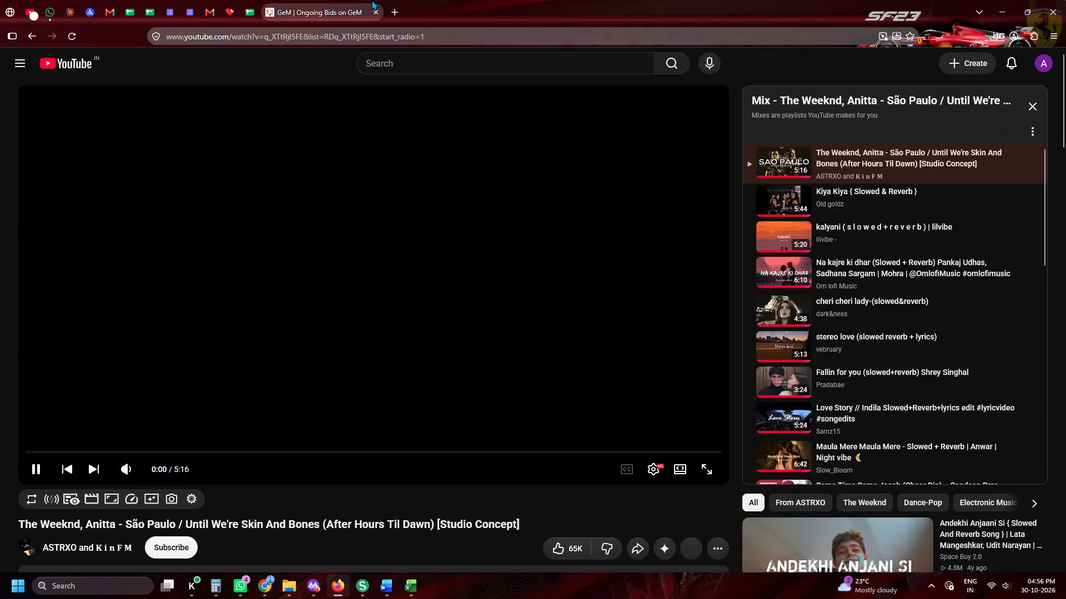
left_click(369, 0)
left_click(994, 580)
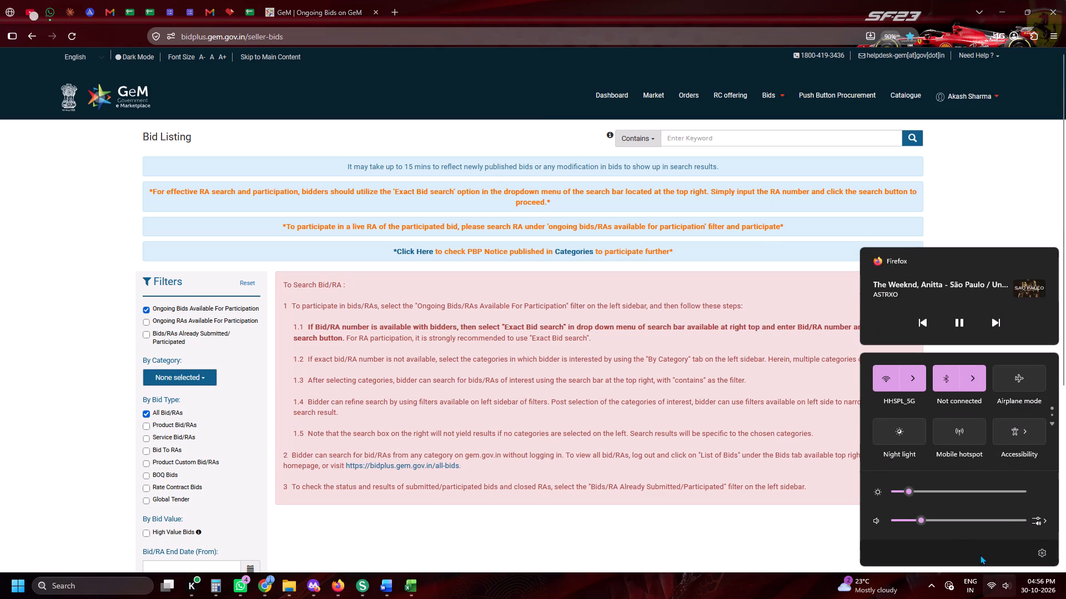
scroll(957, 530, "up", 9)
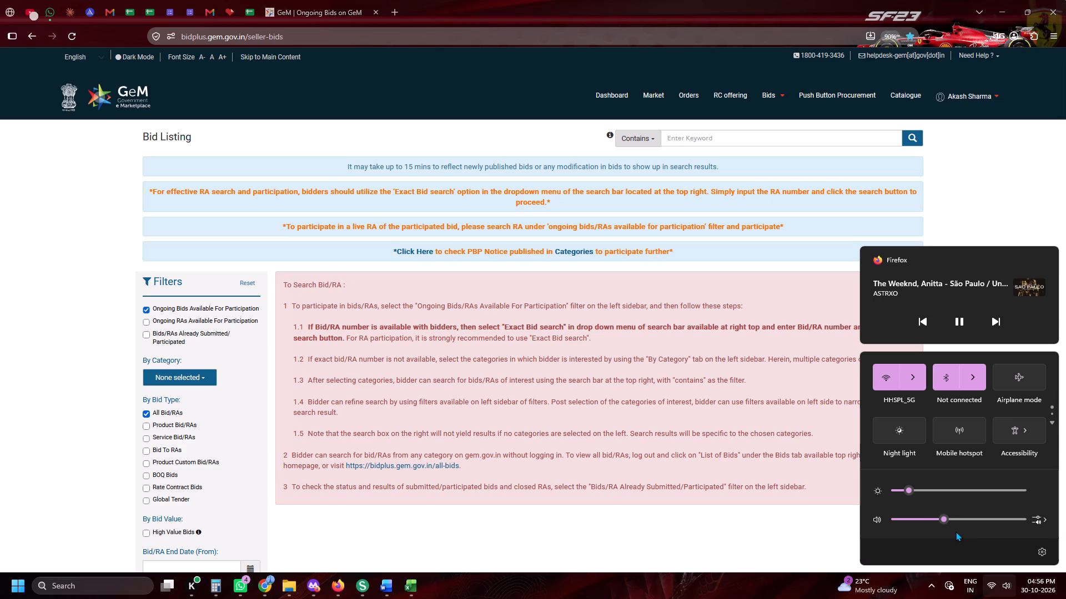
scroll(953, 525, "up", 3)
left_click(980, 208)
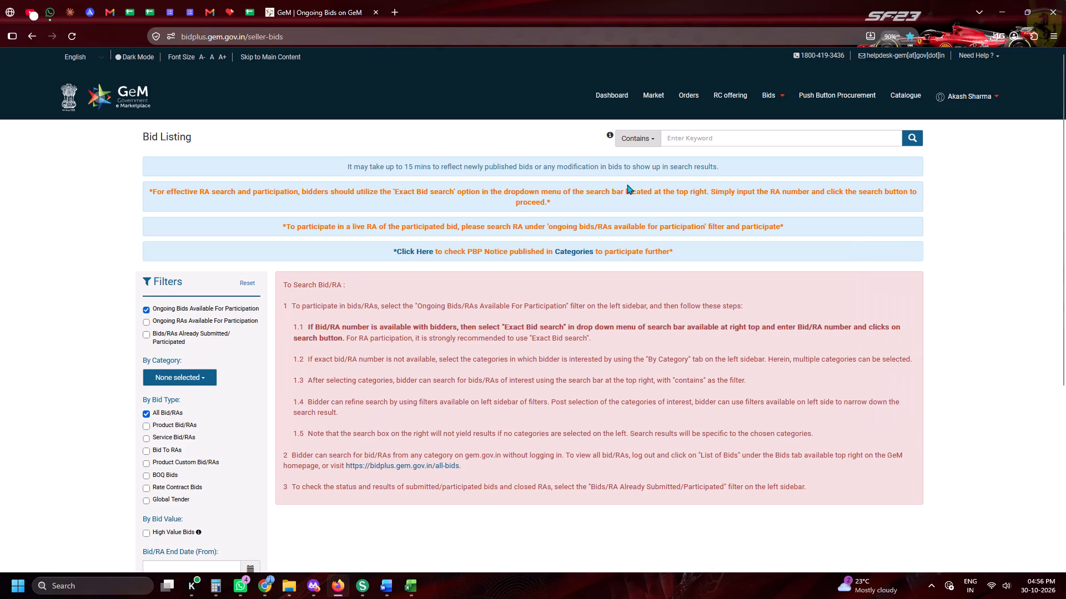
Return to the tender sheet and lower the system volume slightly.
left_click(248, 5)
scroll(622, 411, "up", 2)
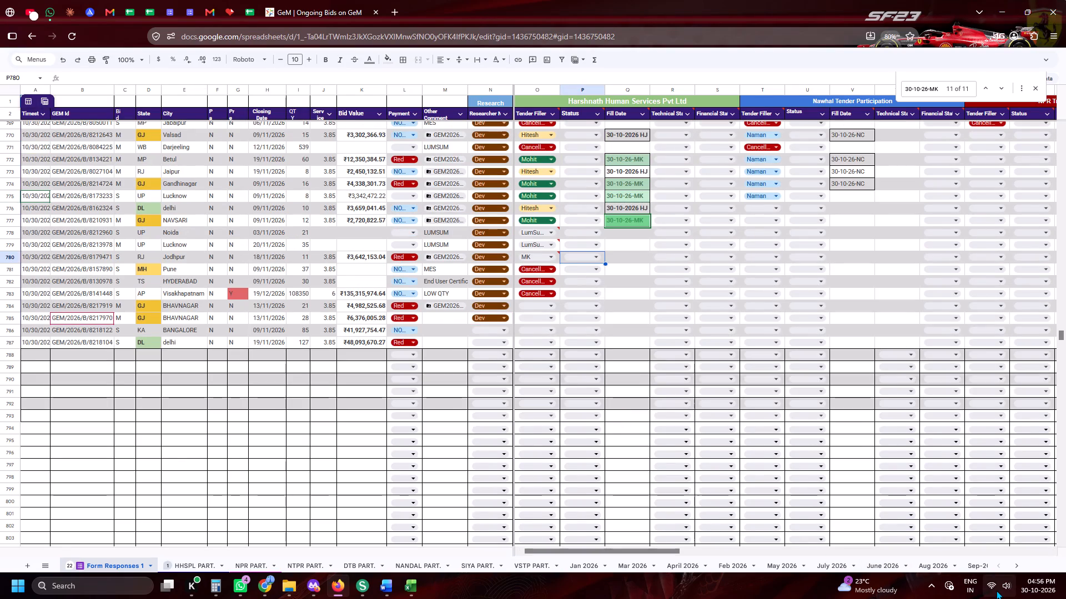
left_click(996, 590)
scroll(965, 520, "down", 2)
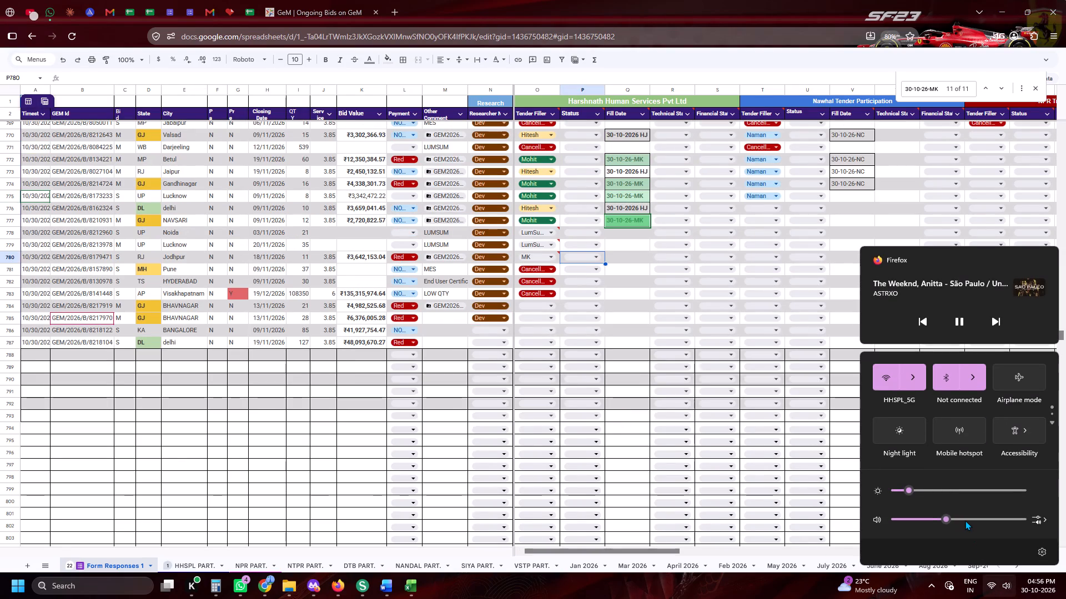
scroll(965, 520, "down", 1)
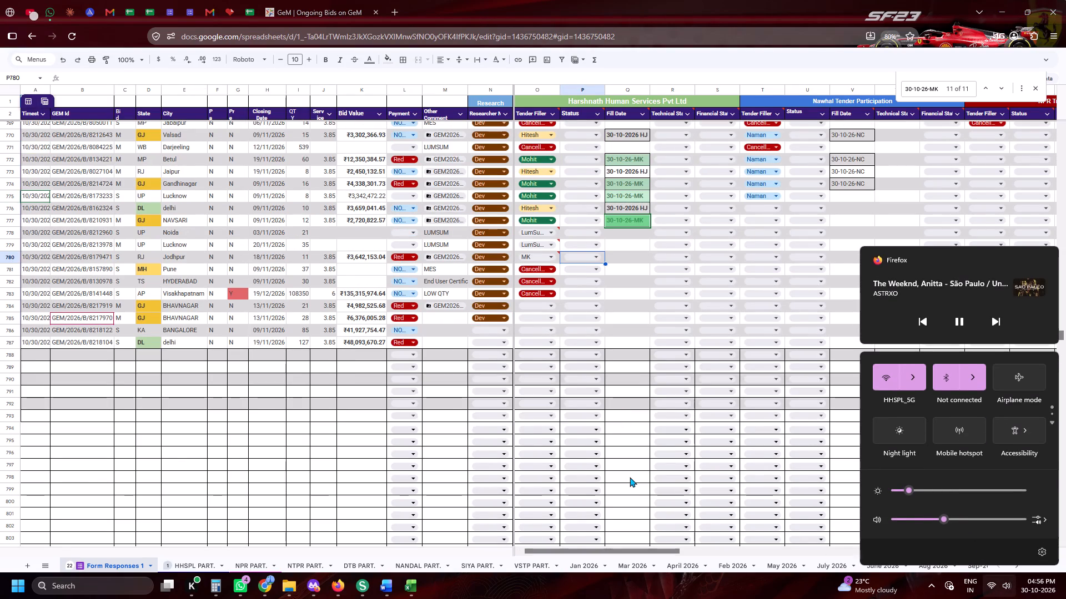
left_click(630, 477)
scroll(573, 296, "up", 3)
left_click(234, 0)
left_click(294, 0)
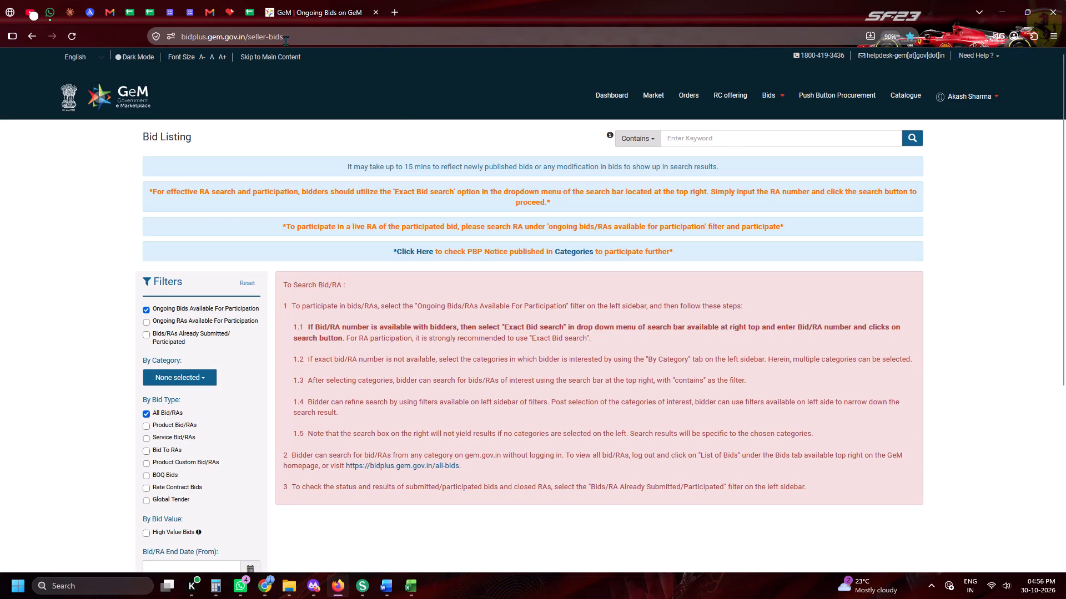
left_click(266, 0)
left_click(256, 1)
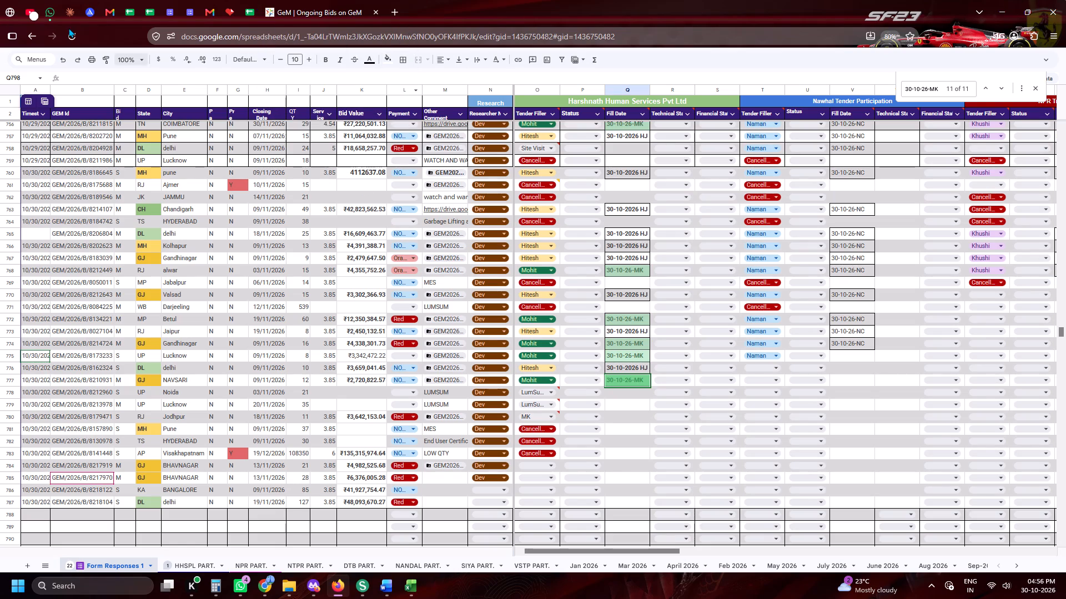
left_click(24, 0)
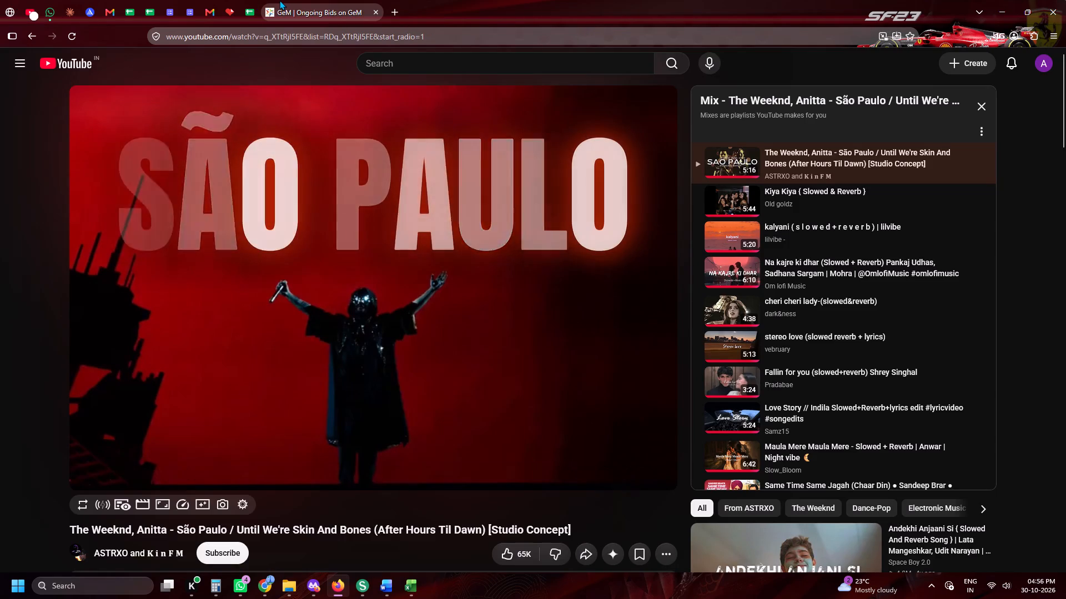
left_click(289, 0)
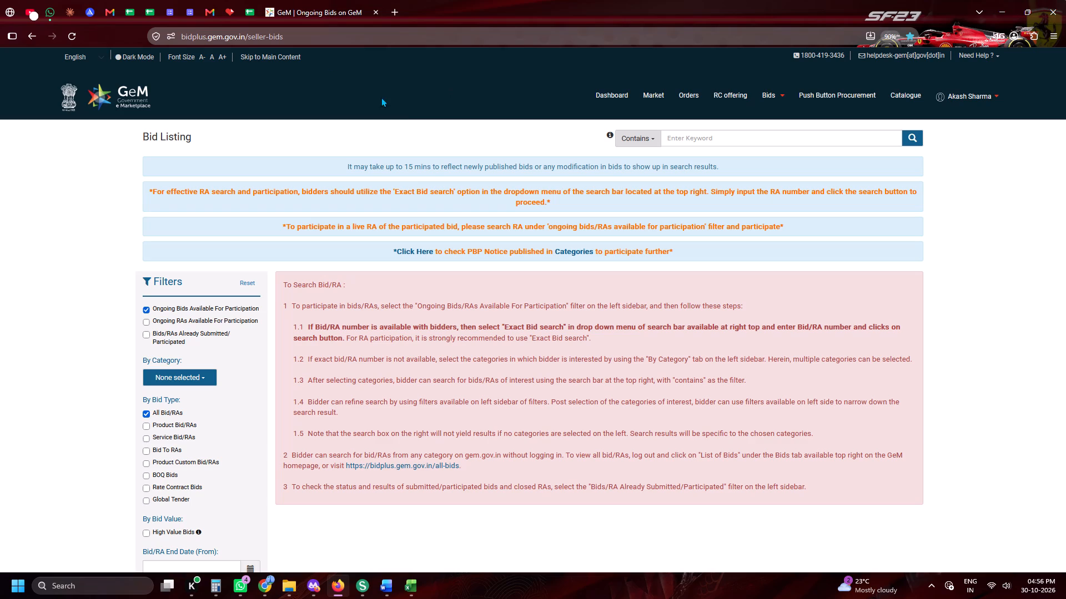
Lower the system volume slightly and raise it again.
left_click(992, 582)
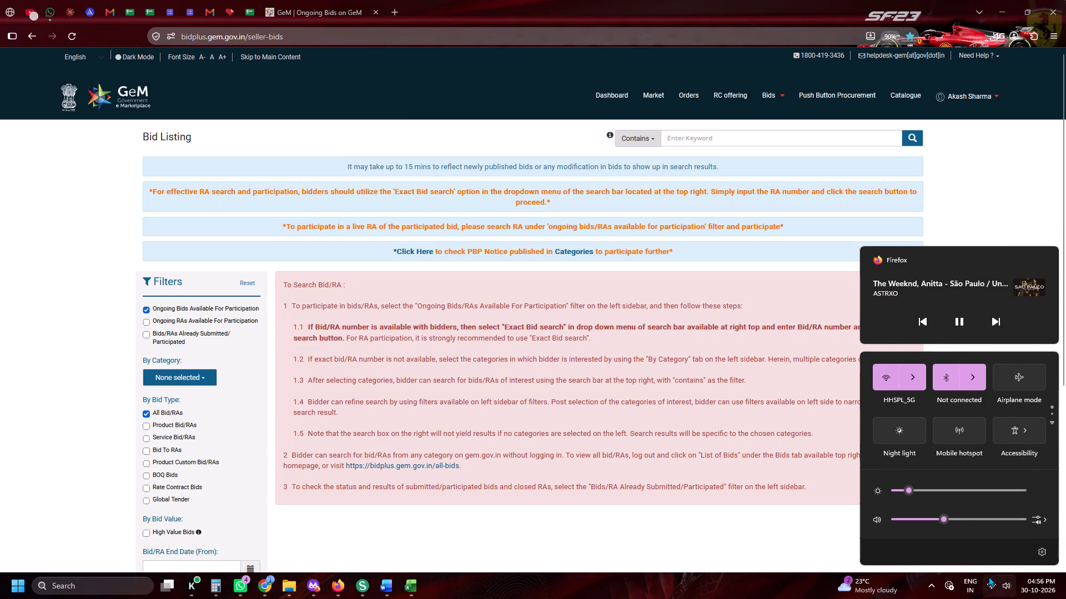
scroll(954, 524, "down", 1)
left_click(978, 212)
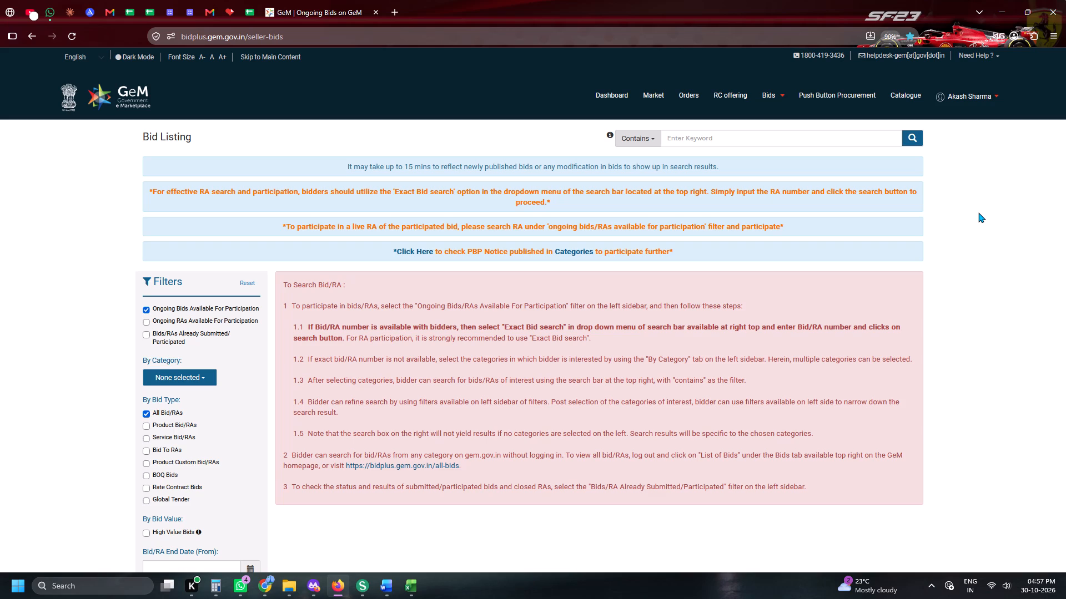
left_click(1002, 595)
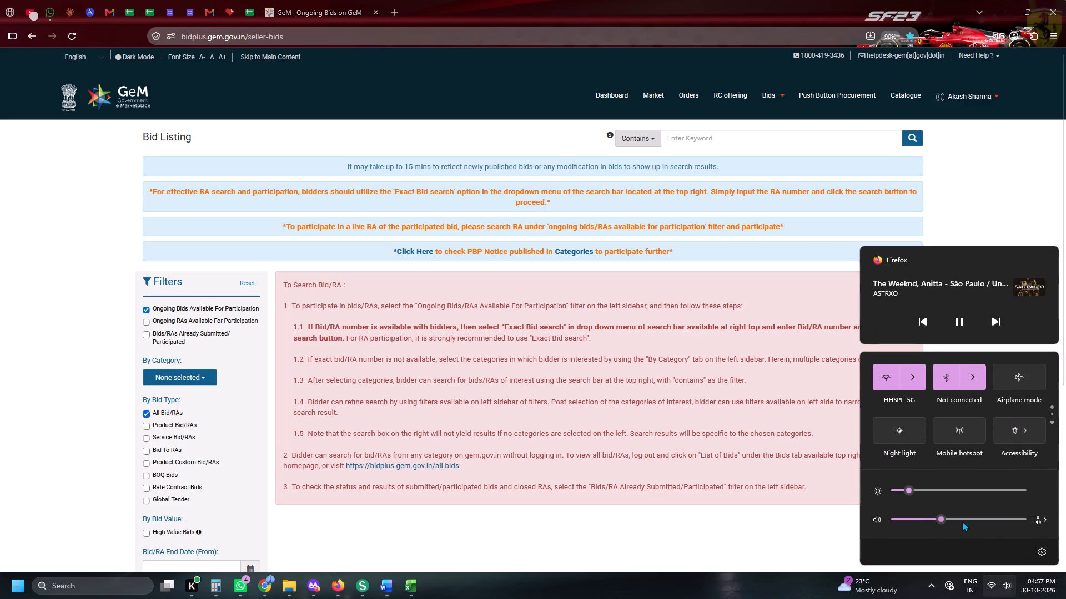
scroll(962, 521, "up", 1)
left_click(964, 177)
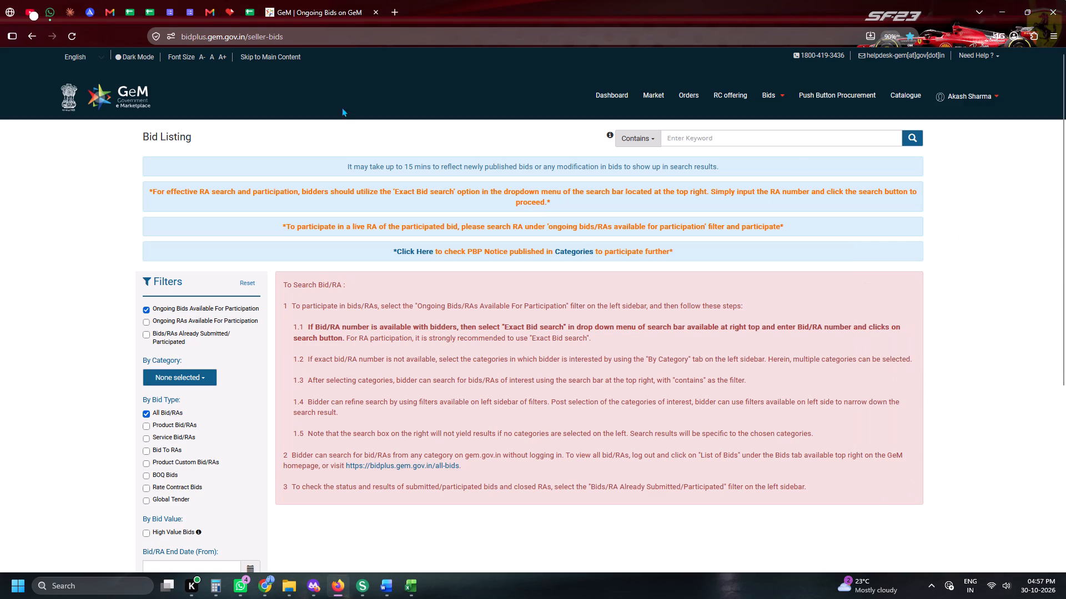
Return to the tender sheet and raise the system volume slightly.
left_click(254, 9)
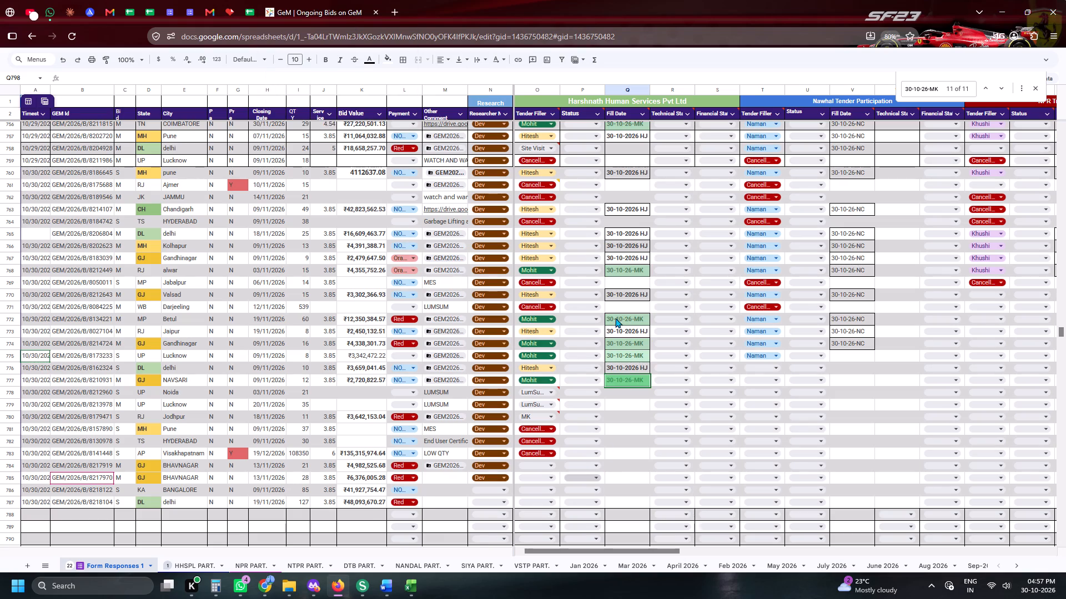
scroll(592, 204, "down", 5)
left_click(993, 583)
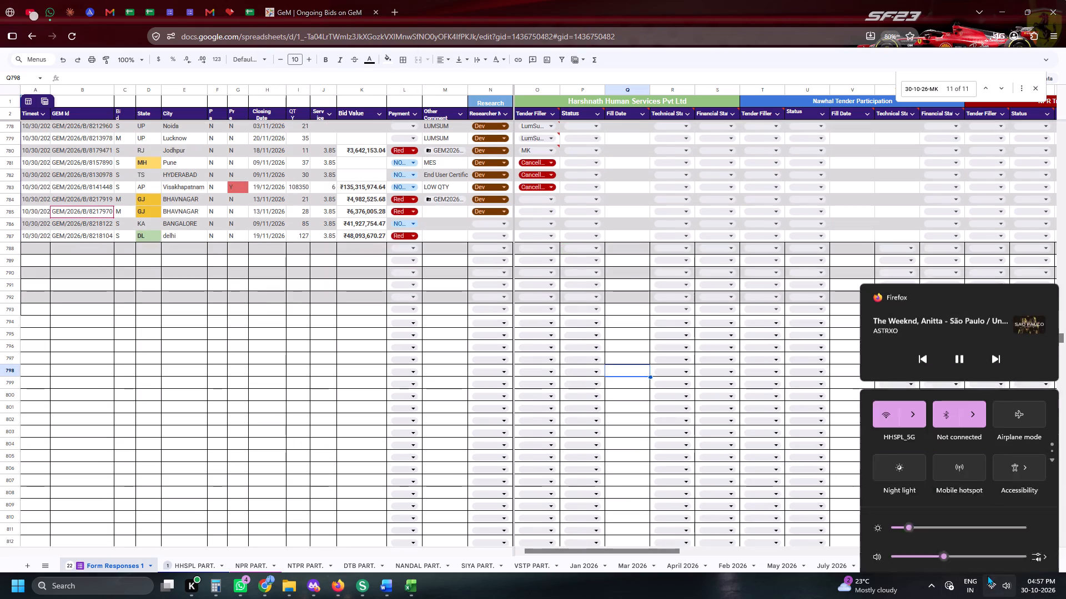
scroll(951, 520, "up", 1)
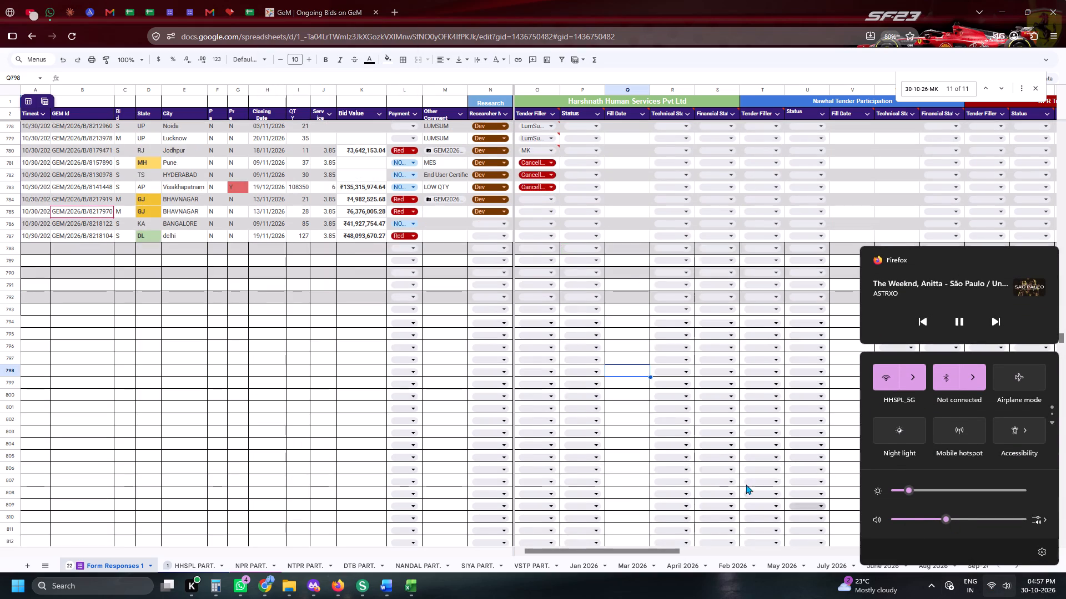
left_click(635, 397)
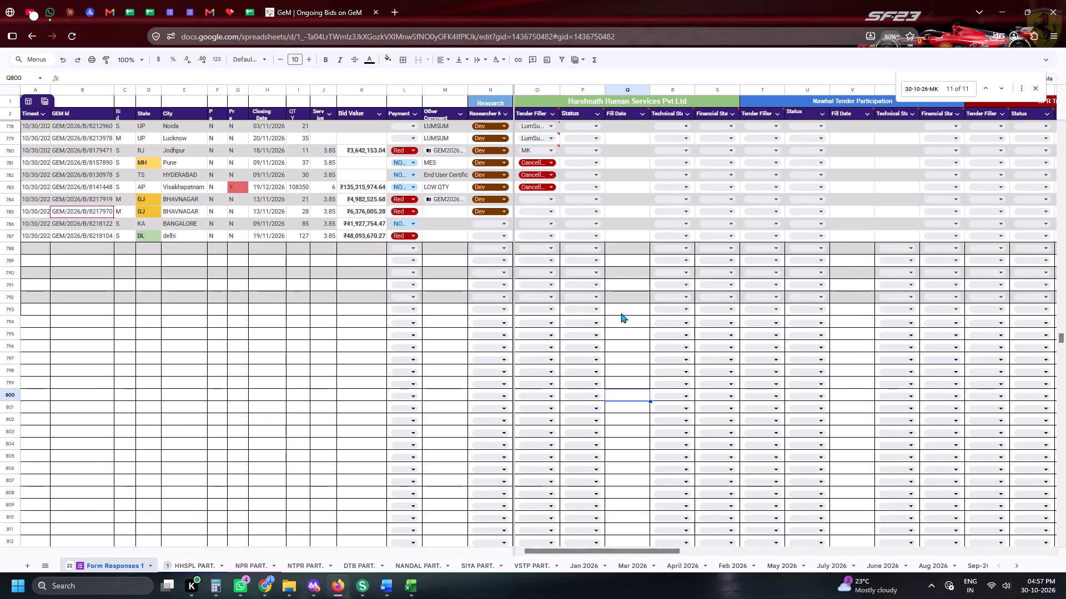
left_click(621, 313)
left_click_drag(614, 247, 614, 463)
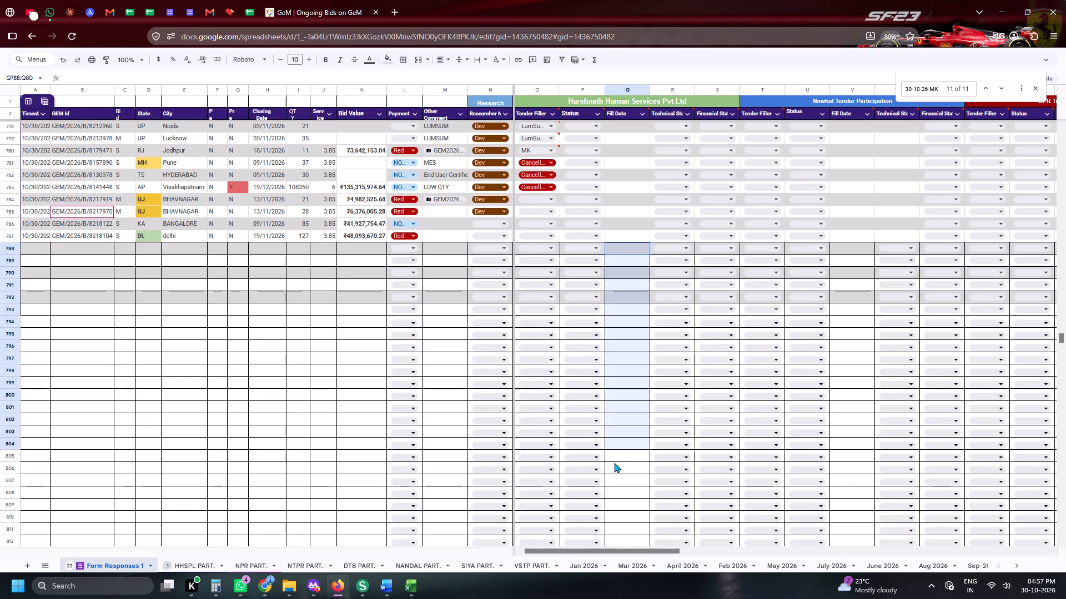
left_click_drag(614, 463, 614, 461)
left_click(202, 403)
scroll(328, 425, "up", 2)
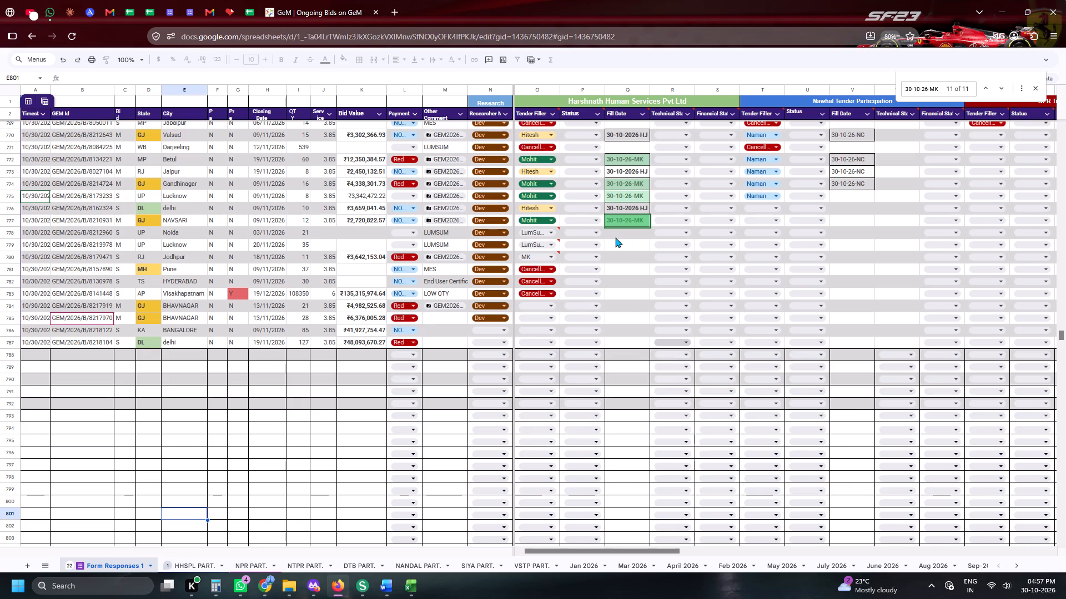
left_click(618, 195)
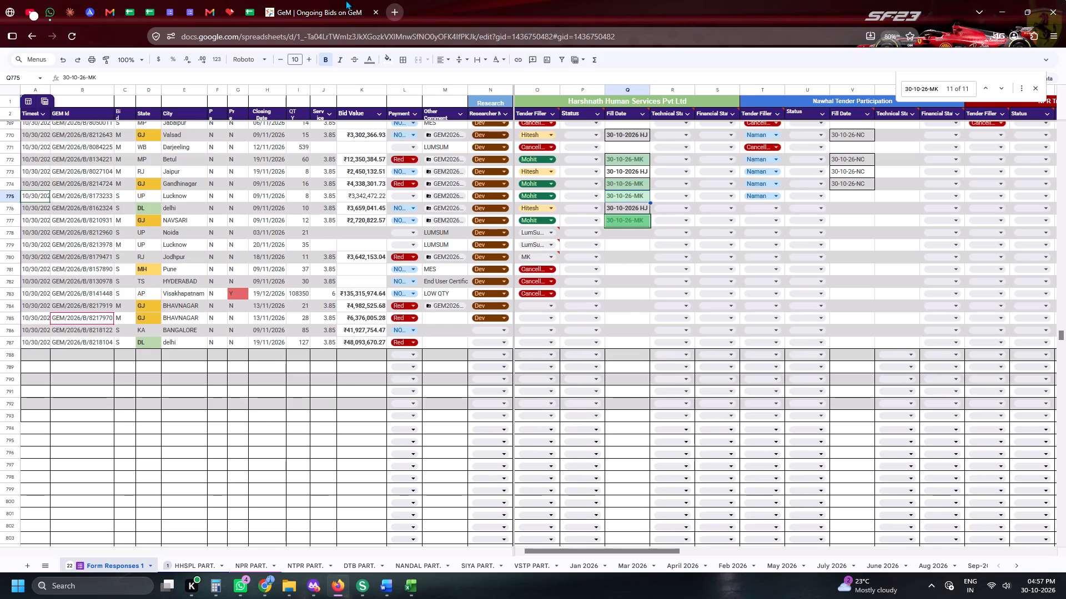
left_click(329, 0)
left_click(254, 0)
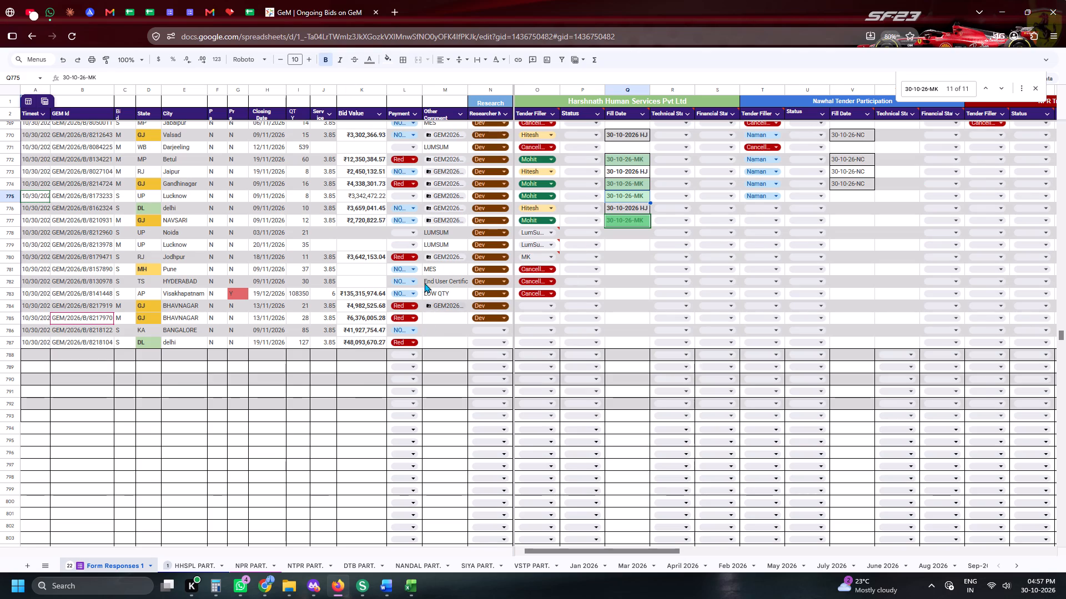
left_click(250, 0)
Copy bid number GEM/2026/B/8108539 from the row dated 10/30/2026 in the HHSPL PART. sheet.
left_click(192, 566)
scroll(461, 476, "down", 6)
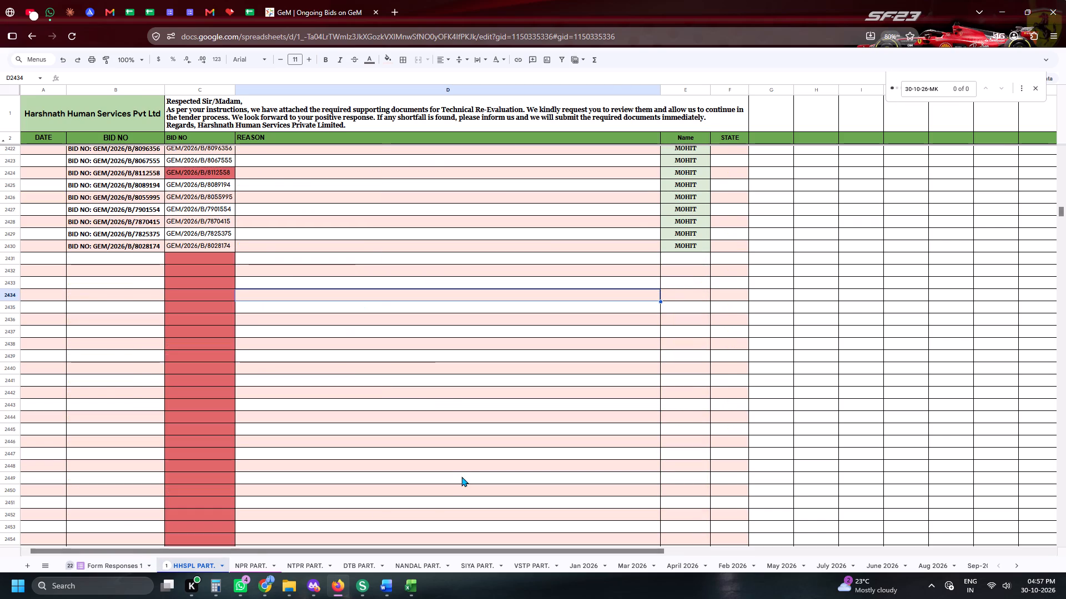
scroll(461, 476, "up", 4)
left_click(209, 353)
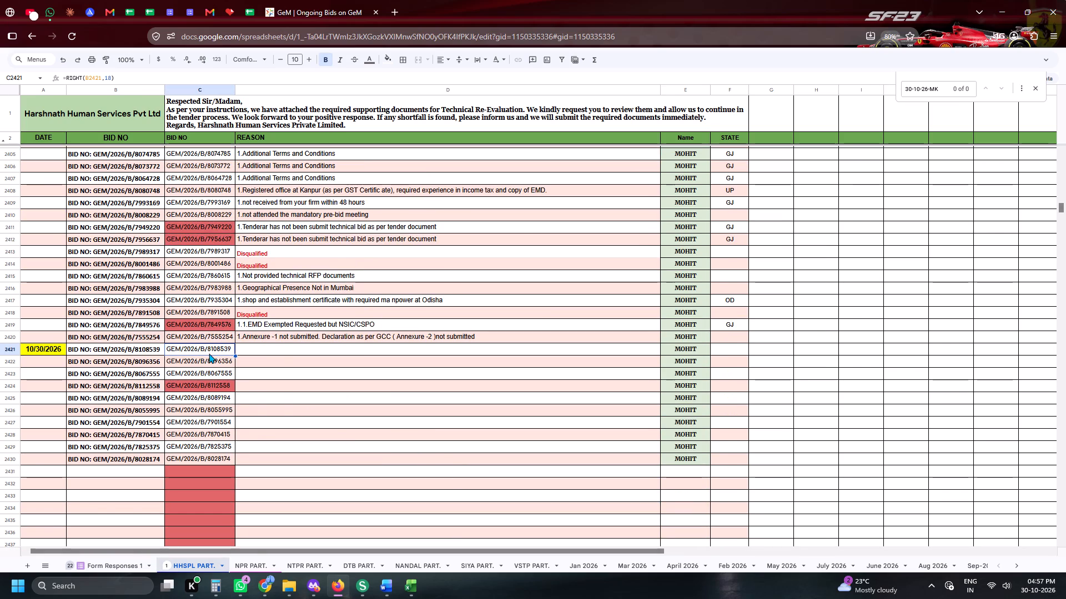
key("ctrl+c")
key("ctrl+c")
key("ctrl+c")
Search the GeM bid listing for GEM/2026/B/8108539 using Exact Bid Search.
left_click(354, 0)
left_click(712, 150)
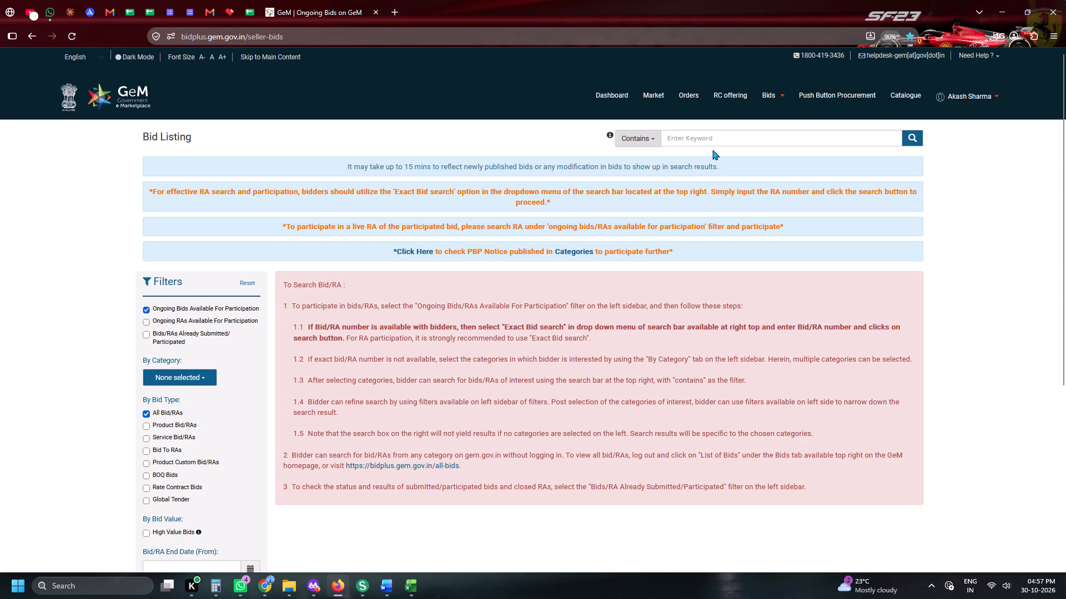
left_click(708, 143)
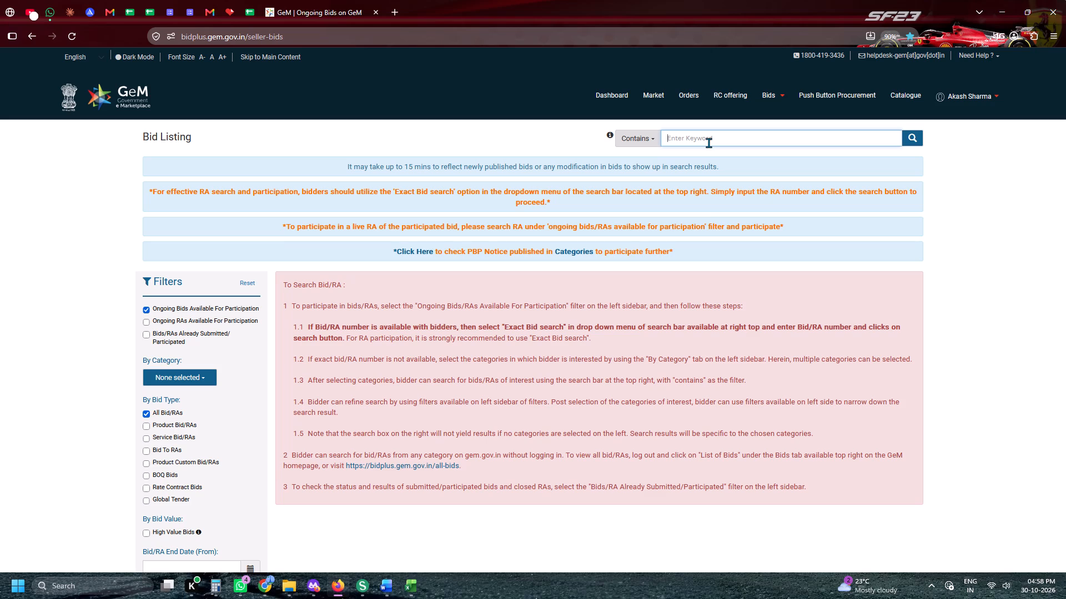
key("ctrl+v")
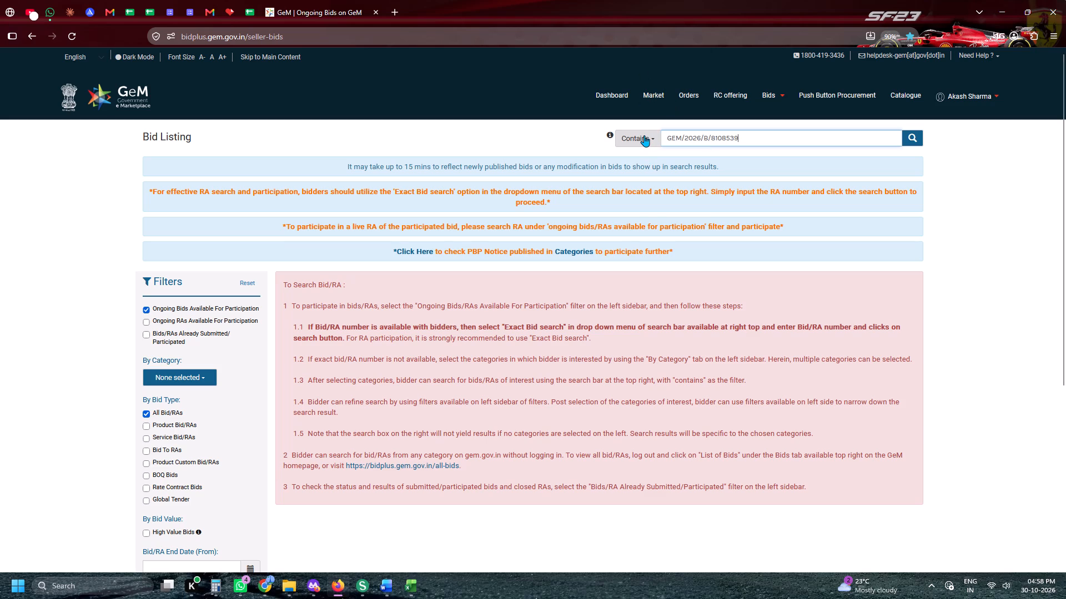
left_click(644, 135)
left_click(652, 191)
left_click(912, 143)
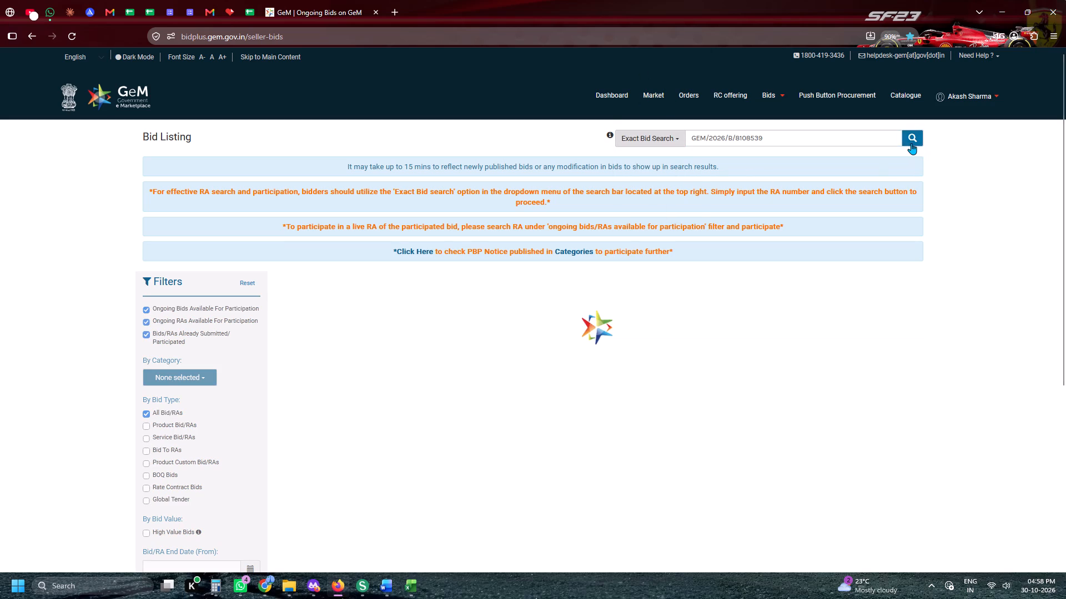
left_click(777, 372)
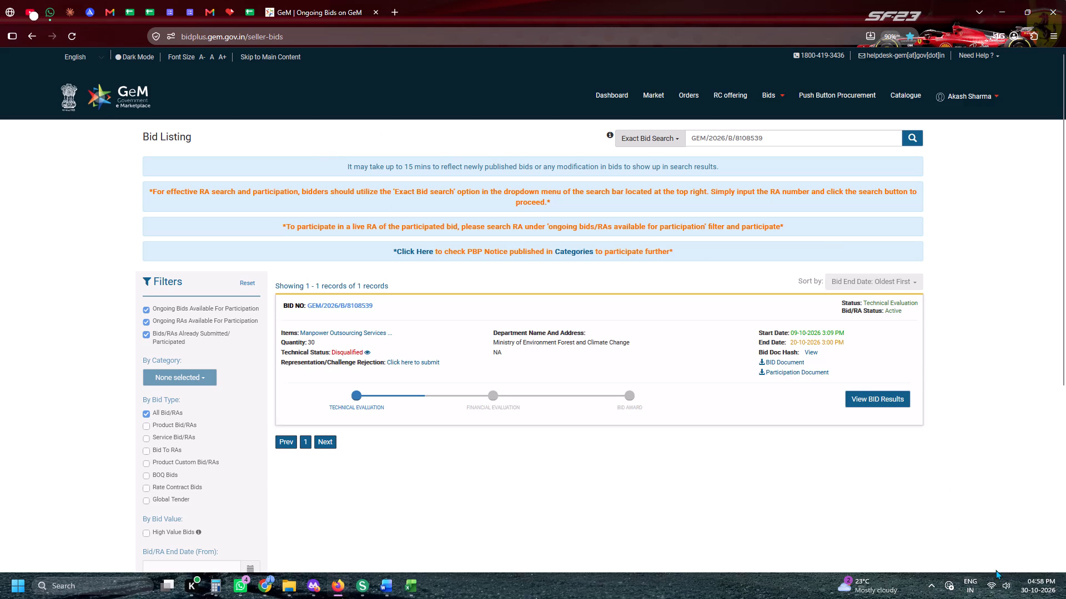
Open the rejection details for GEM/2026/B/8108539 and copy "Having office at Coimbatore location" from the expanded disqualification comment.
left_click(415, 365)
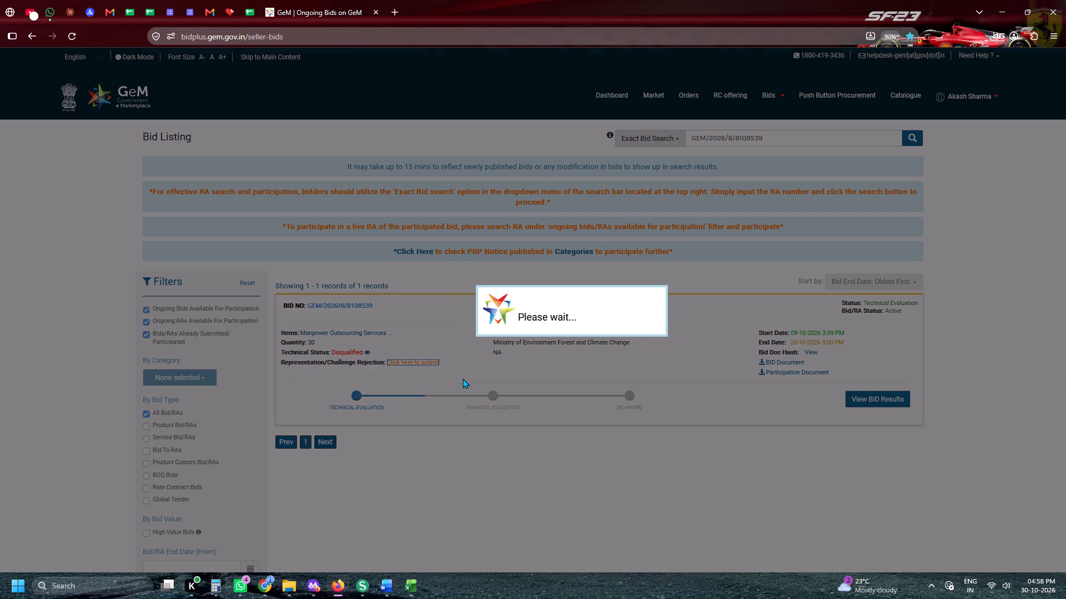
left_click(710, 151)
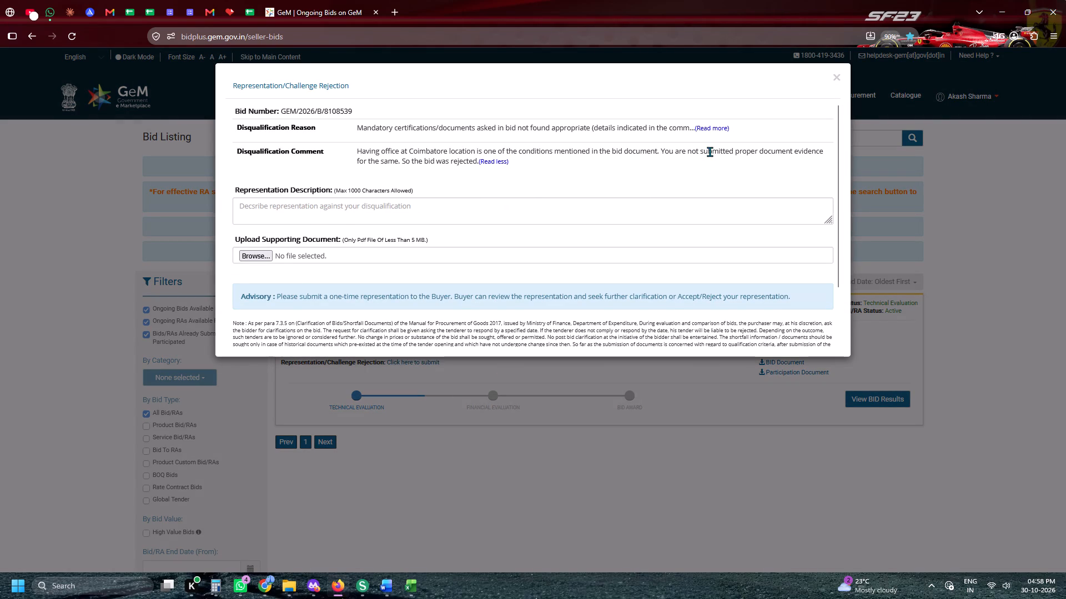
left_click_drag(354, 151, 439, 156)
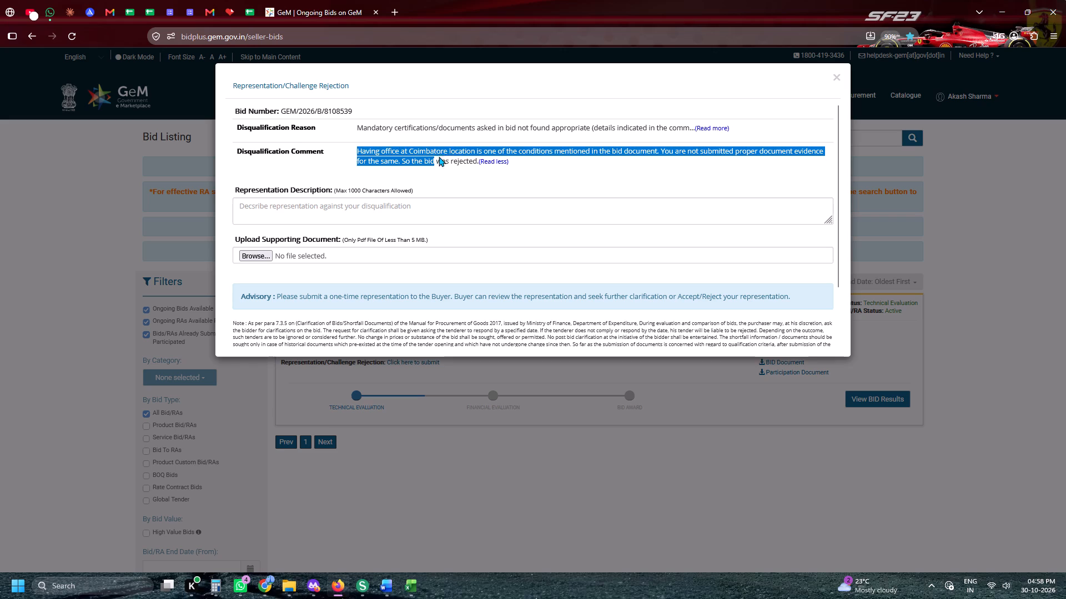
left_click_drag(439, 156, 476, 152)
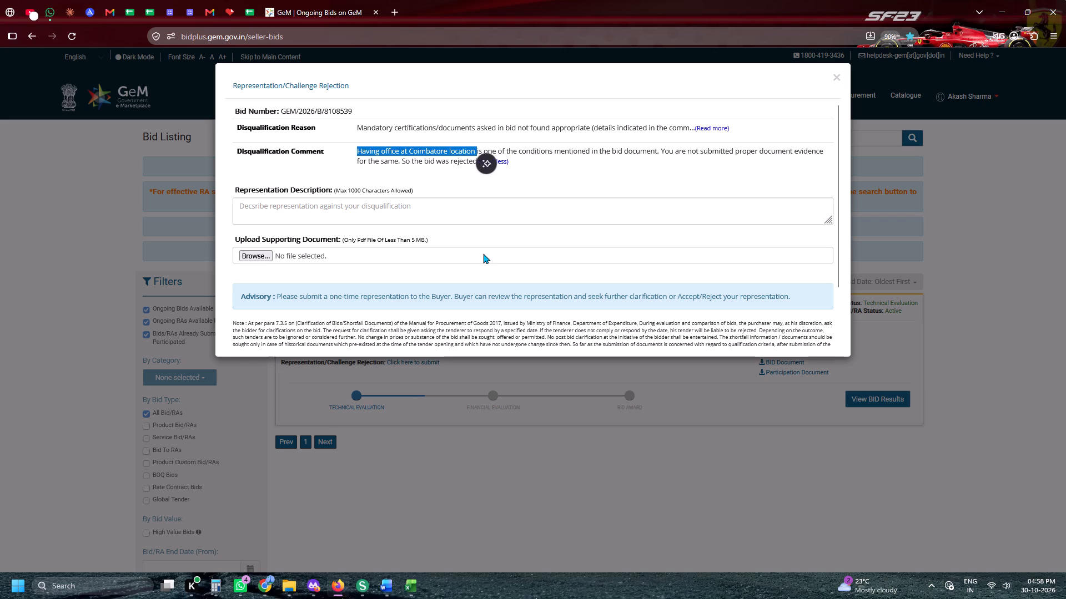
key("ctrl+c")
key("ctrl+c")
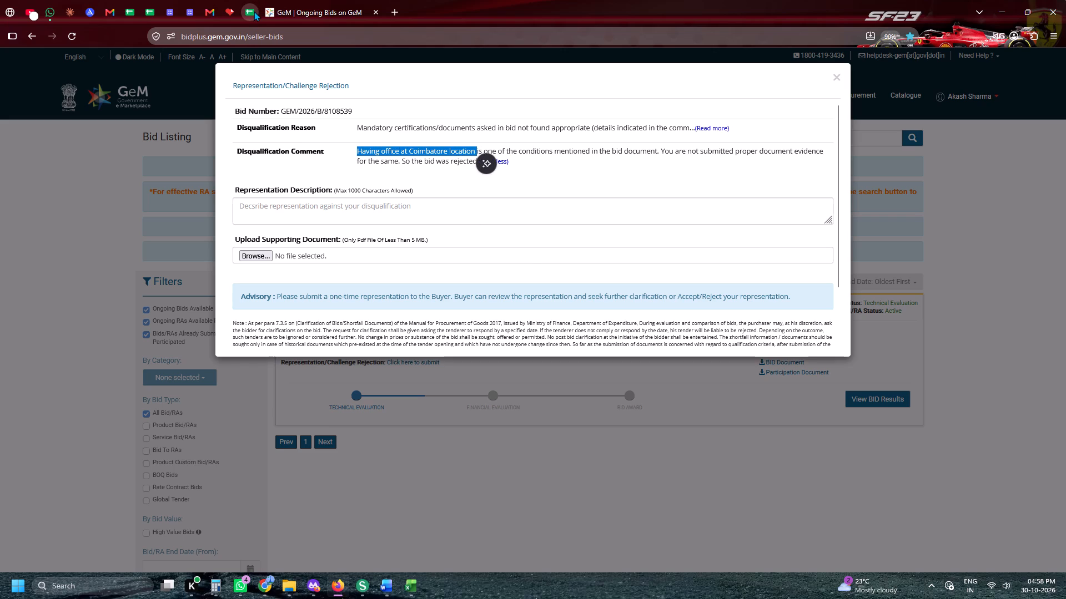
key("ctrl+c")
key("ctrl+c")
Enter "1.Having office at Coimbatore location" as the REASON for GEM/2026/B/8108539 in the HHSPL PART. sheet.
left_click(253, 7)
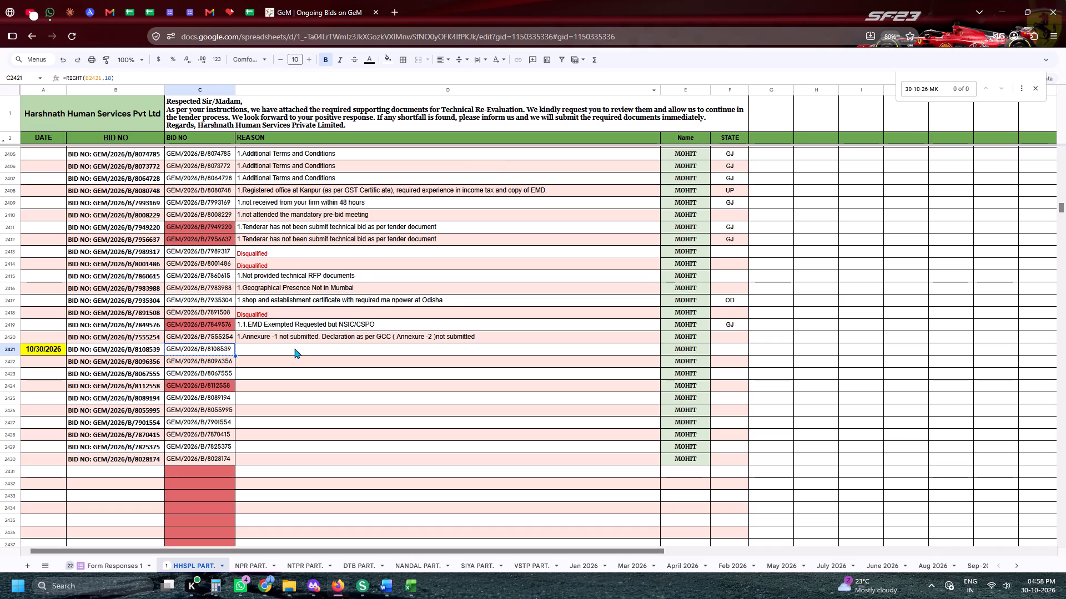
left_click(294, 348)
type("1.")
key("ctrl+v")
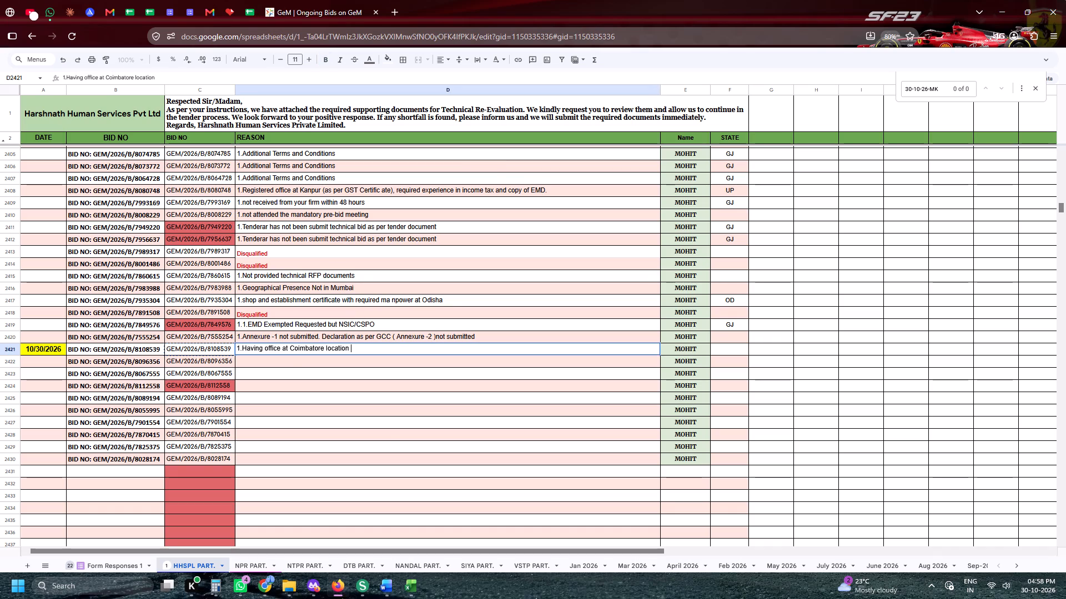
key("Tab")
left_click(383, 433)
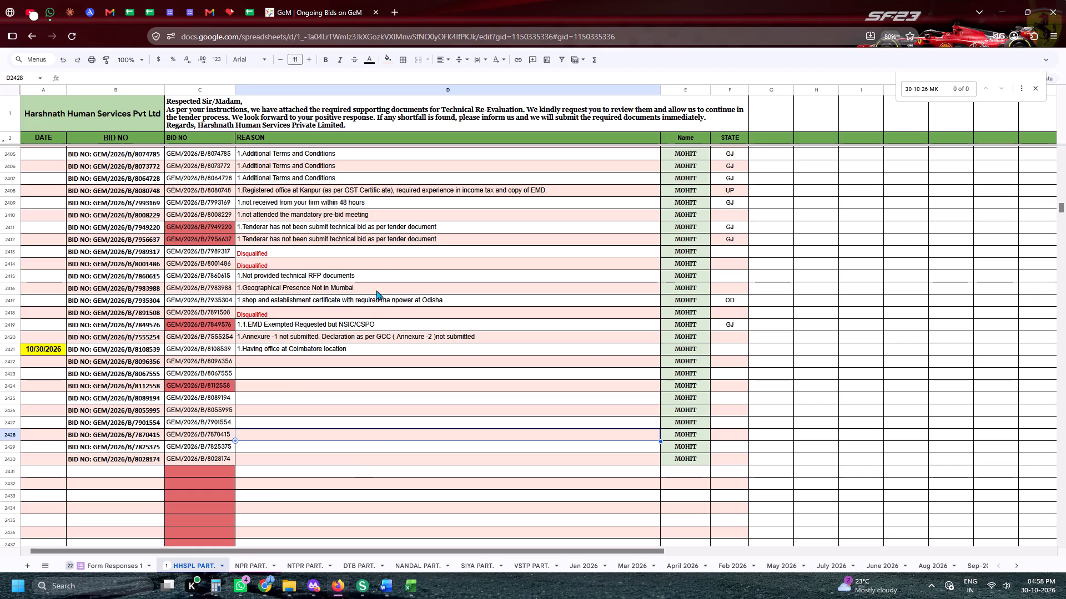
Return to the GeM bid listing, dismiss the rejection details and open the bid document for GEM/2026/B/8108539.
left_click(299, 0)
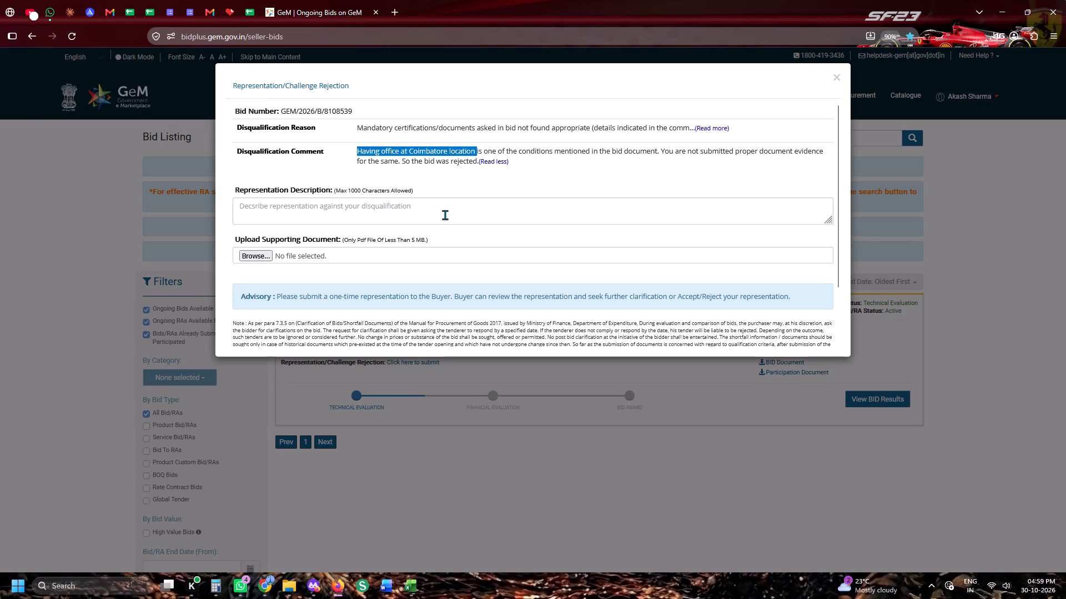
left_click(476, 514)
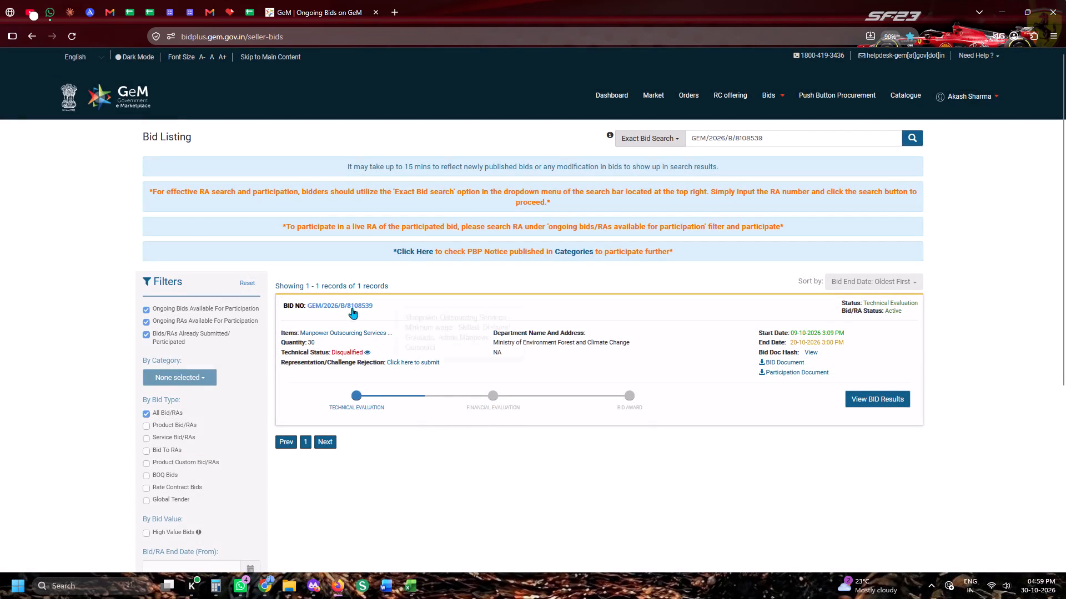
left_click(351, 299)
left_click(351, 303)
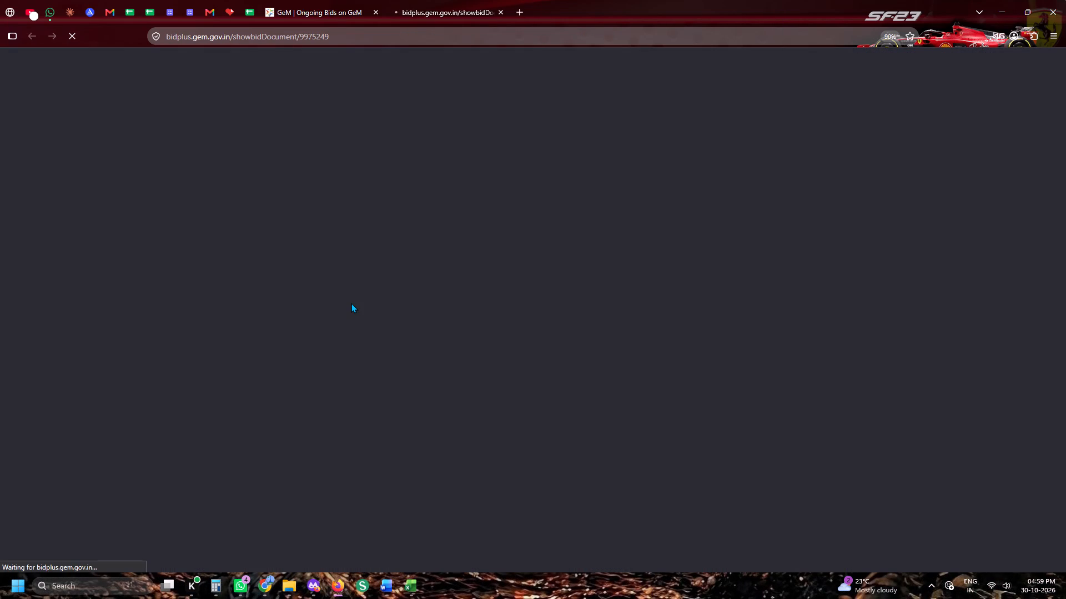
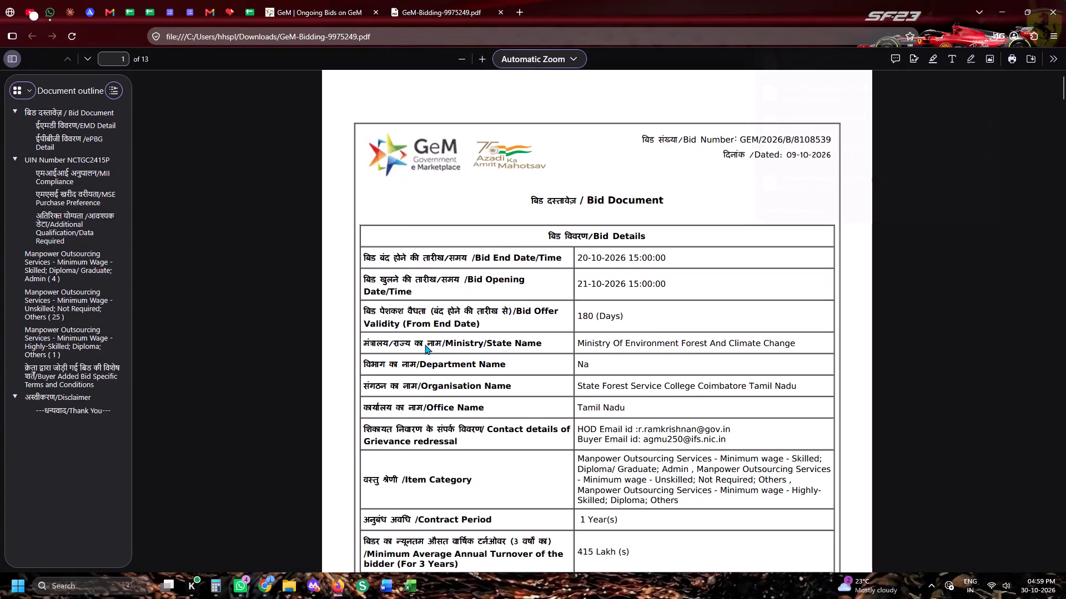
Return to the GeM bid listing and open the representation/challenge rejection submission for GEM/2026/B/8108539.
left_click(425, 0)
left_click(230, 0)
left_click(290, 11)
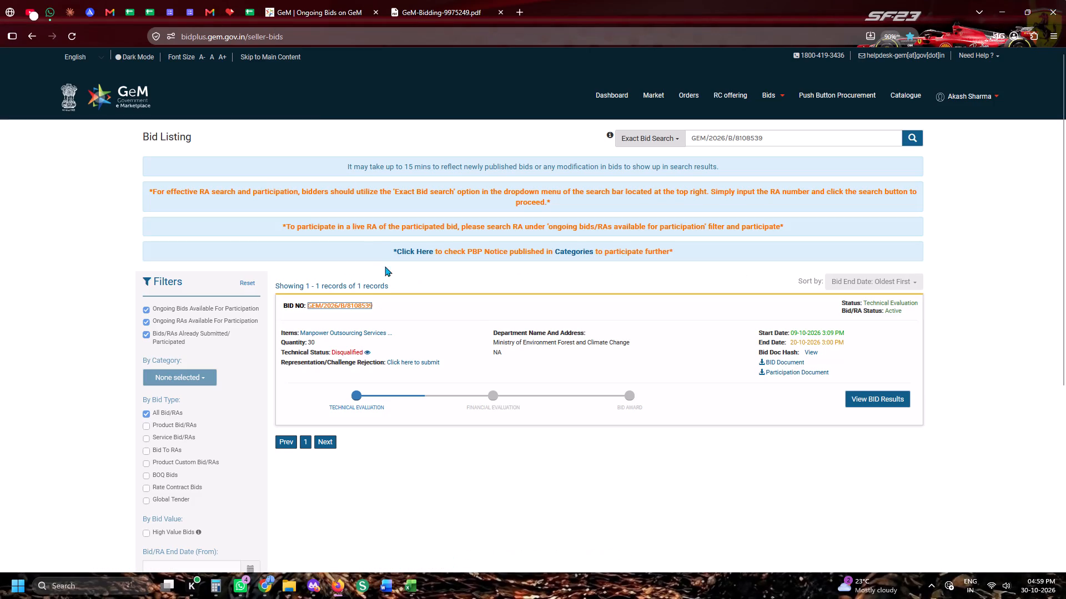
left_click(433, 367)
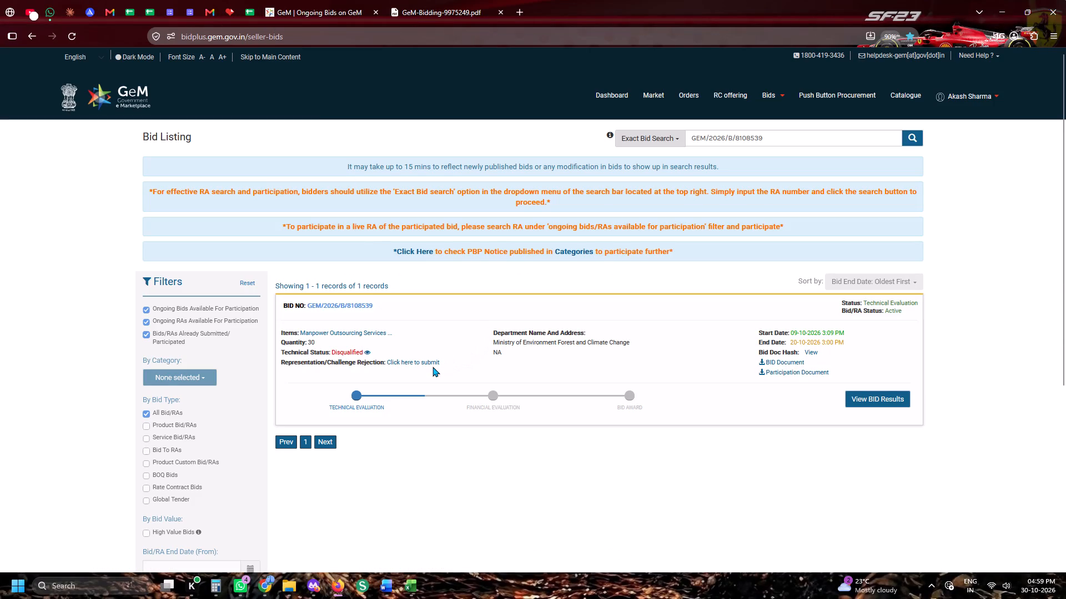
left_click(425, 361)
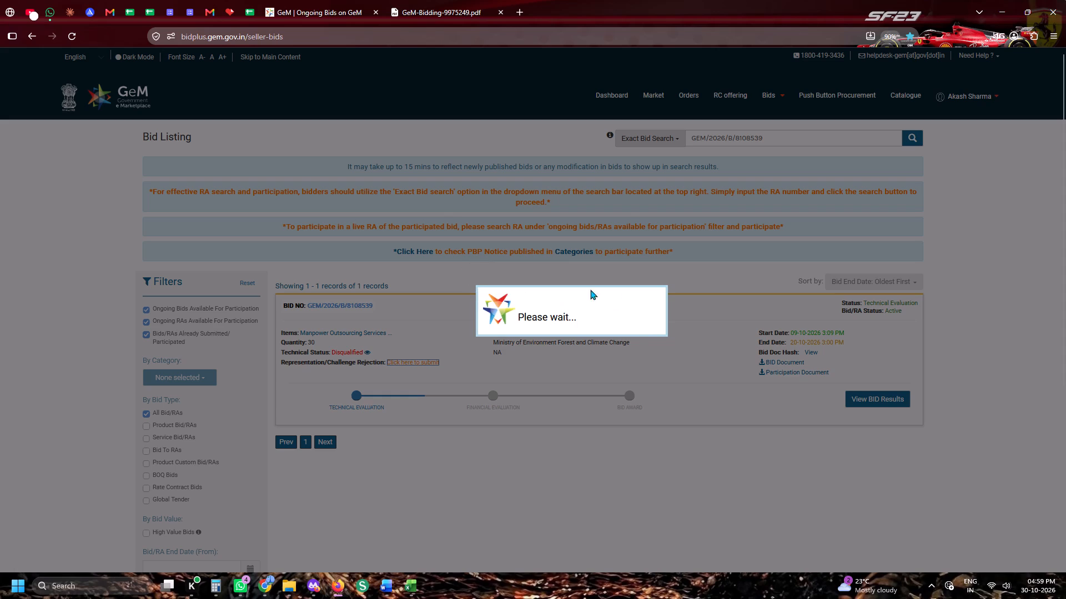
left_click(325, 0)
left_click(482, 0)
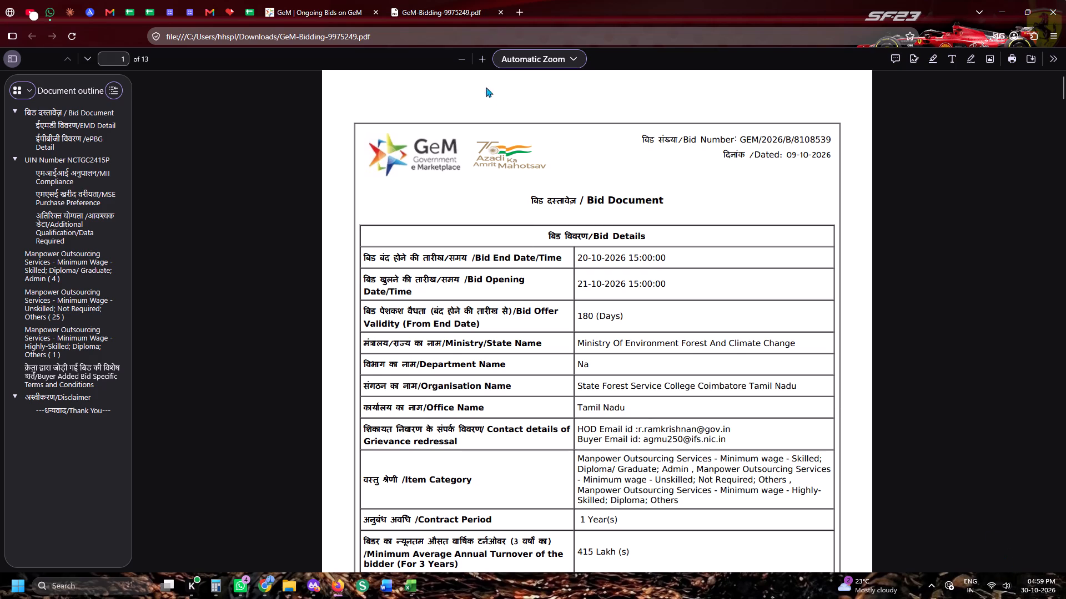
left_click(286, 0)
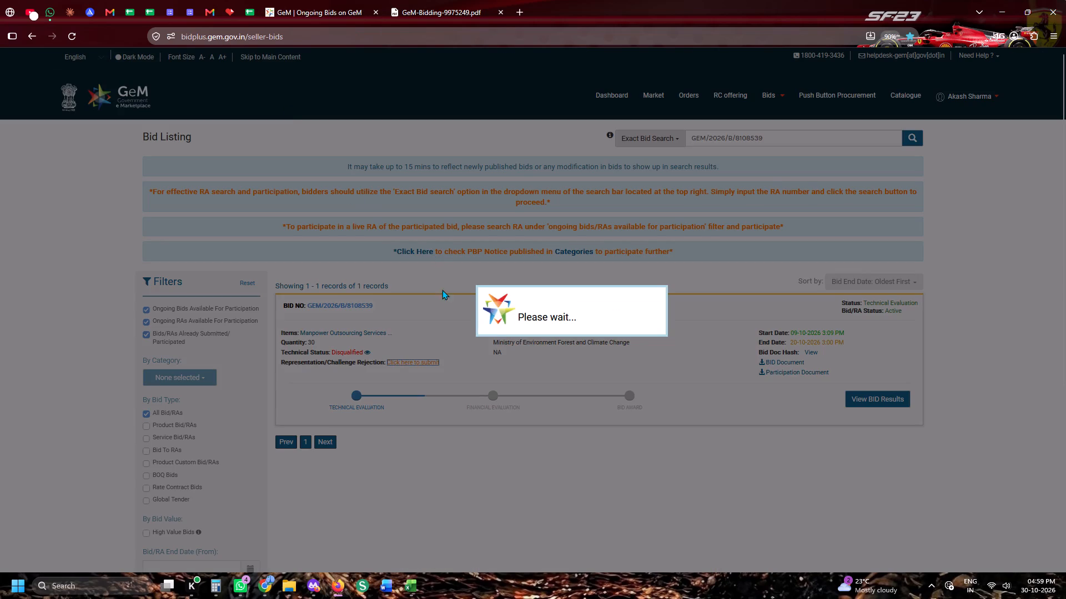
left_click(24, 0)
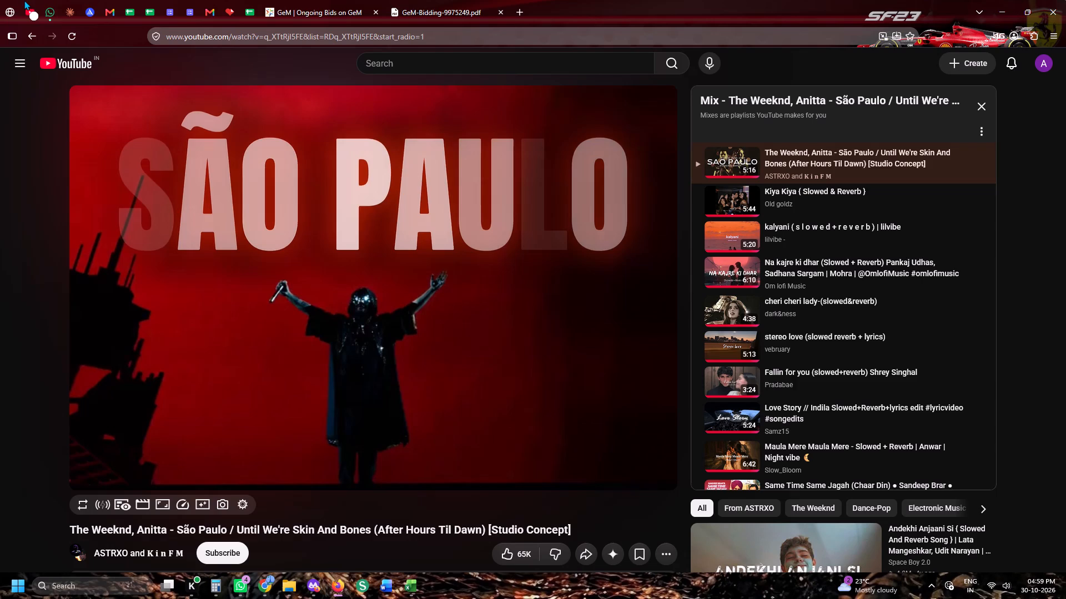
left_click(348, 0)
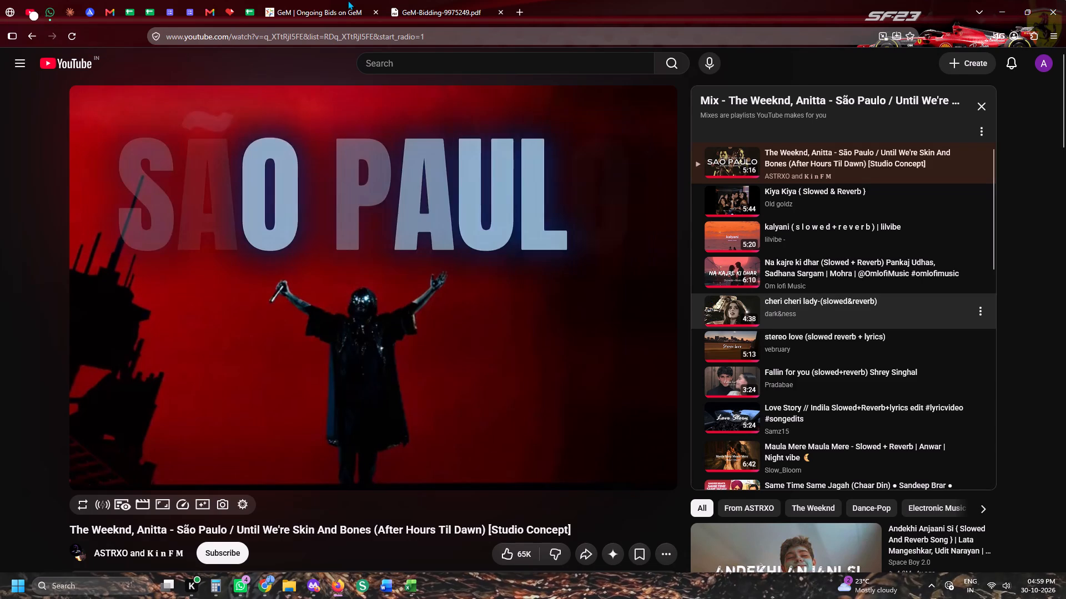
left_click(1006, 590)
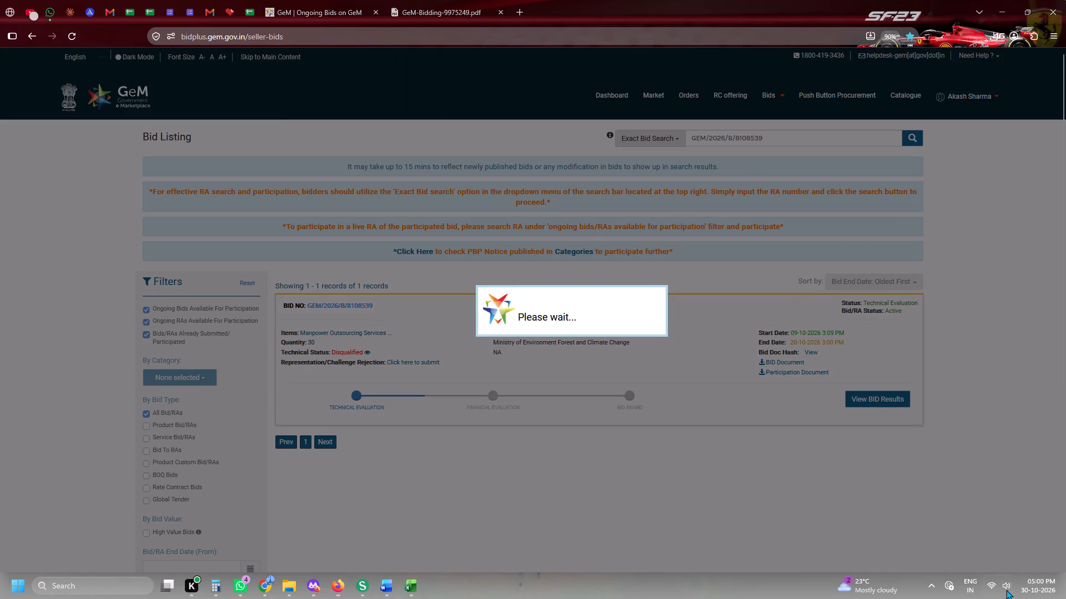
Skip the playing YouTube video back to an early point and return to the GeM bid listing.
left_click(31, 0)
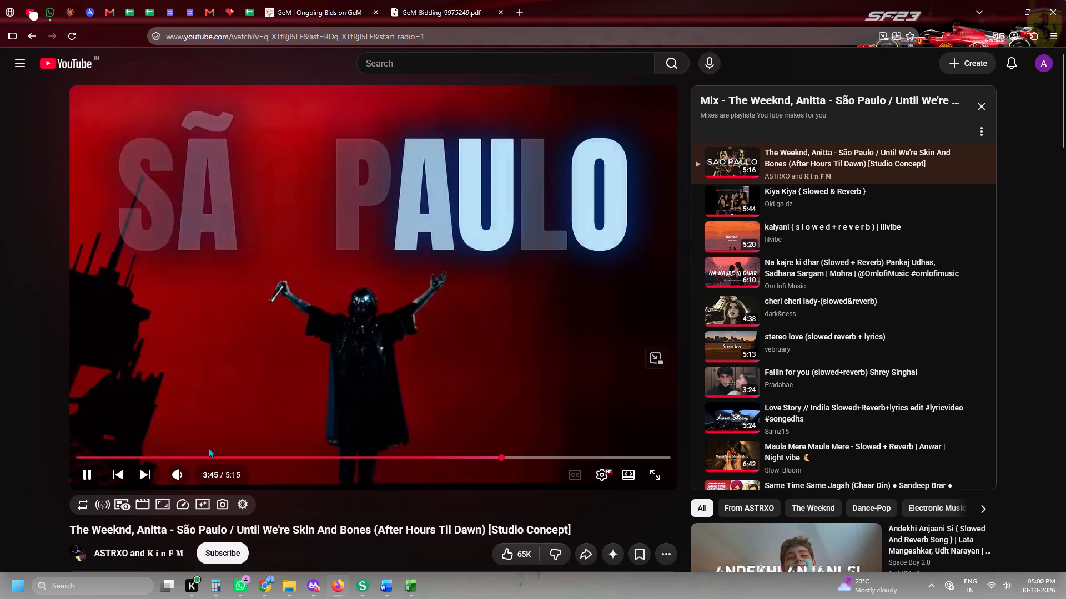
left_click(133, 454)
left_click(347, 0)
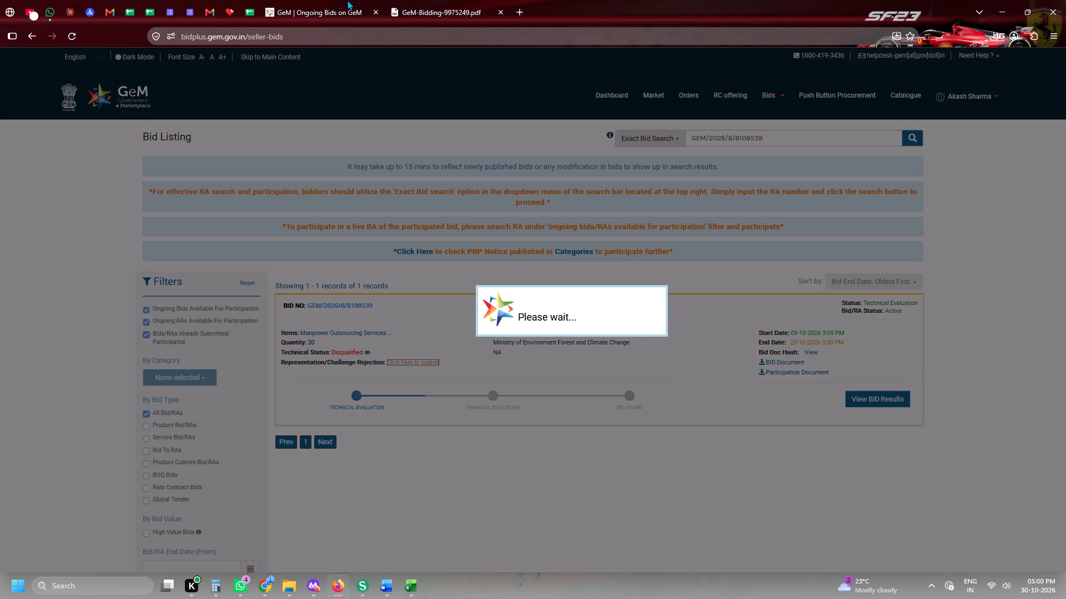
Raise the system sound volume slightly, to just under half, and close the quick settings.
left_click(992, 593)
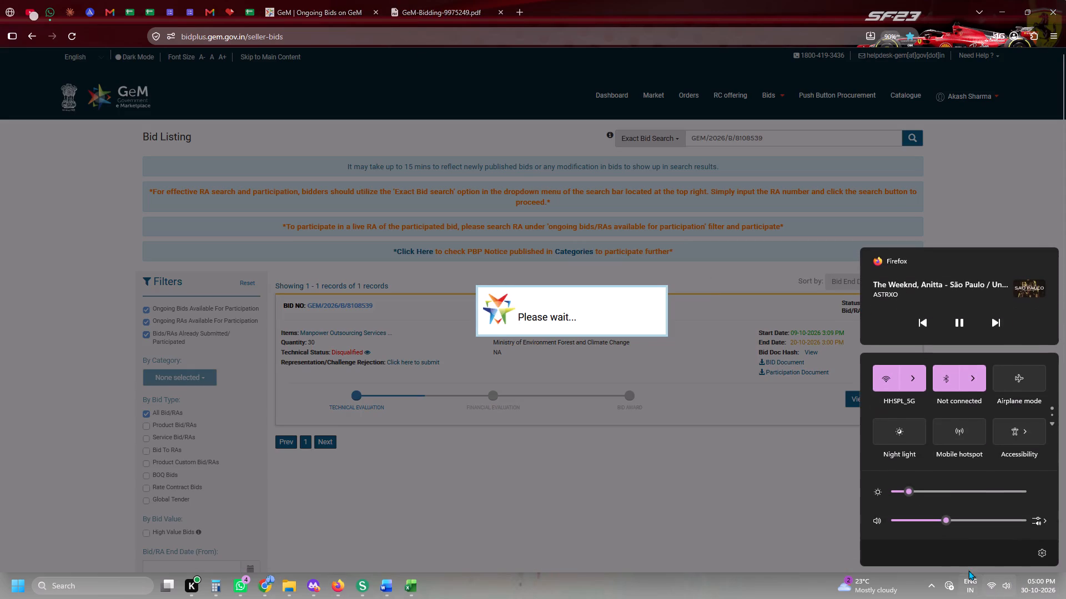
scroll(951, 519, "up", 2)
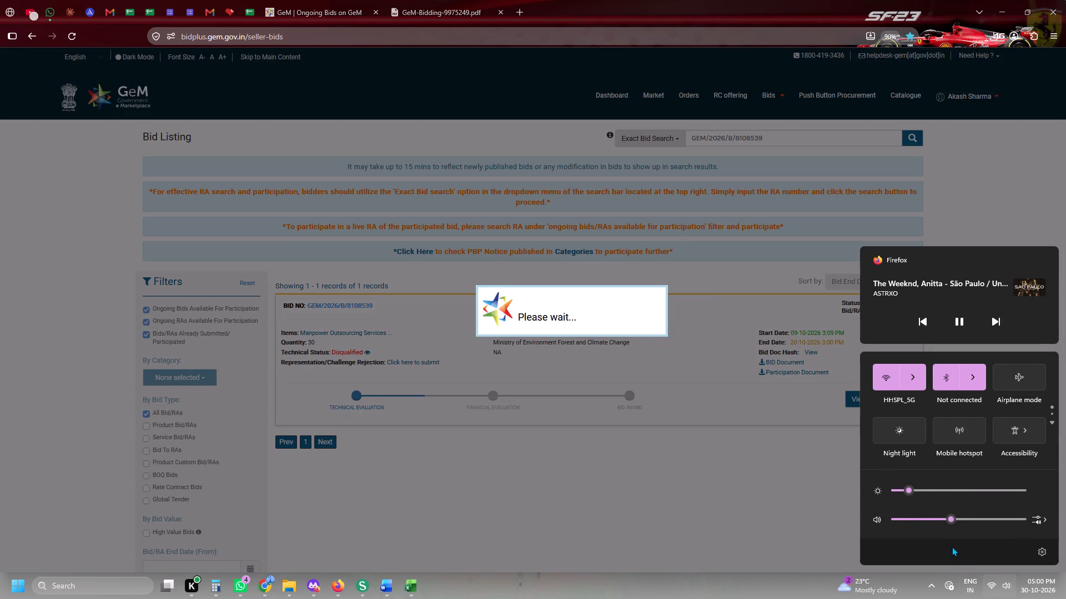
scroll(947, 525, "up", 2)
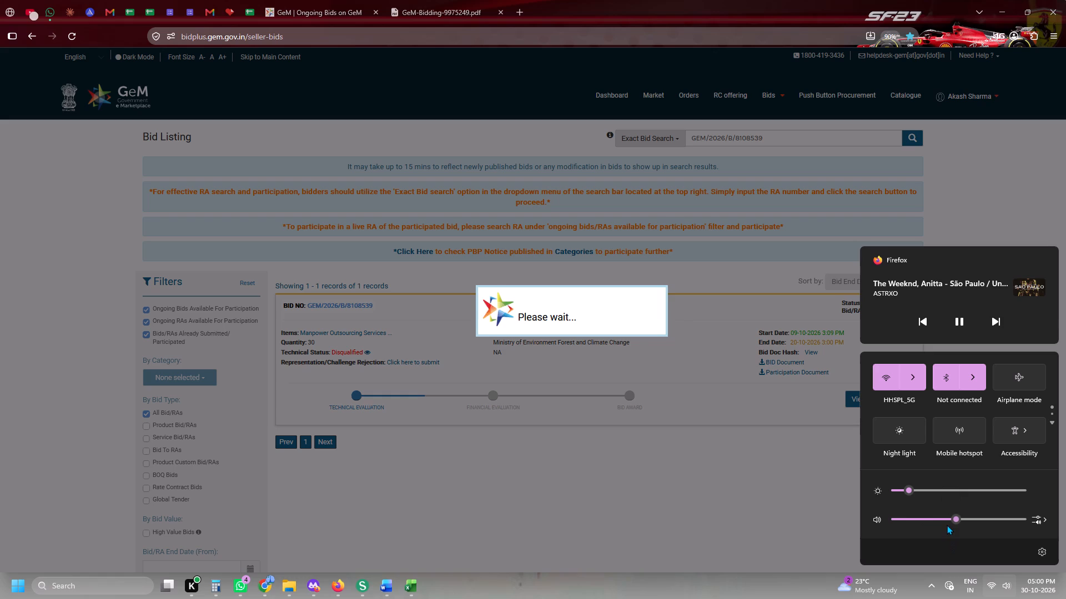
left_click(721, 463)
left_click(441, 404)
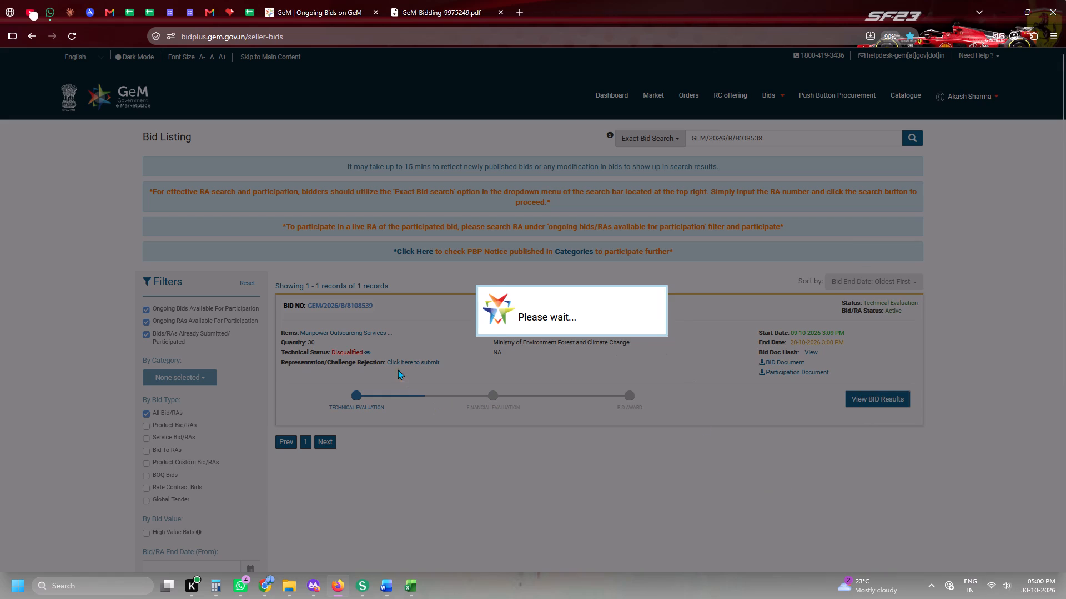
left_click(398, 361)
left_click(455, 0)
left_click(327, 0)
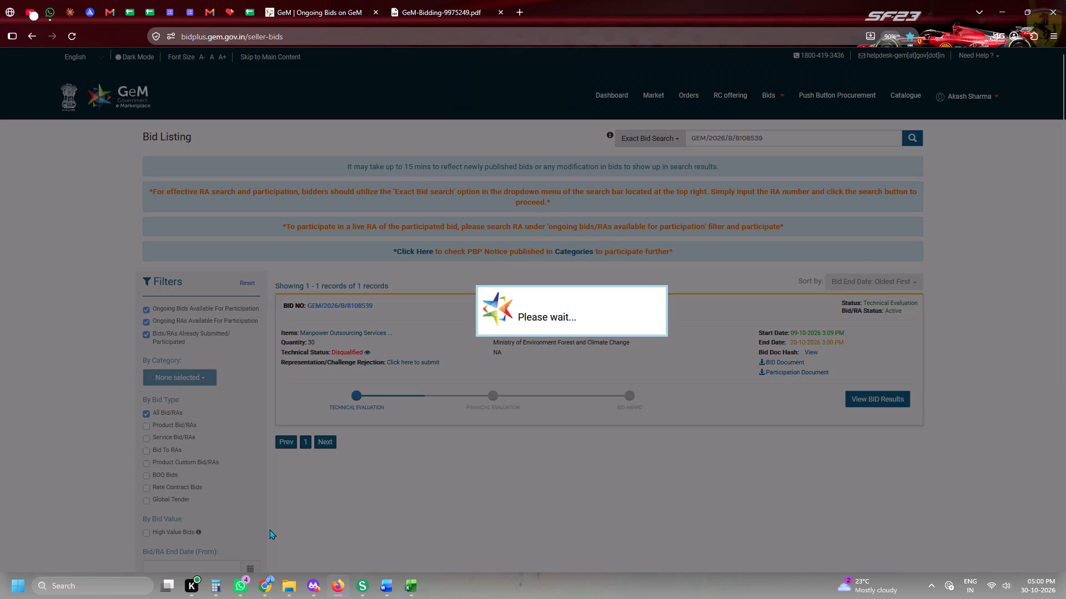
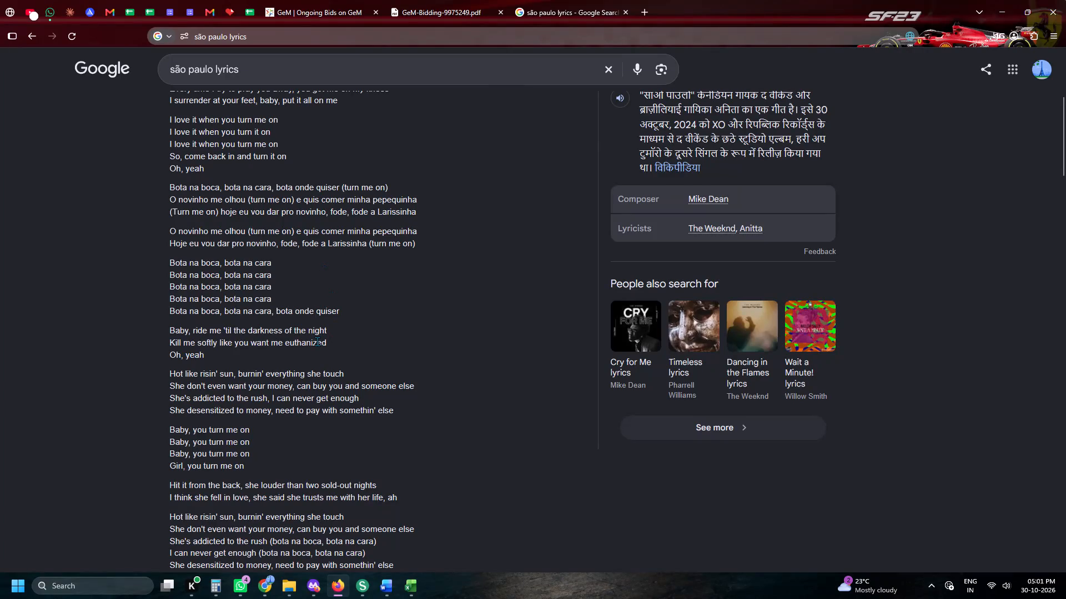
Open the Form Responses 1 sheet of the tender spreadsheet and look over the tender filler and fill date entries.
left_click(250, 0)
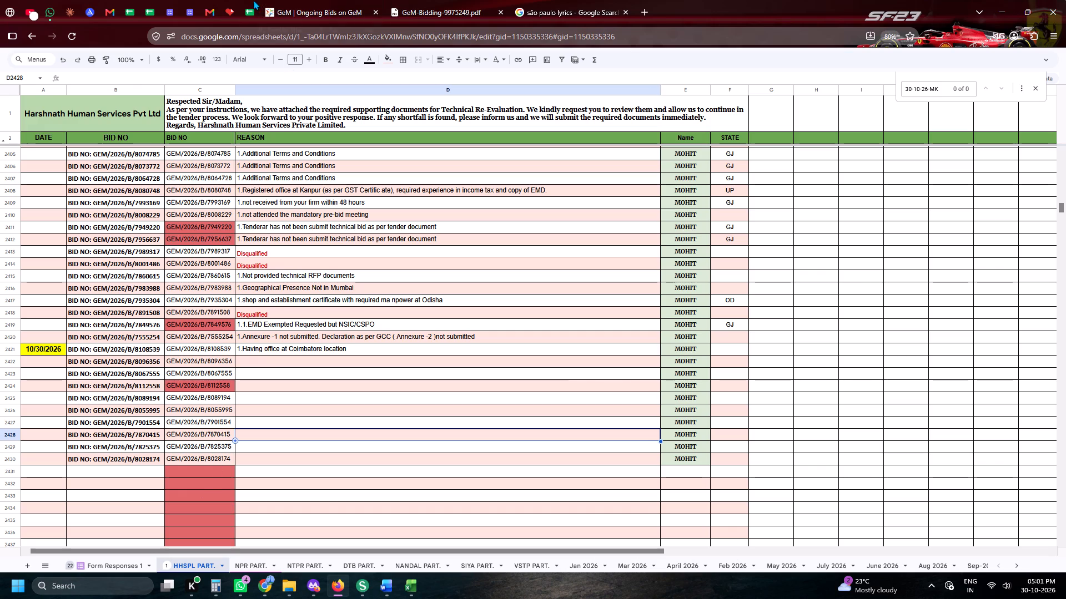
left_click(107, 562)
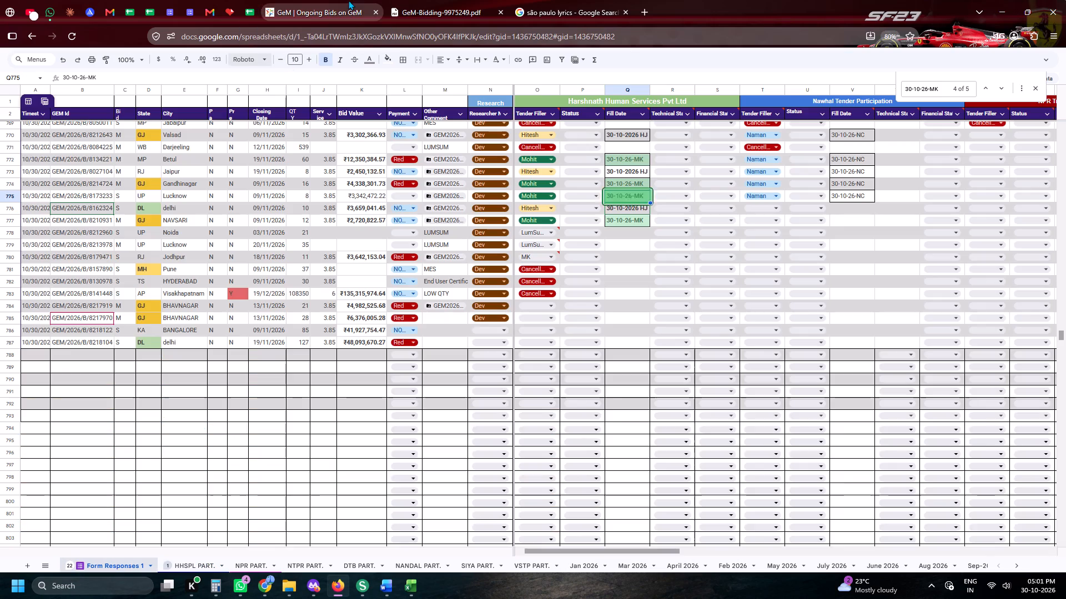
scroll(460, 349, "up", 7)
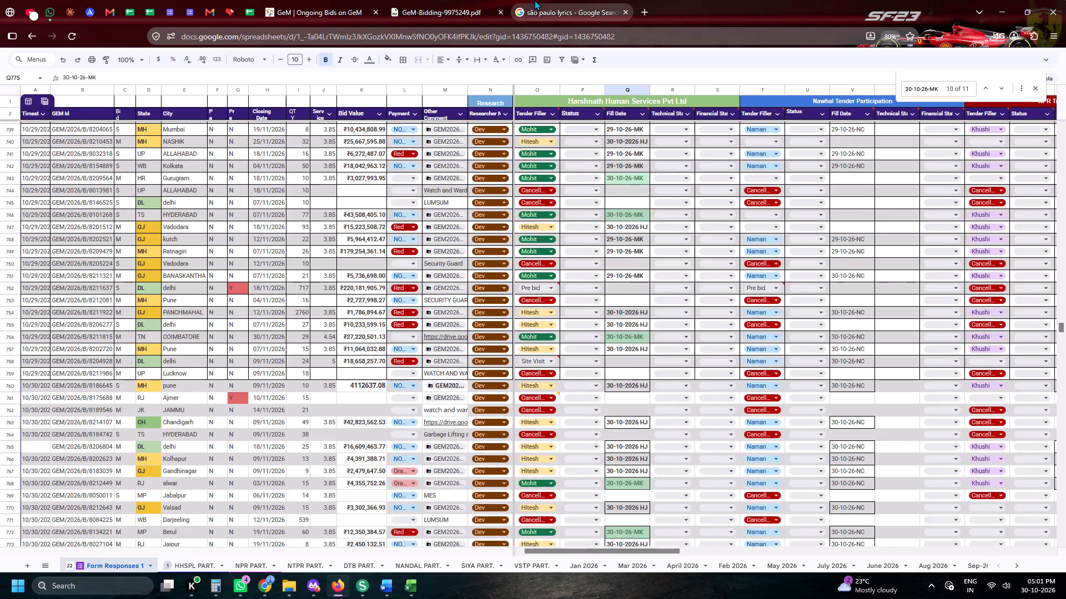
Return to the São Paulo lyrics search results and read through the rest of the lyrics.
left_click(540, 0)
left_click(349, 0)
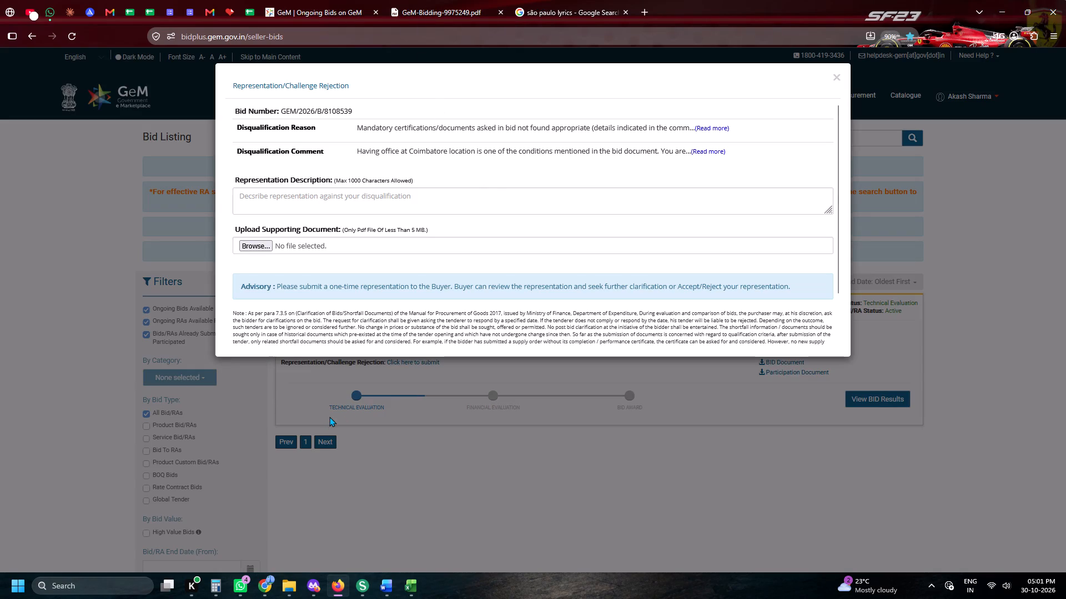
left_click(455, 0)
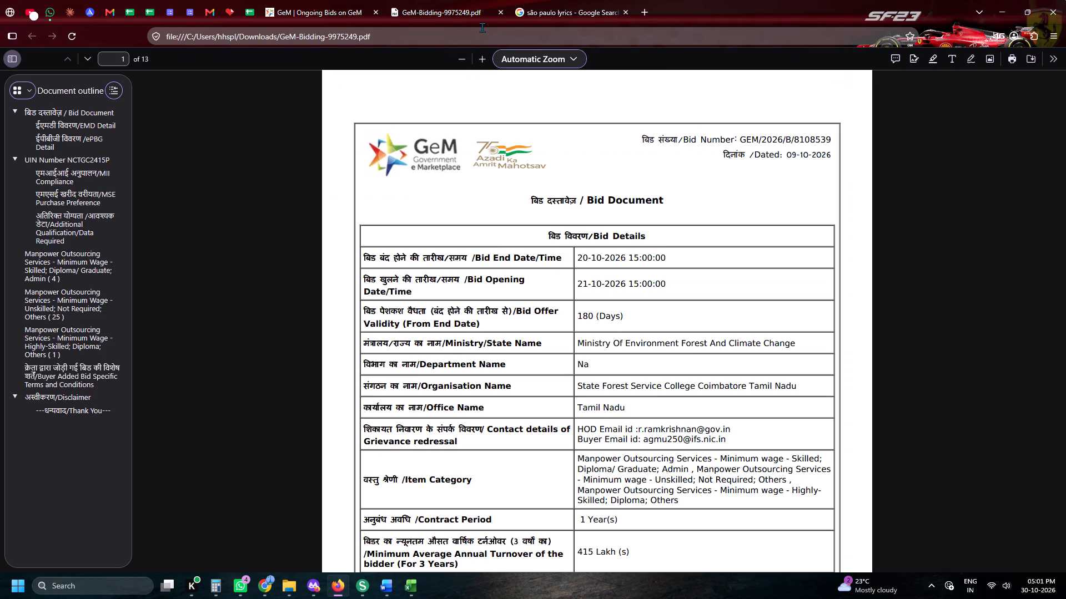
left_click(519, 0)
scroll(324, 377, "down", 2)
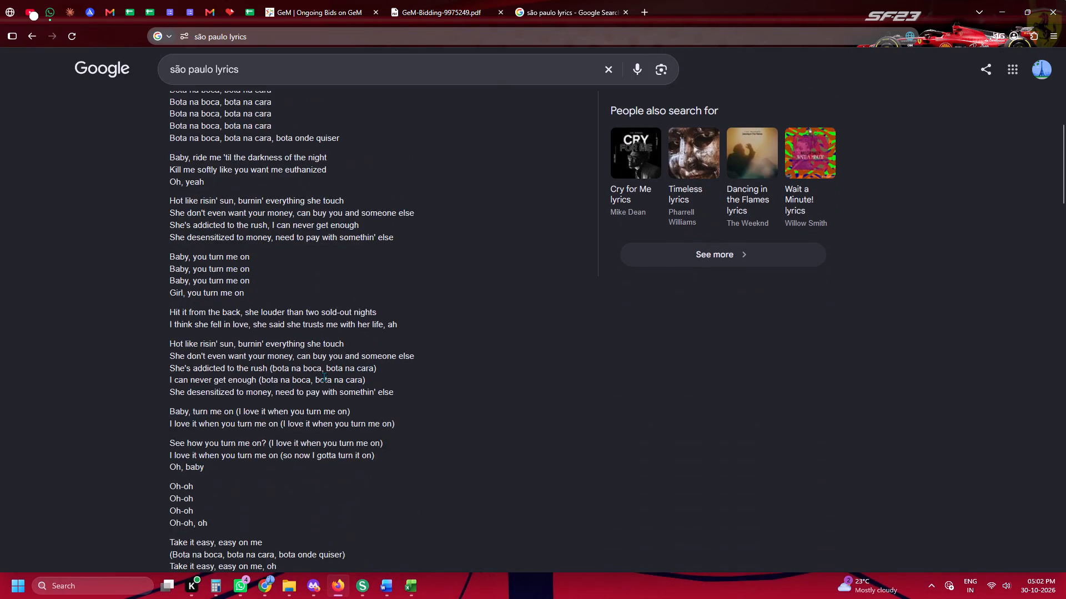
scroll(324, 377, "down", 3)
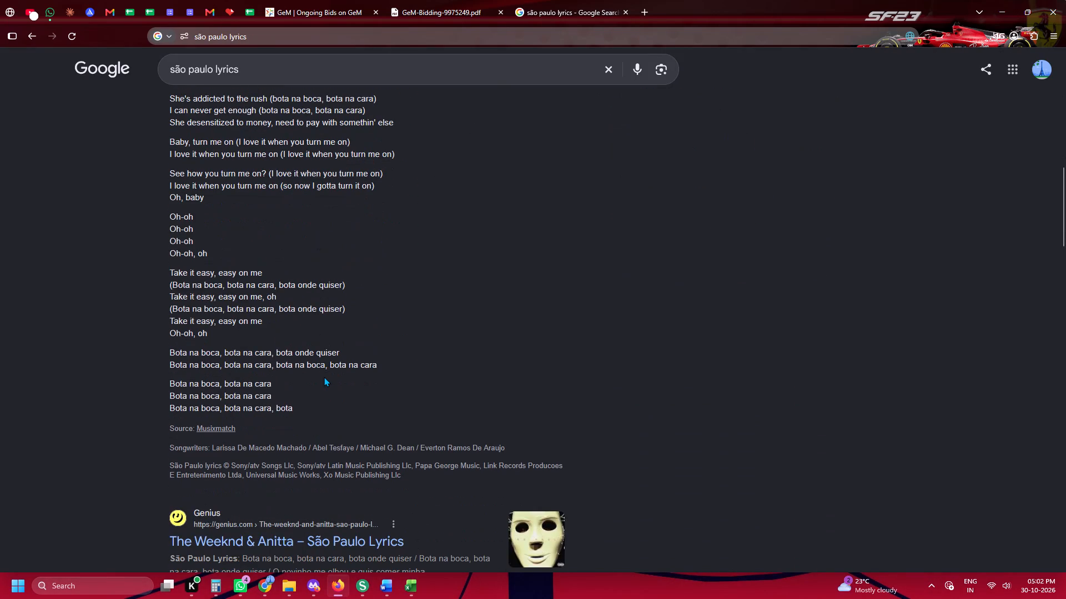
scroll(363, 346, "up", 3)
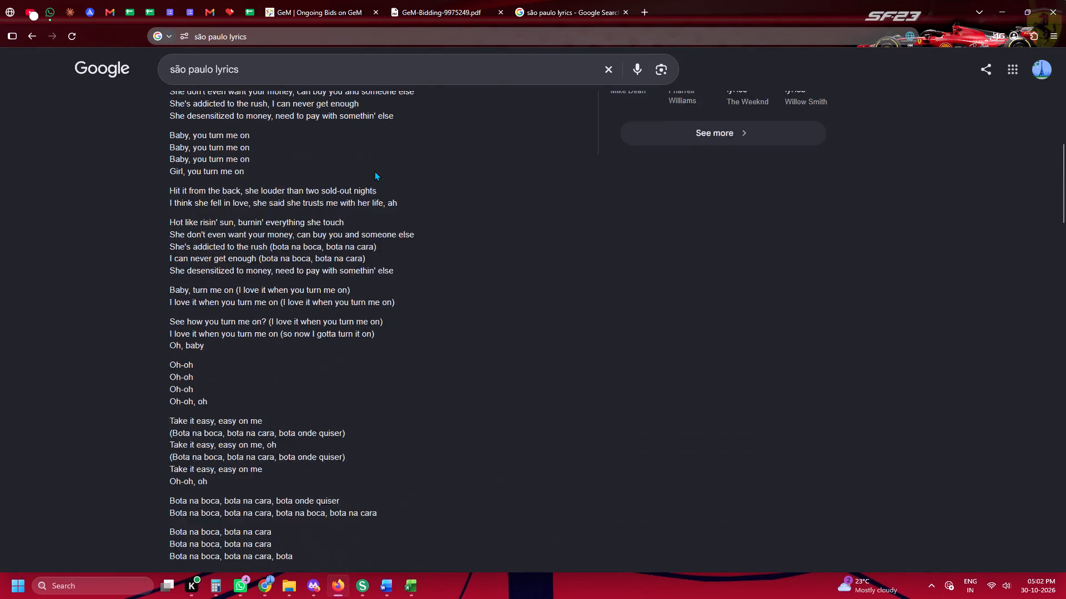
Open the playing YouTube video of São Paulo and pause it.
left_click(31, 0)
left_click(411, 290)
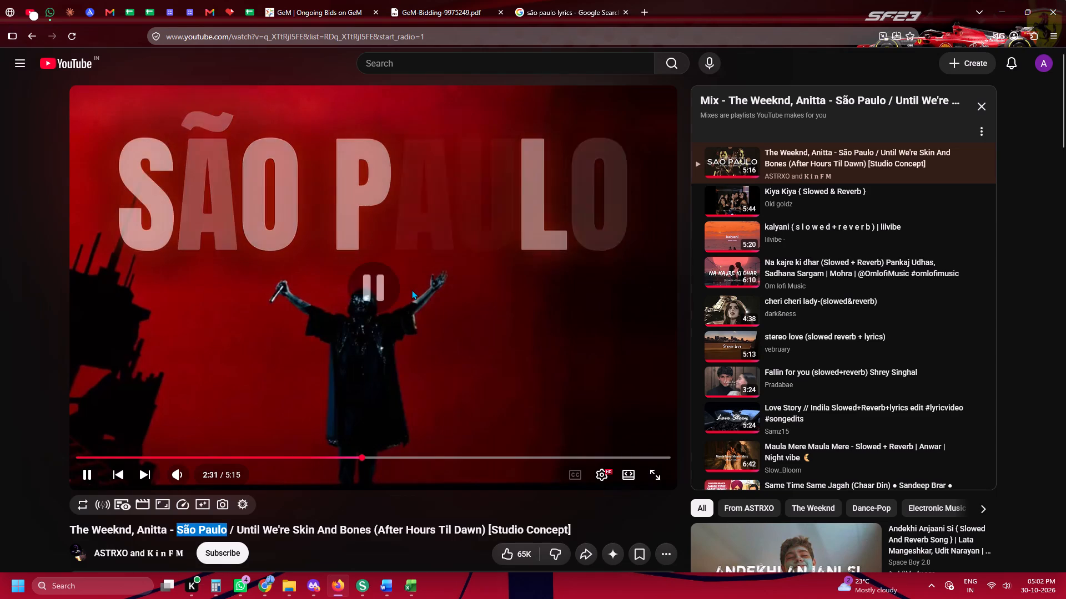
Check the recent tender filler and fill date entries in the Form Responses 1 sheet again.
left_click(370, 0)
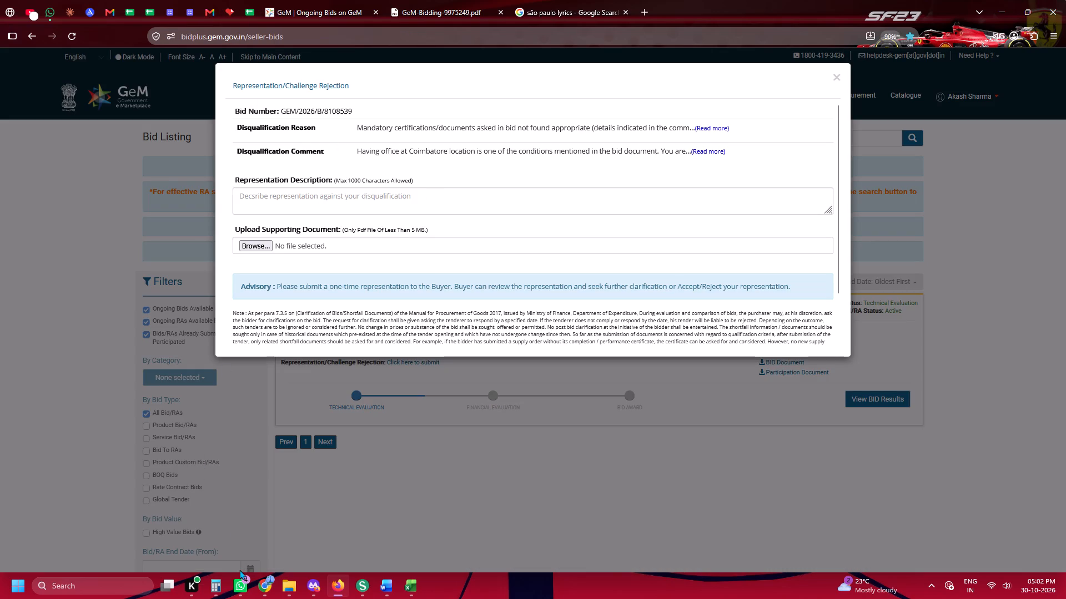
left_click(375, 0)
left_click(238, 0)
left_click(252, 4)
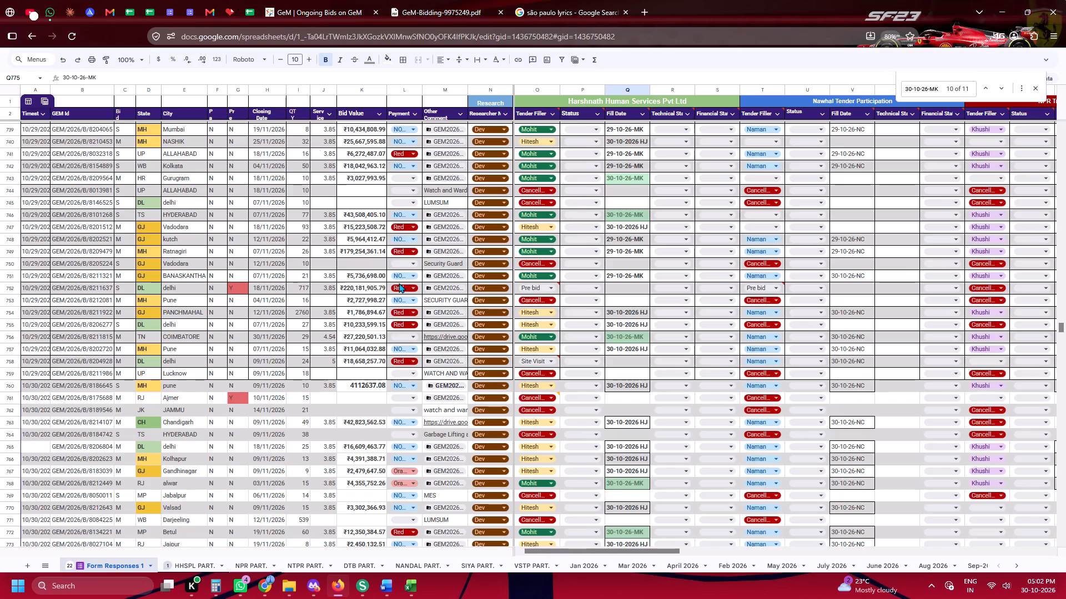
scroll(492, 384, "down", 5)
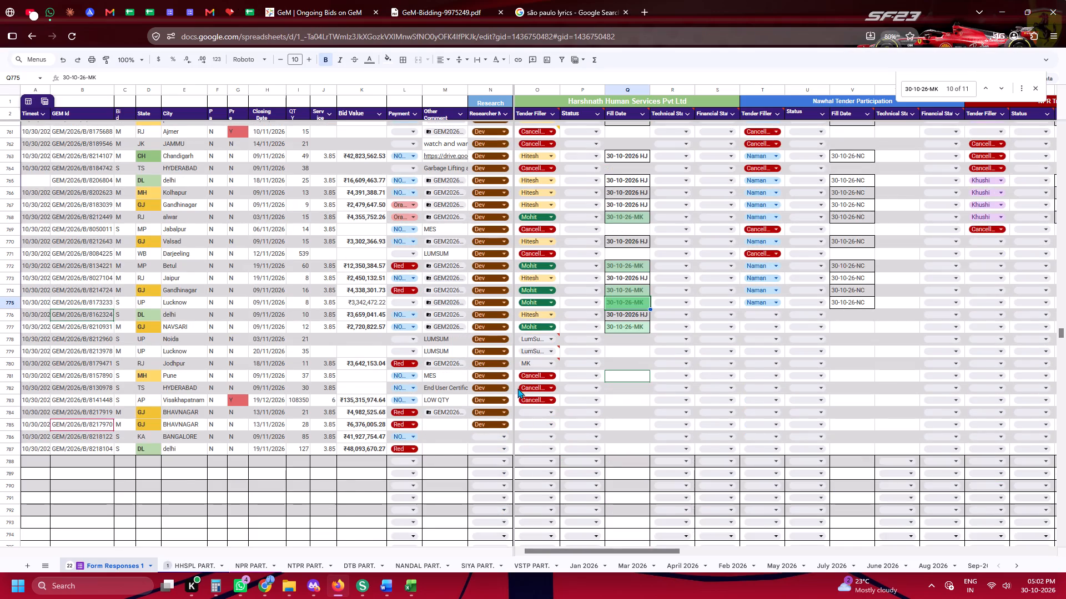
scroll(611, 404, "up", 5)
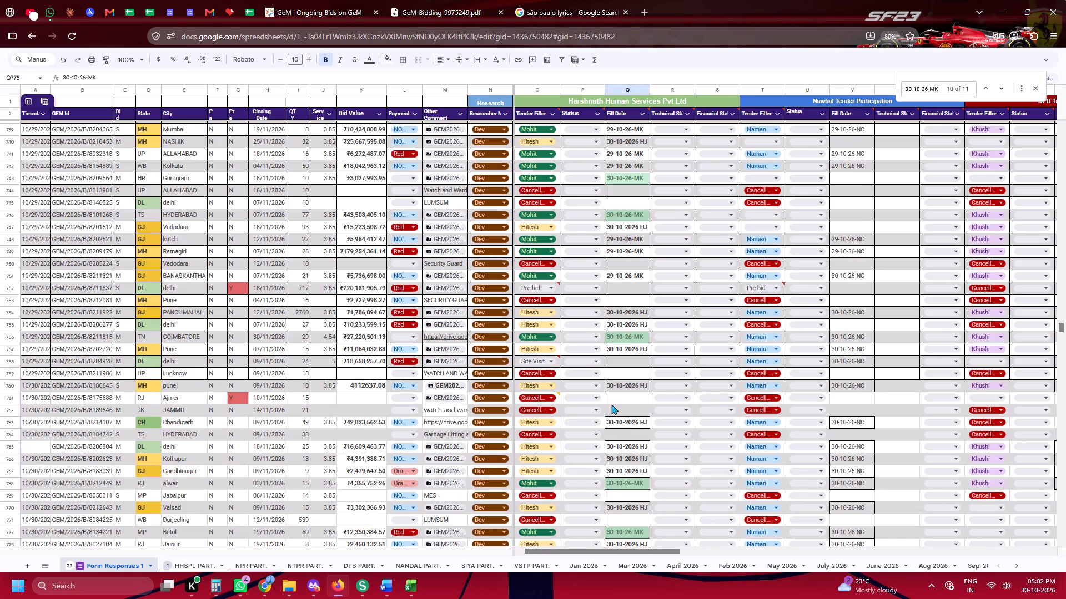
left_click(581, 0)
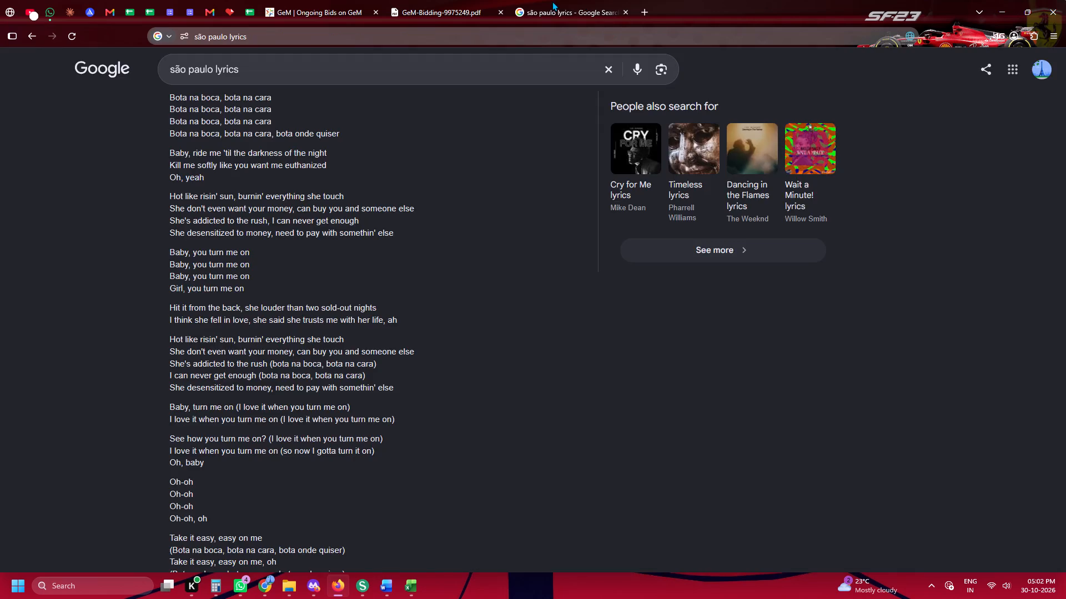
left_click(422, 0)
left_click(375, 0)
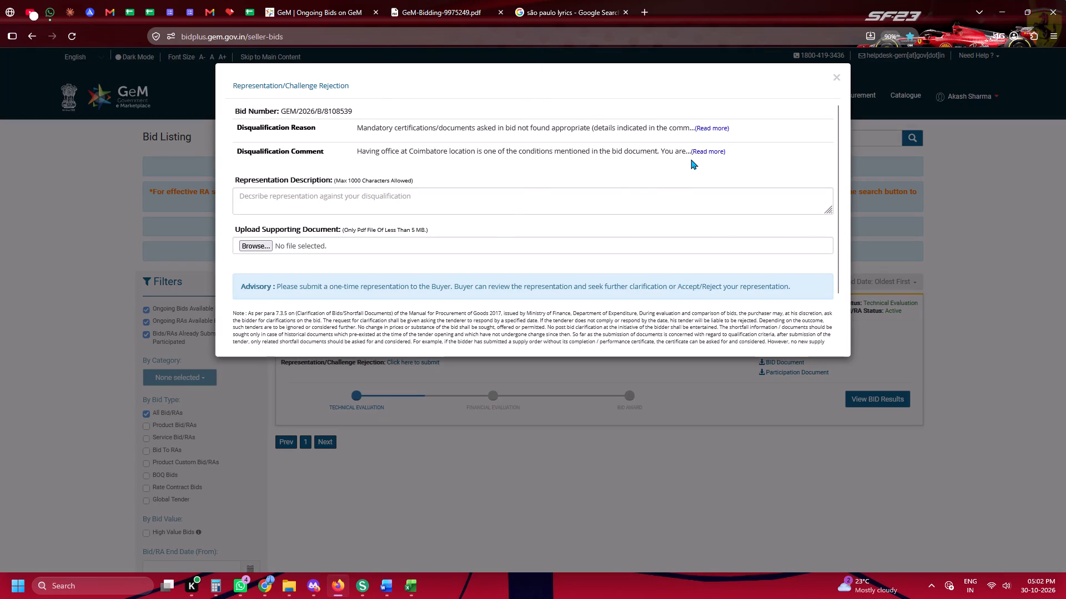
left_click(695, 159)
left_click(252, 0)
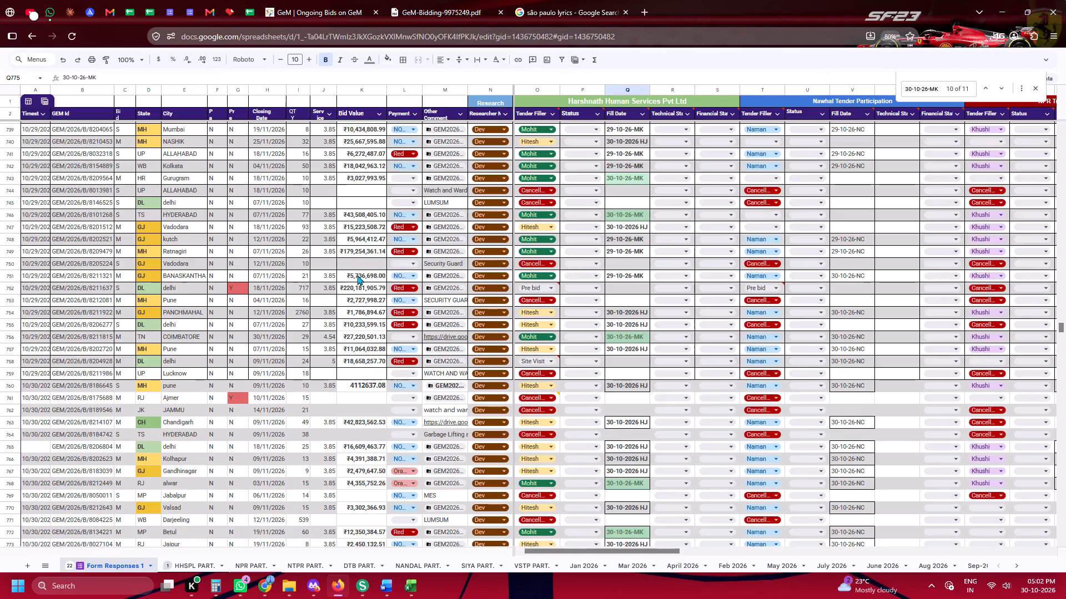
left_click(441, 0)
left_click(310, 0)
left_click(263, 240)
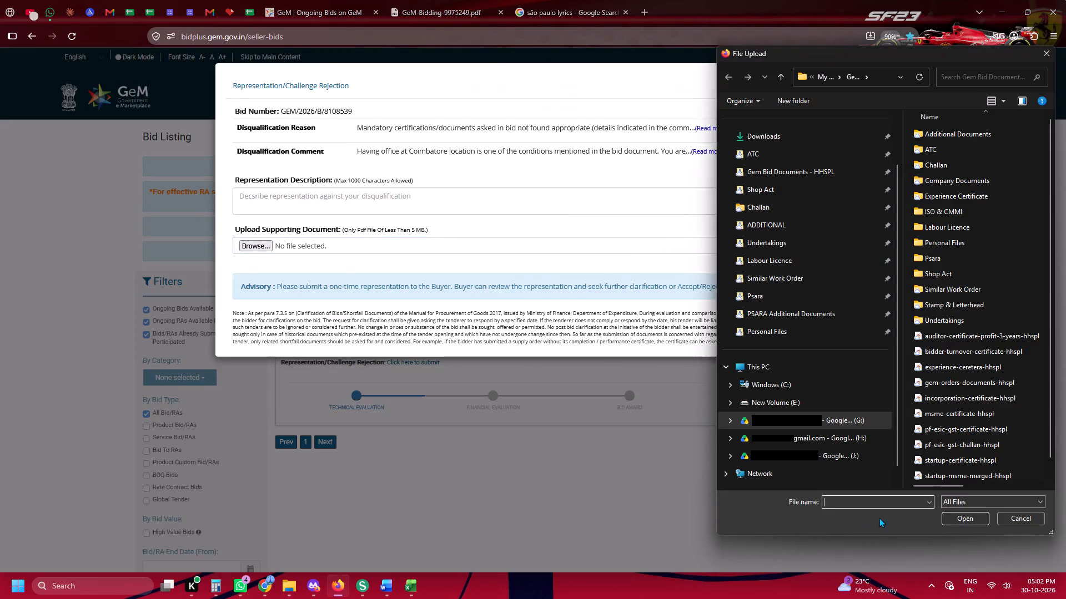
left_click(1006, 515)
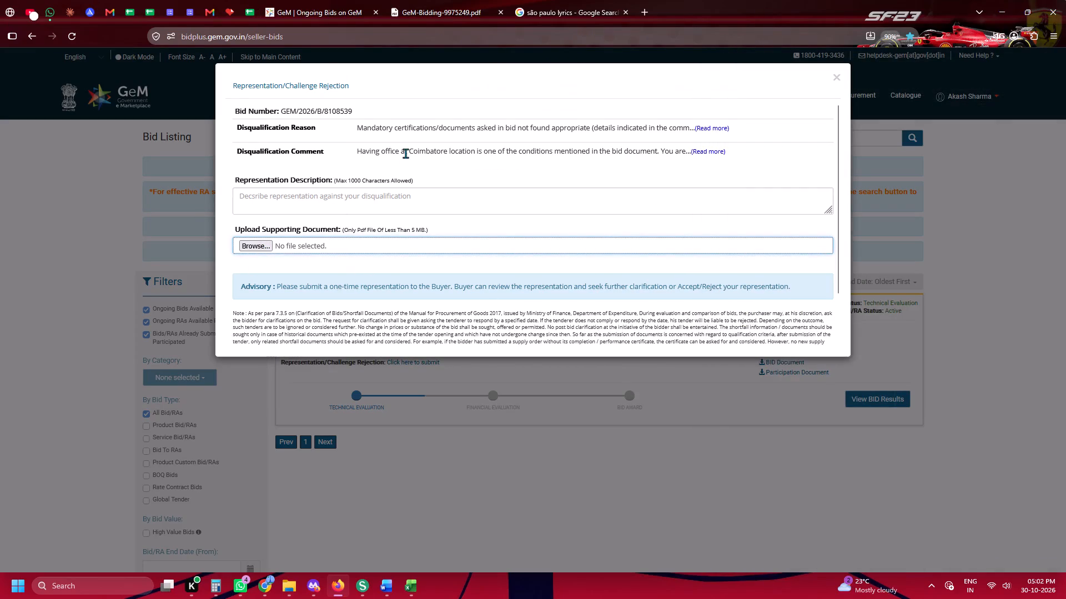
Copy Coimbatore from the disqualification comment and search the web for it.
left_click_drag(410, 151, 446, 154)
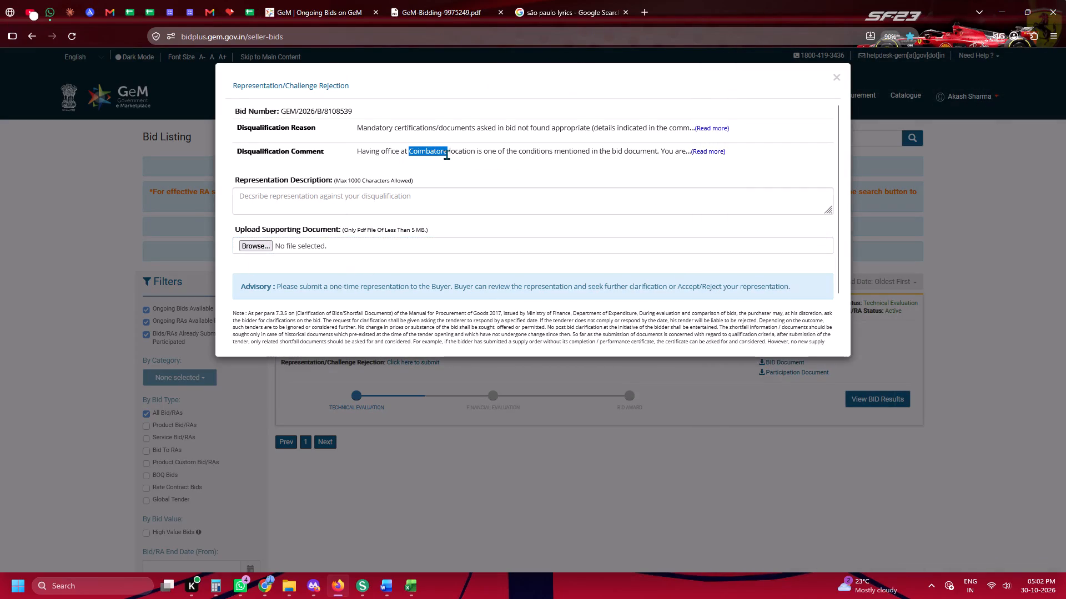
key("ctrl+c")
left_click(646, 12)
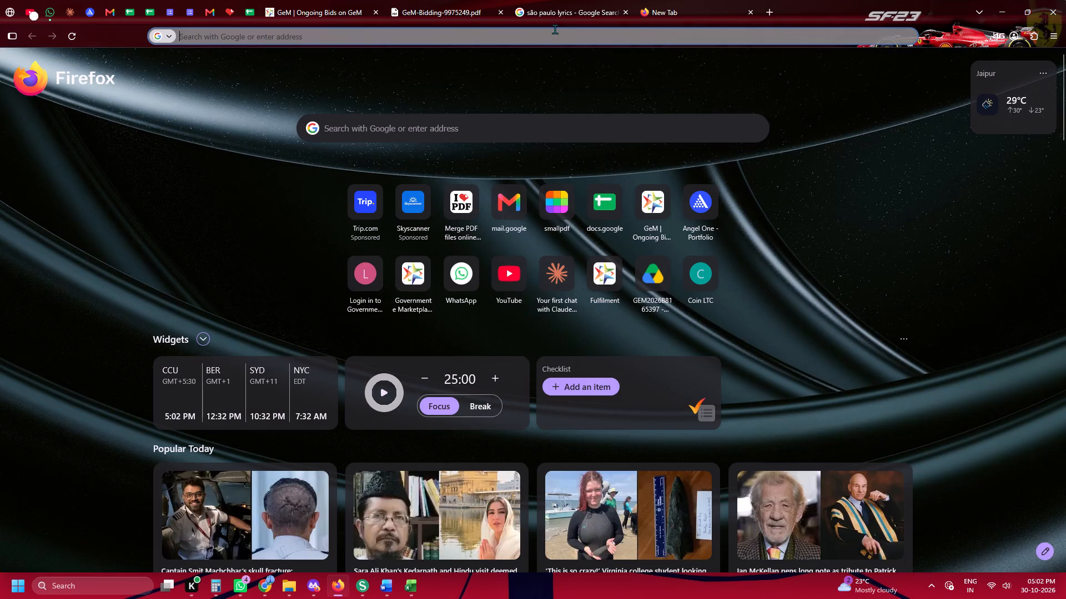
key("ctrl+v")
key("Return")
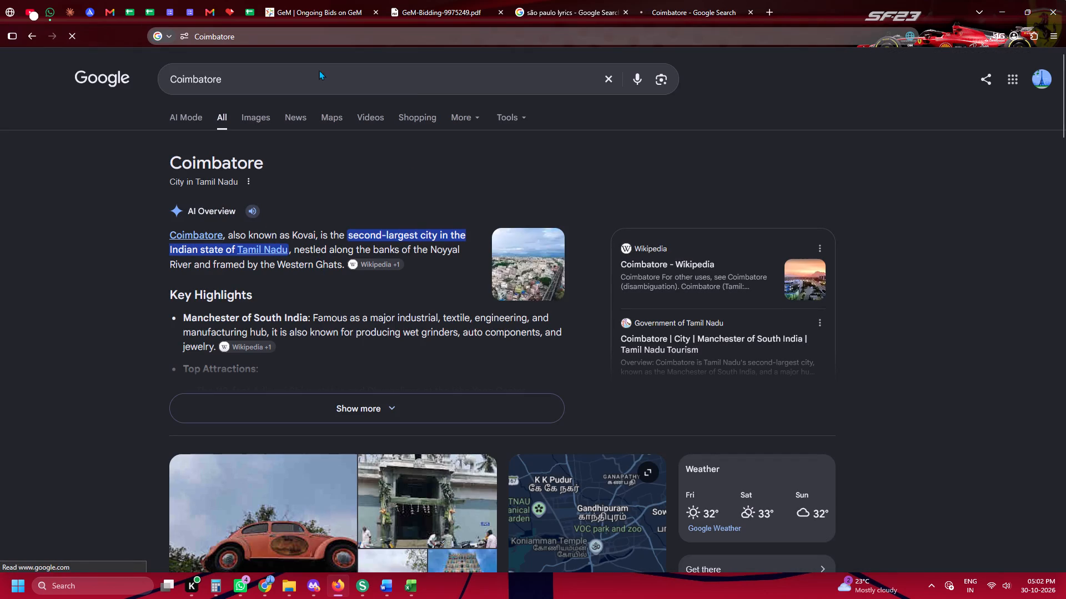
Attach tamil-nadu-chennai-shopact-hhspl.pdf from the Shop Act folder as the representation's supporting document.
left_click(256, 0)
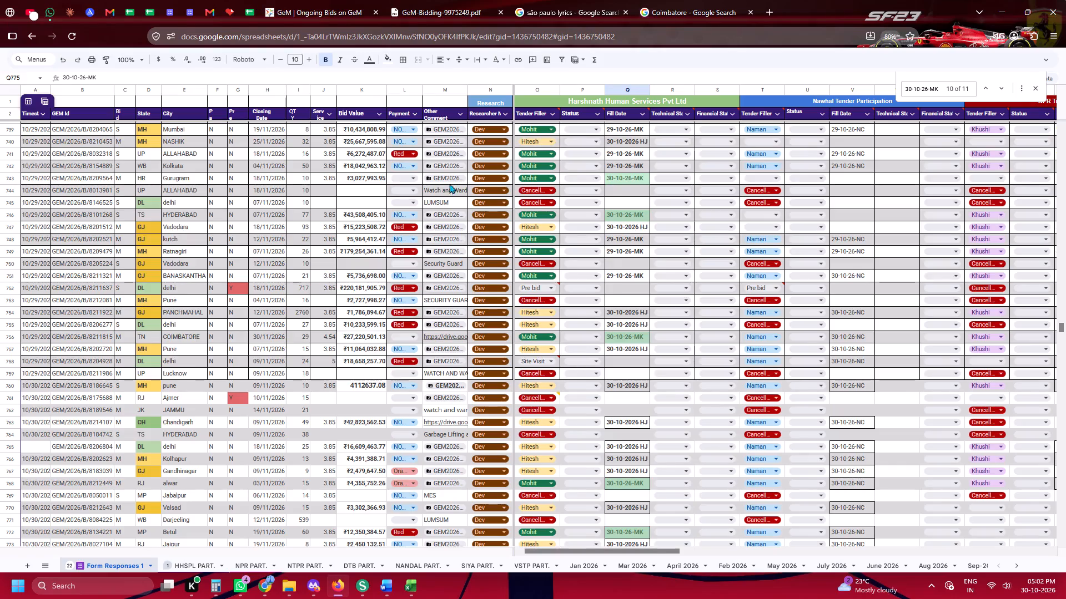
left_click(423, 0)
left_click(336, 0)
left_click(260, 243)
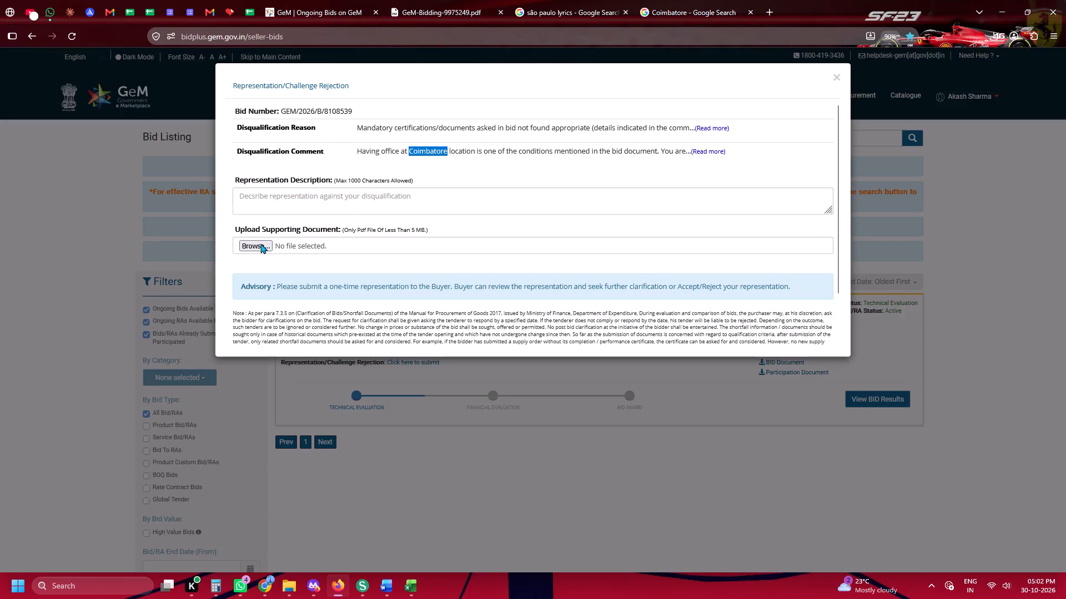
scroll(735, 263, "up", 4)
left_click(764, 256)
left_click(764, 254)
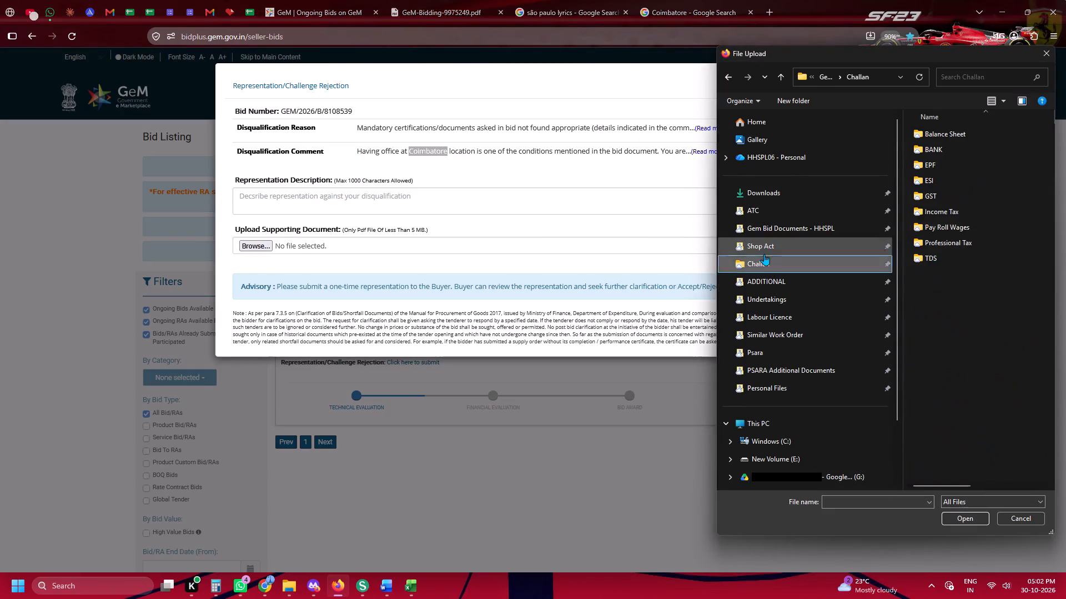
scroll(936, 309, "down", 5)
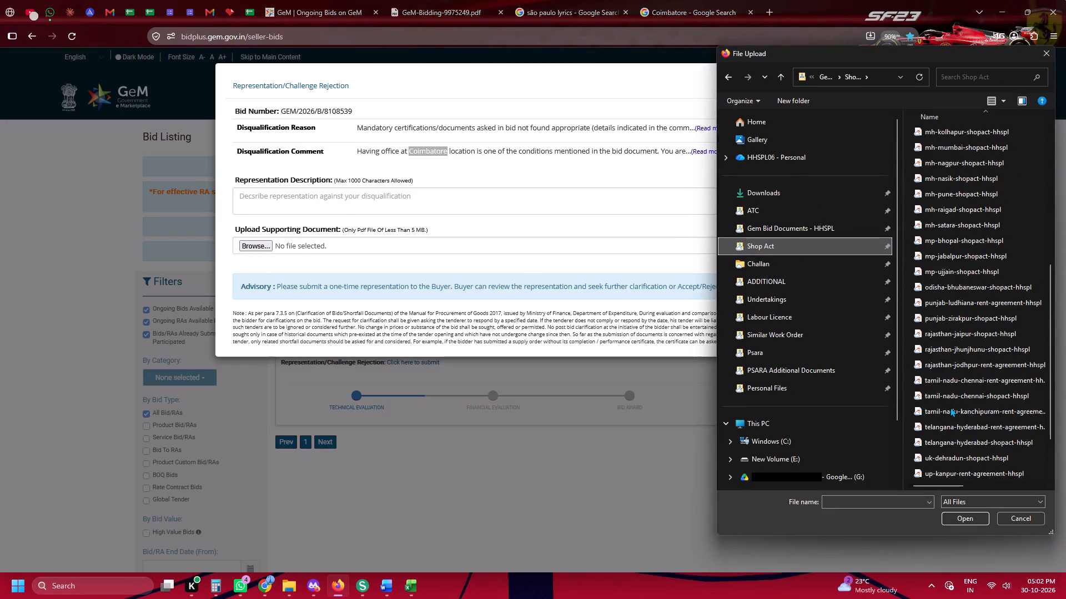
double_click(943, 400)
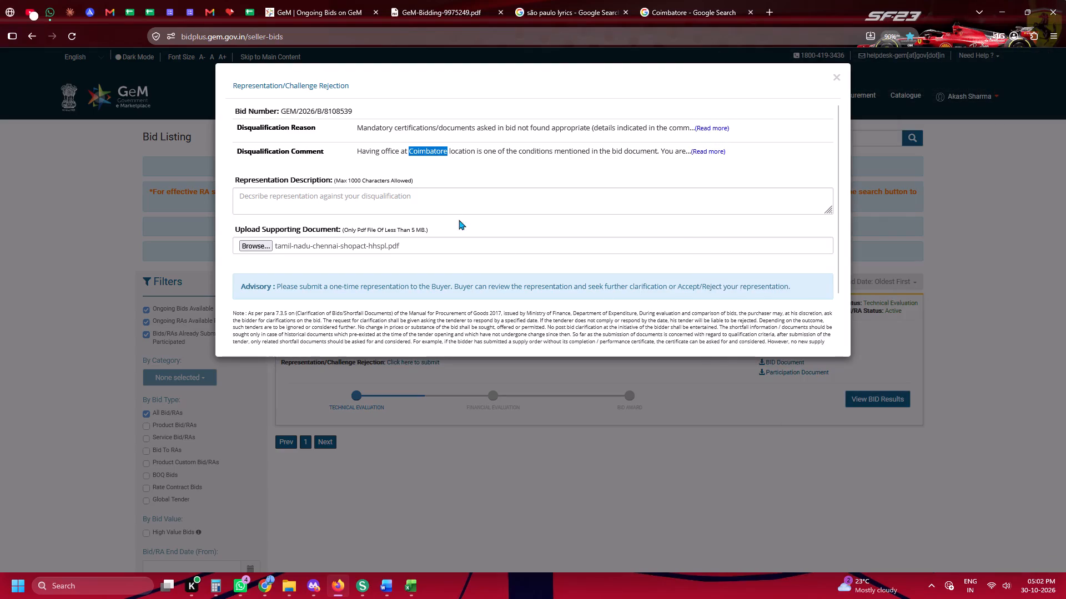
Clear the unpinned clipboard history and insert the saved Technical Re-Evaluation request text as the representation description.
left_click(435, 202)
key("super+v")
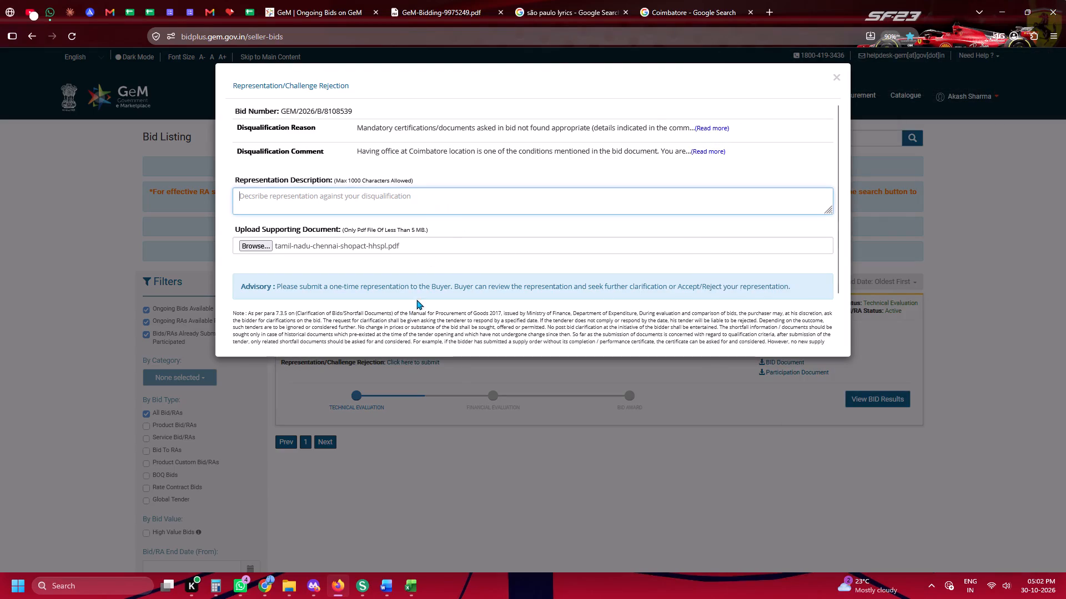
left_click(409, 271)
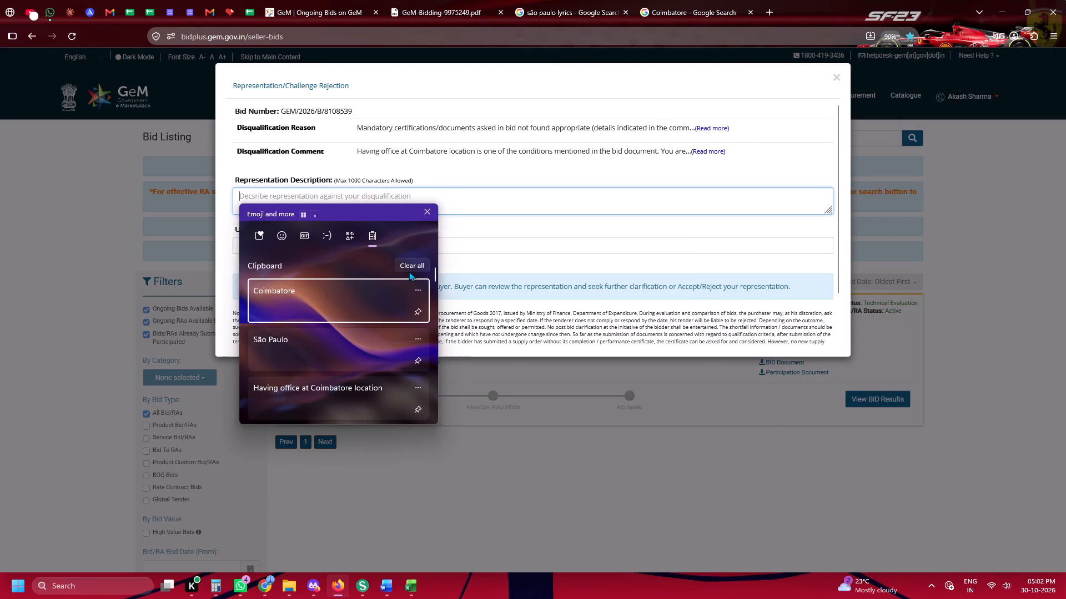
left_click(409, 270)
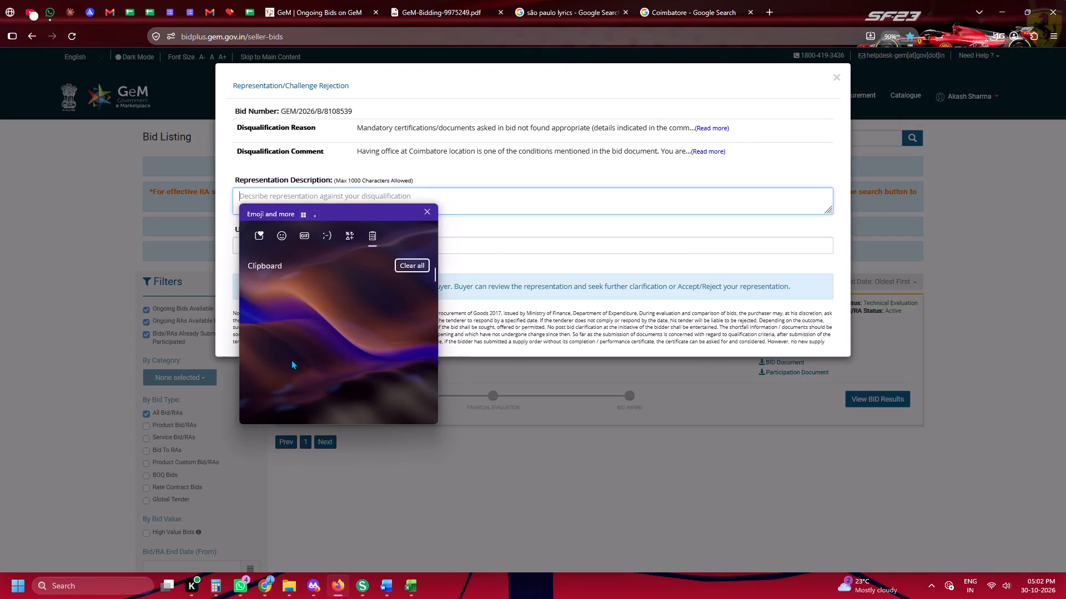
left_click(298, 395)
key("ctrl+v")
Submit the representation for bid GEM/2026/B/8108539.
scroll(283, 280, "down", 5)
left_click(271, 320)
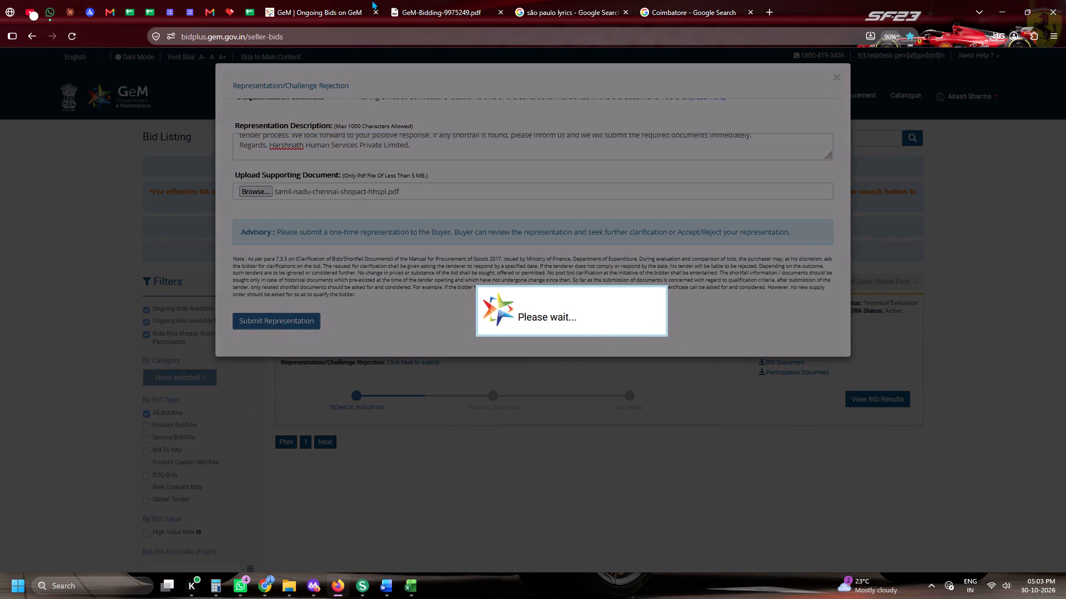
left_click(441, 0)
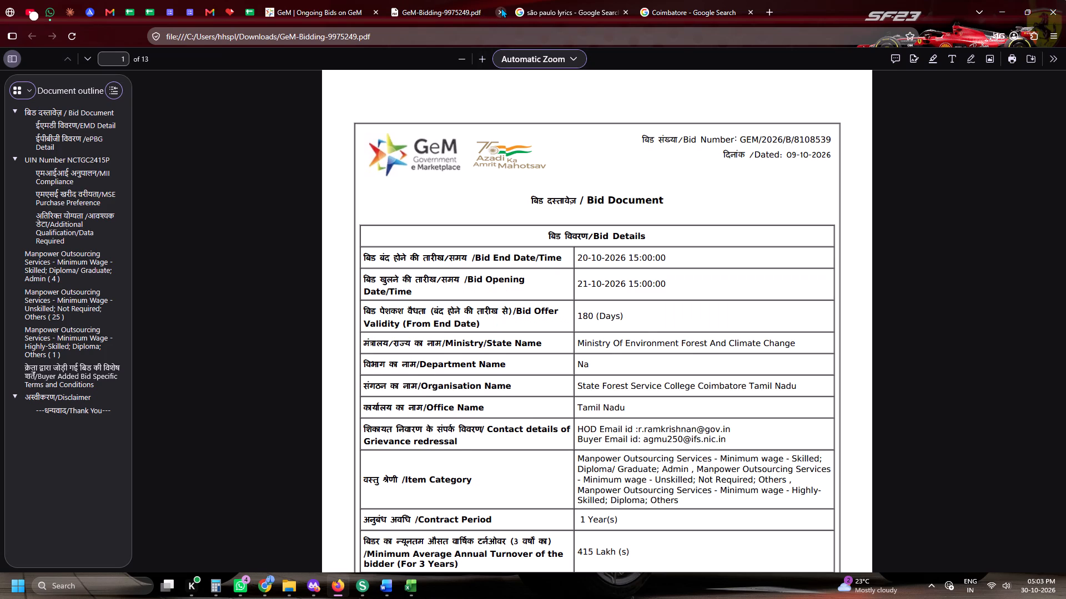
left_click(434, 0)
left_click(281, 0)
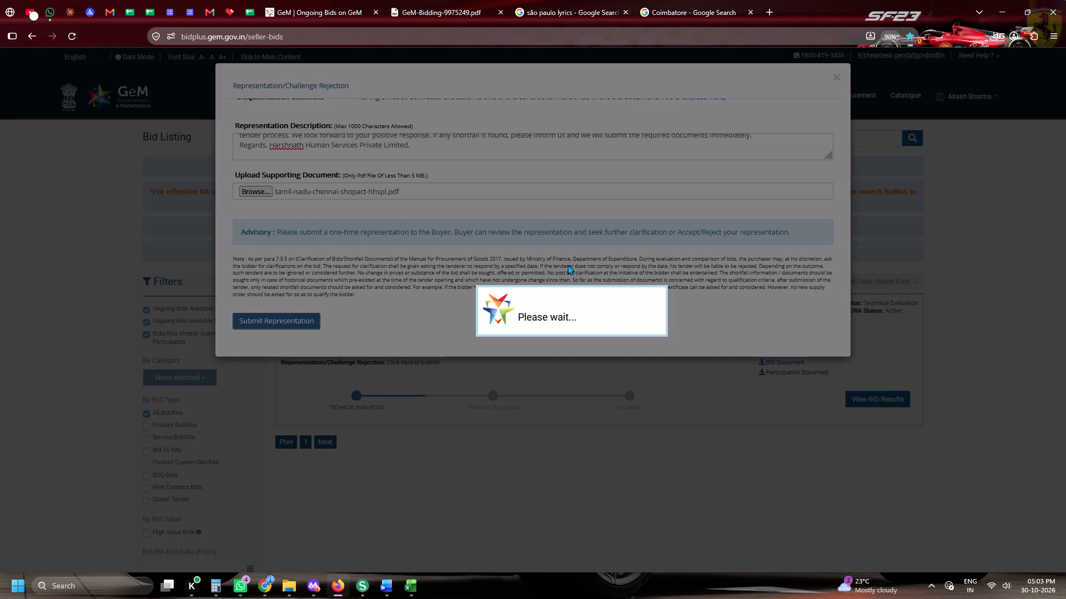
left_click(608, 325)
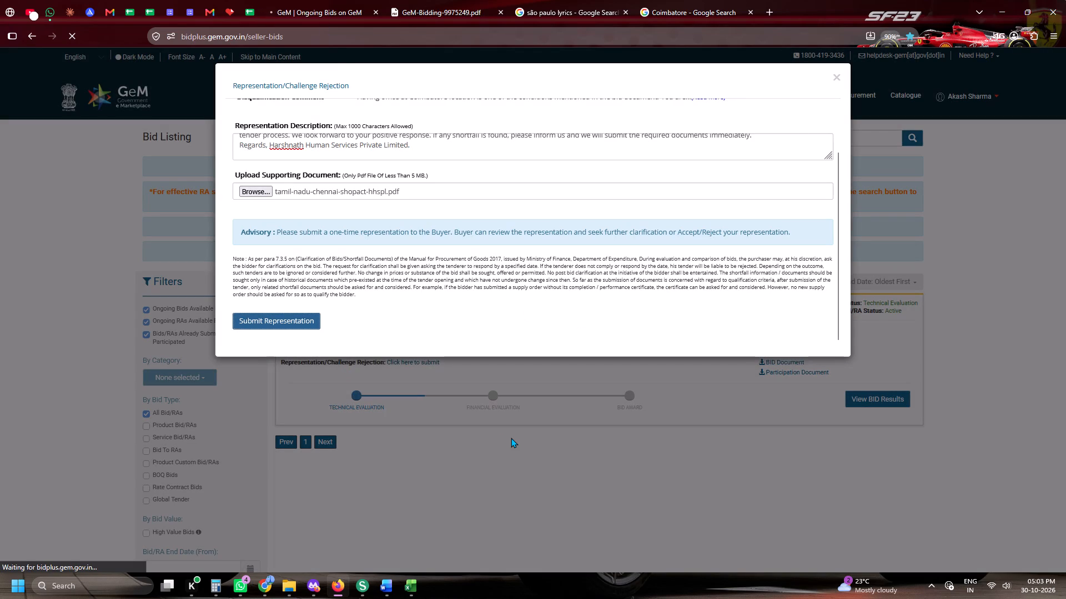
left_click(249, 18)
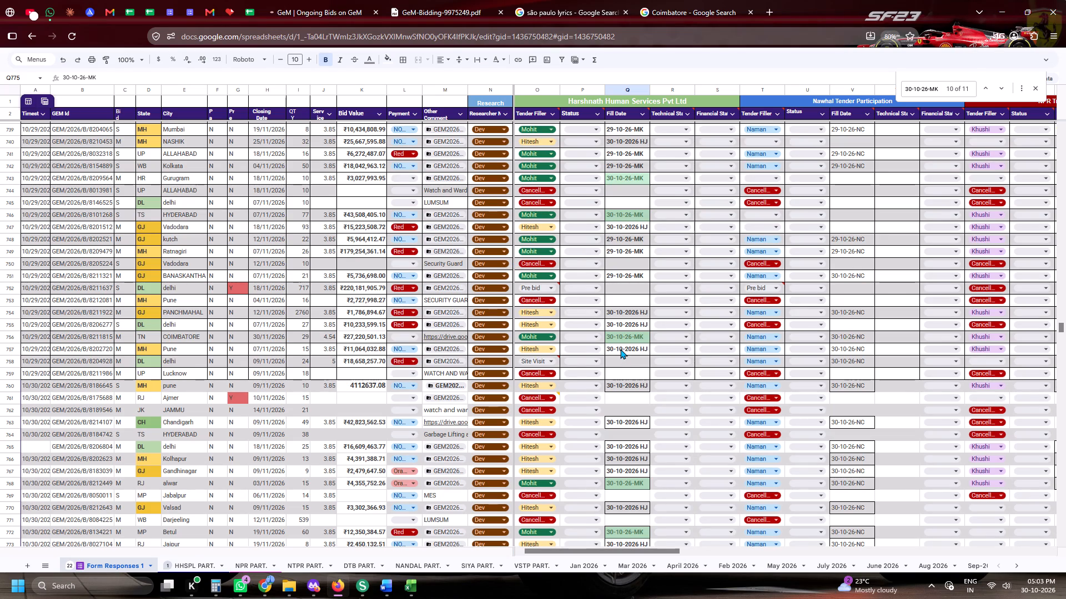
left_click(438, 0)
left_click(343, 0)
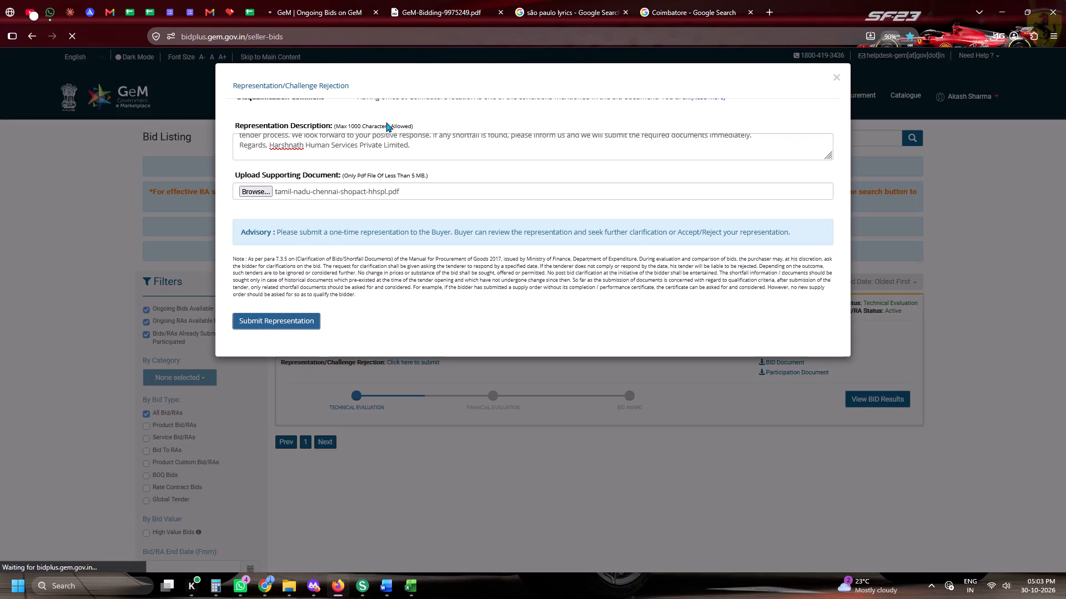
Close the GeM-Bidding-9975249.pdf document and the two Google searches for são paulo lyrics and Coimbatore.
left_click(252, 0)
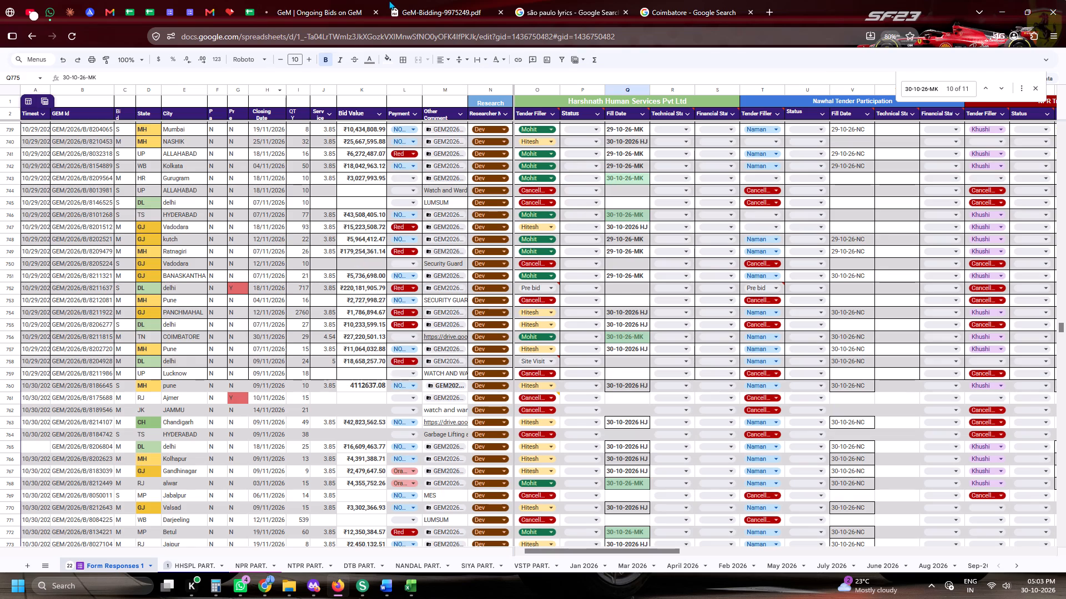
left_click(364, 0)
double_click(503, 11)
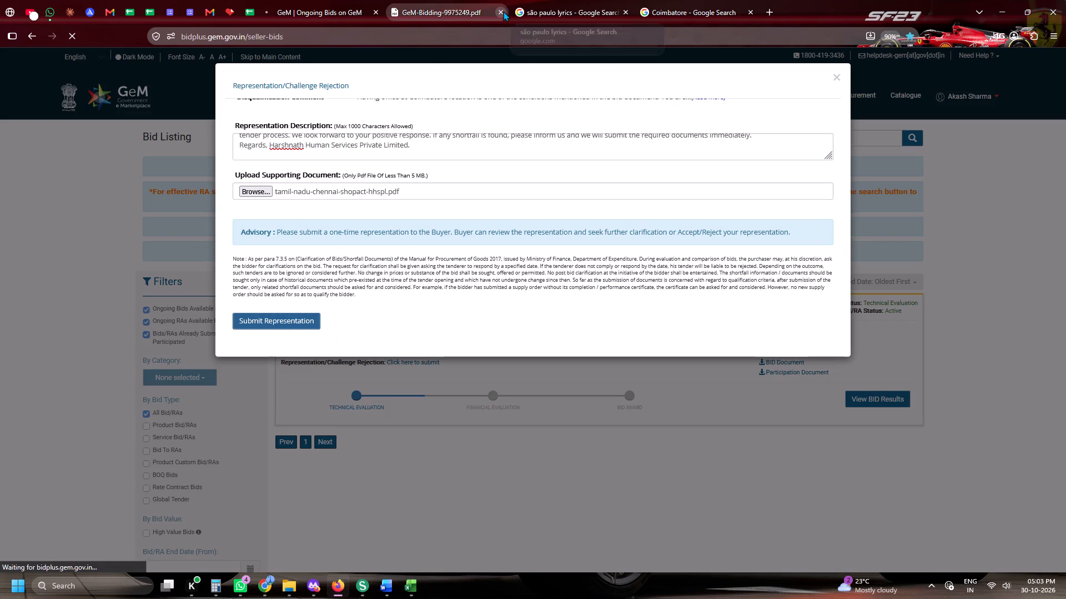
left_click(503, 11)
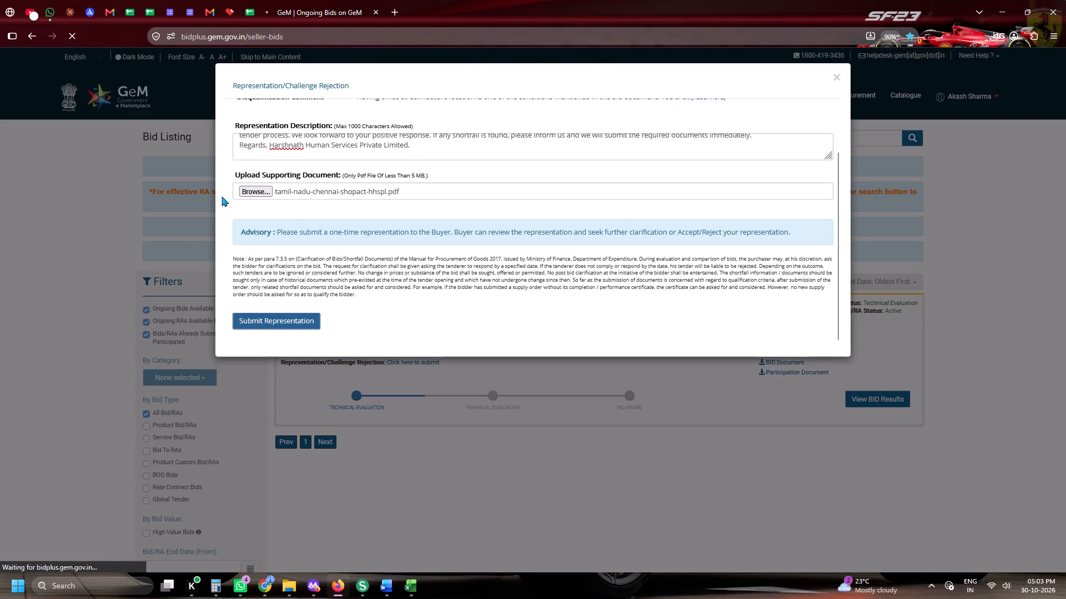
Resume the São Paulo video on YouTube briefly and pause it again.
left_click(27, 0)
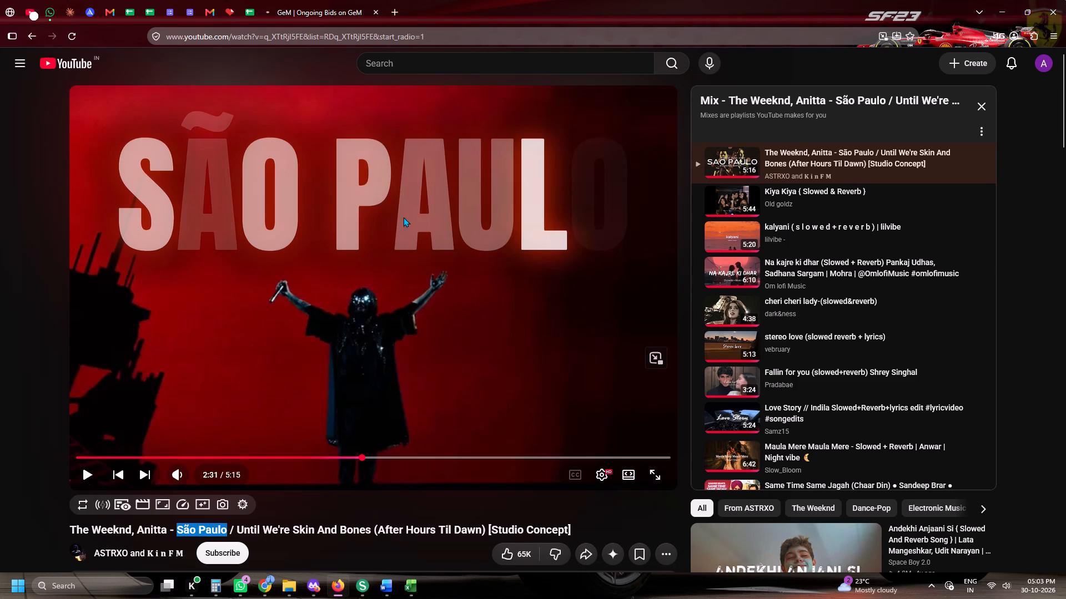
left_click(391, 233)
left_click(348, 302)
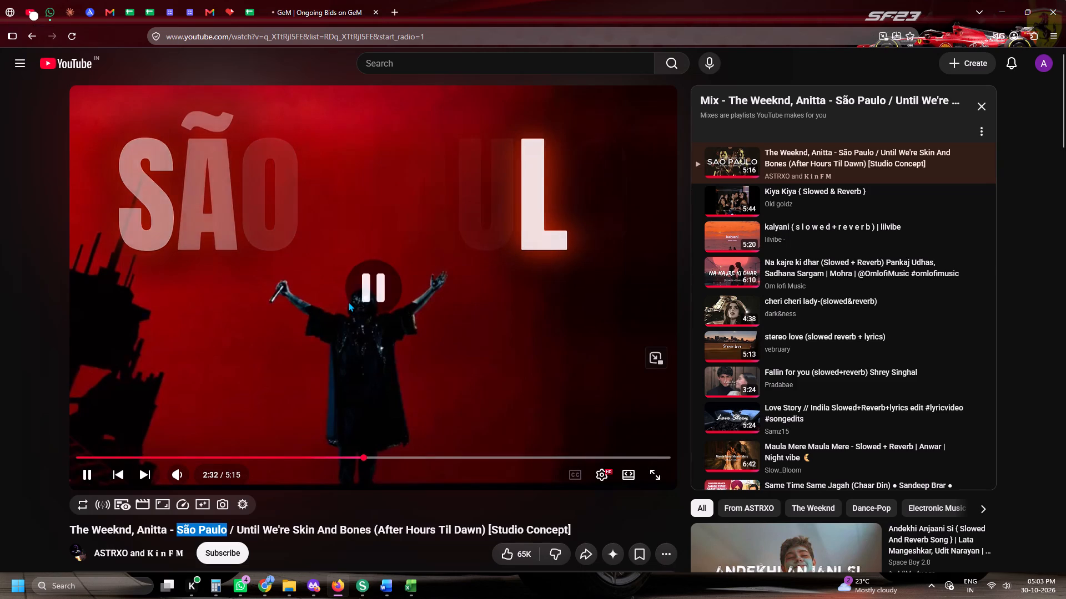
Return to the GeM bid listing and submit the representation for bid GEM/2026/B/8108539 again.
left_click(286, 0)
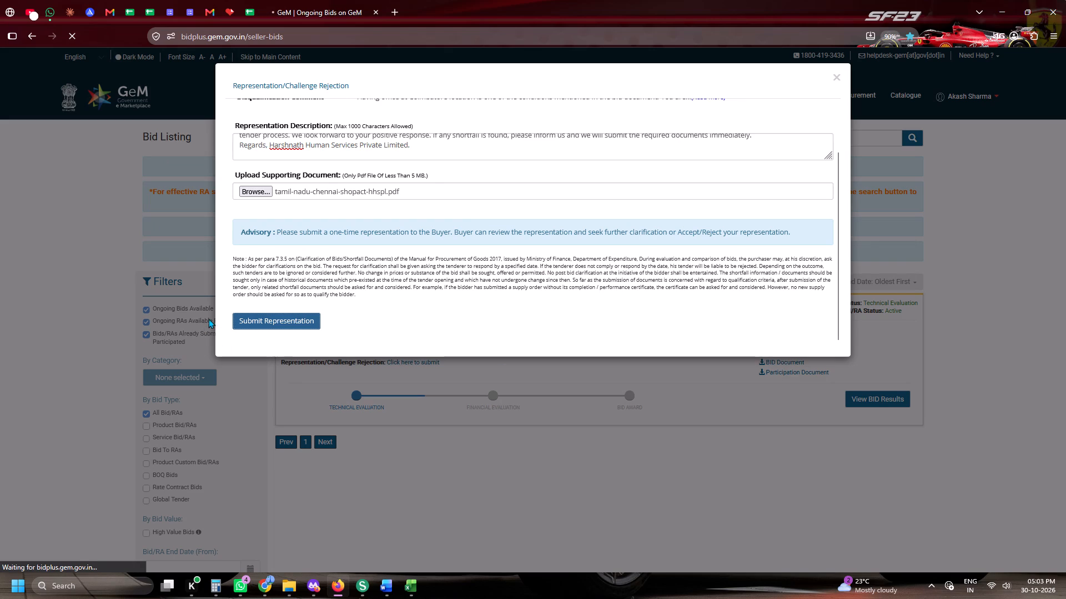
left_click(254, 333)
left_click(258, 325)
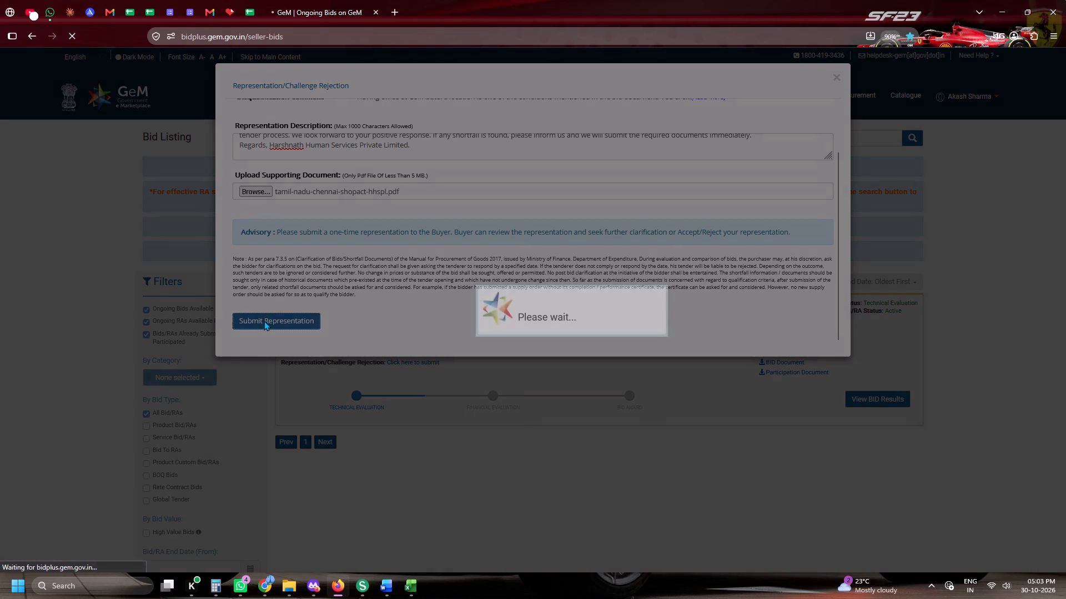
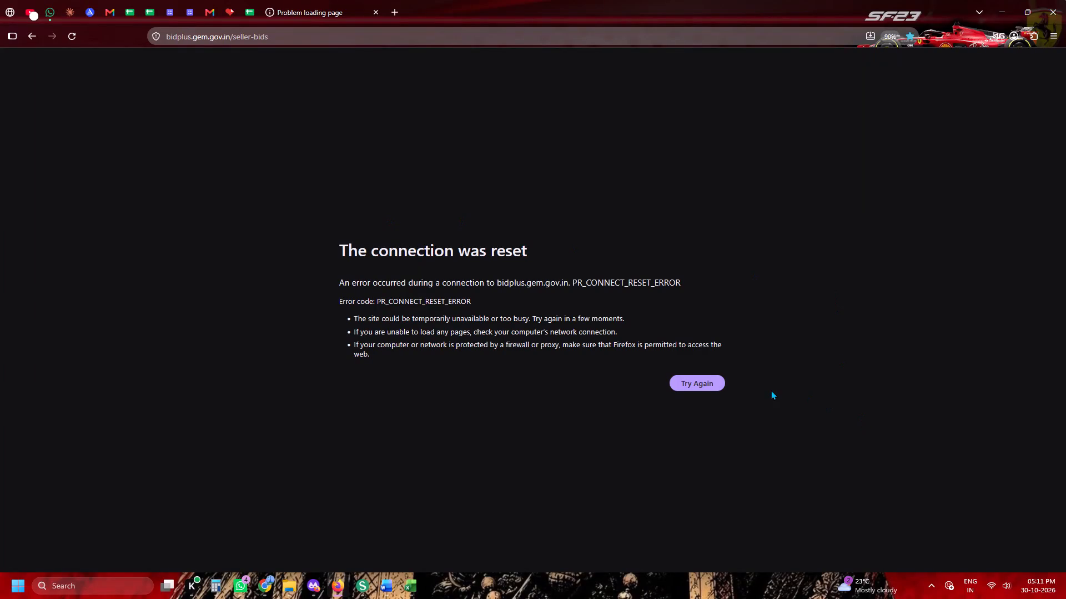
Retry loading the GeM seller bids page.
left_click(717, 382)
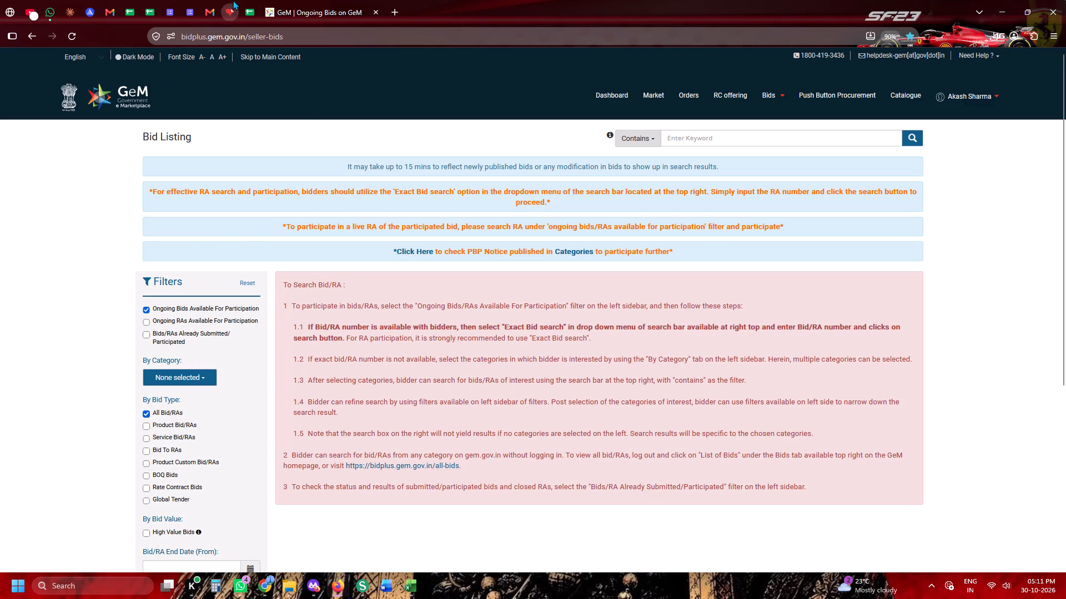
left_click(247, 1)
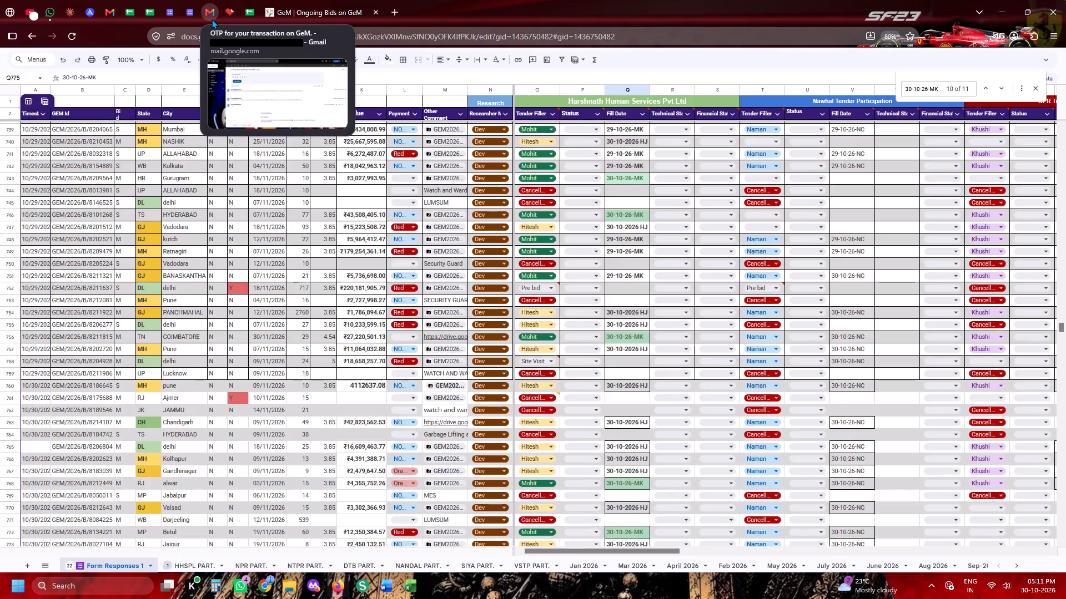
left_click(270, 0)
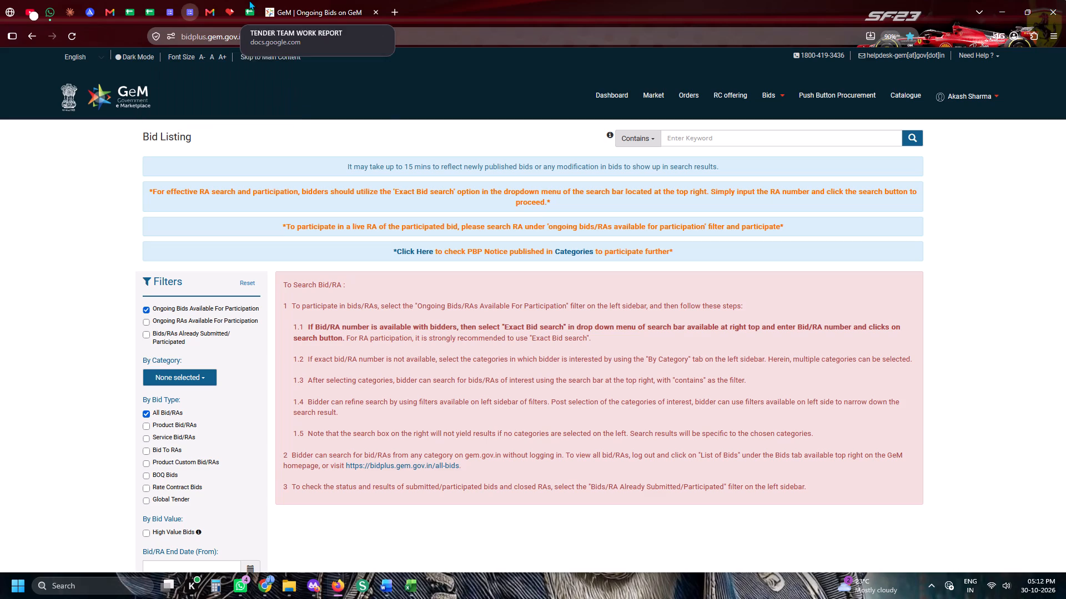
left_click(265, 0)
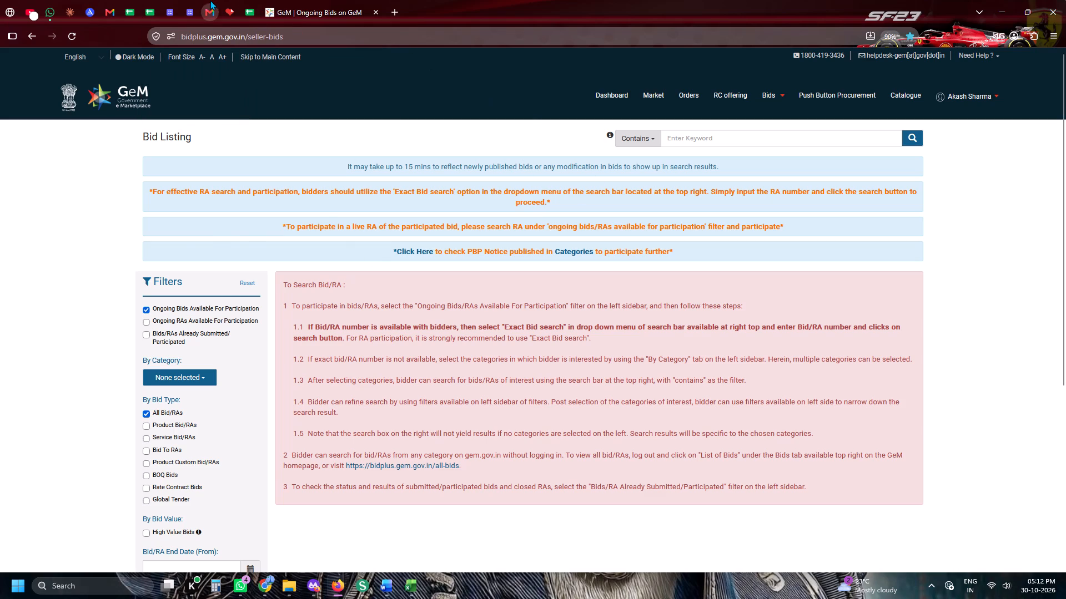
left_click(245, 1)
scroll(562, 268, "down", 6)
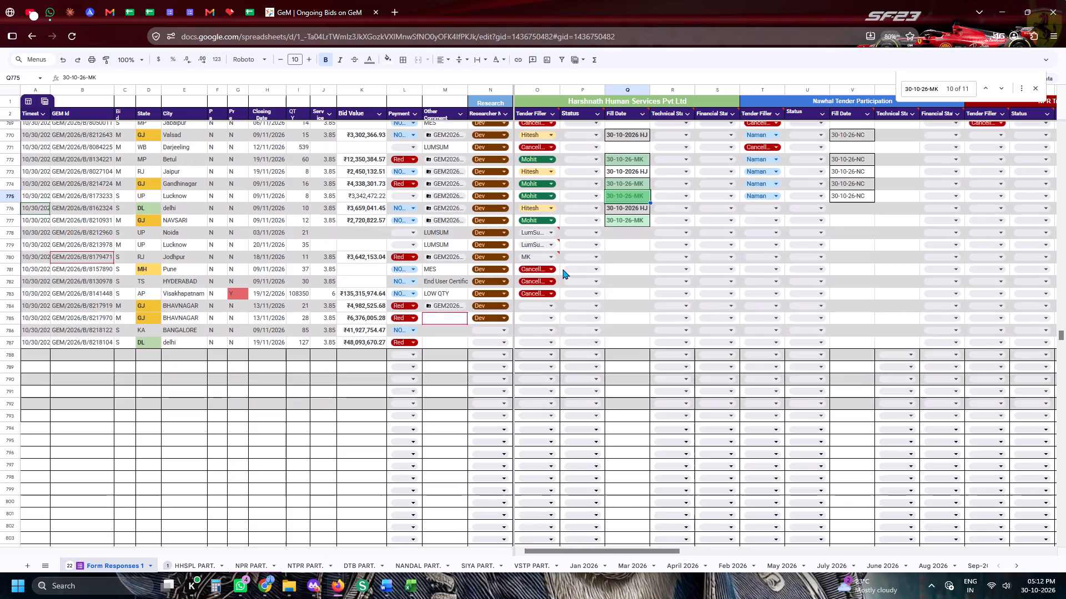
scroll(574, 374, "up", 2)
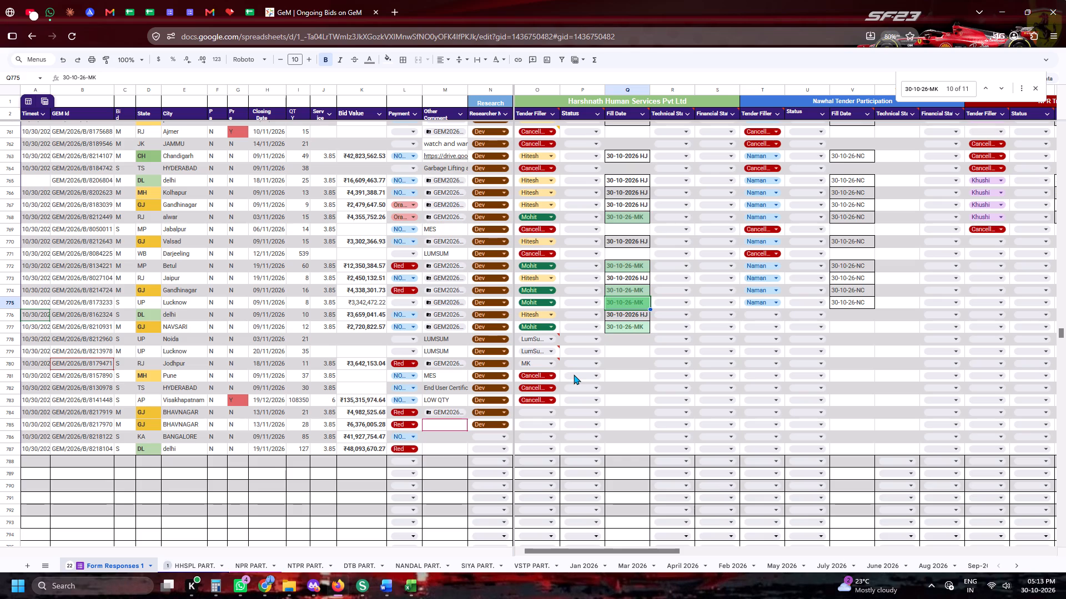
Copy bid number GEM/2026/B/8108539 from the HHSPL PART. sheet and look it up on GeM with Exact Bid Search.
left_click(171, 568)
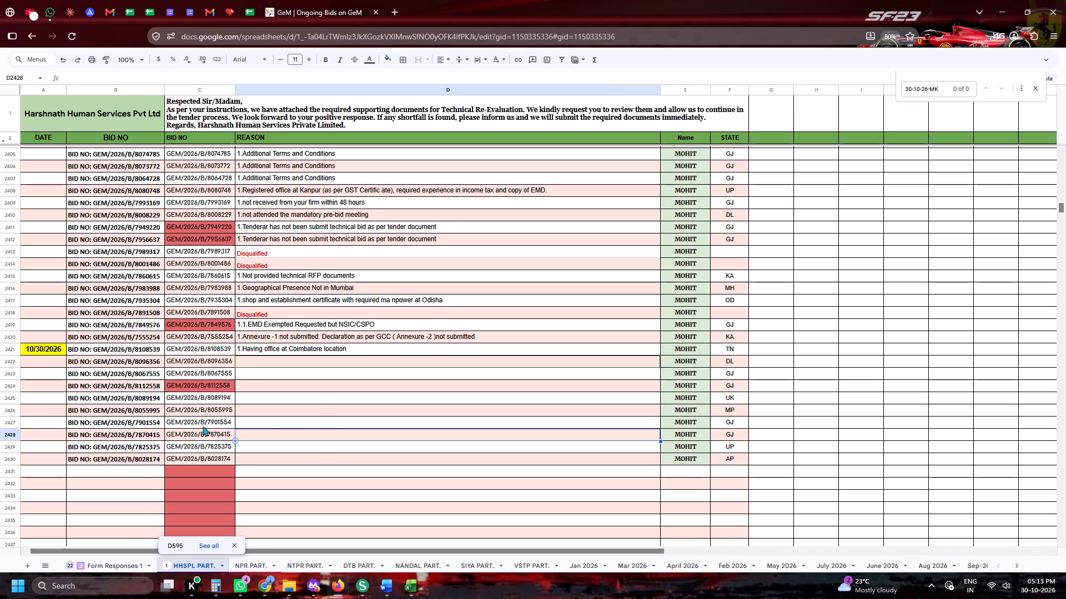
left_click(315, 396)
left_click(346, 0)
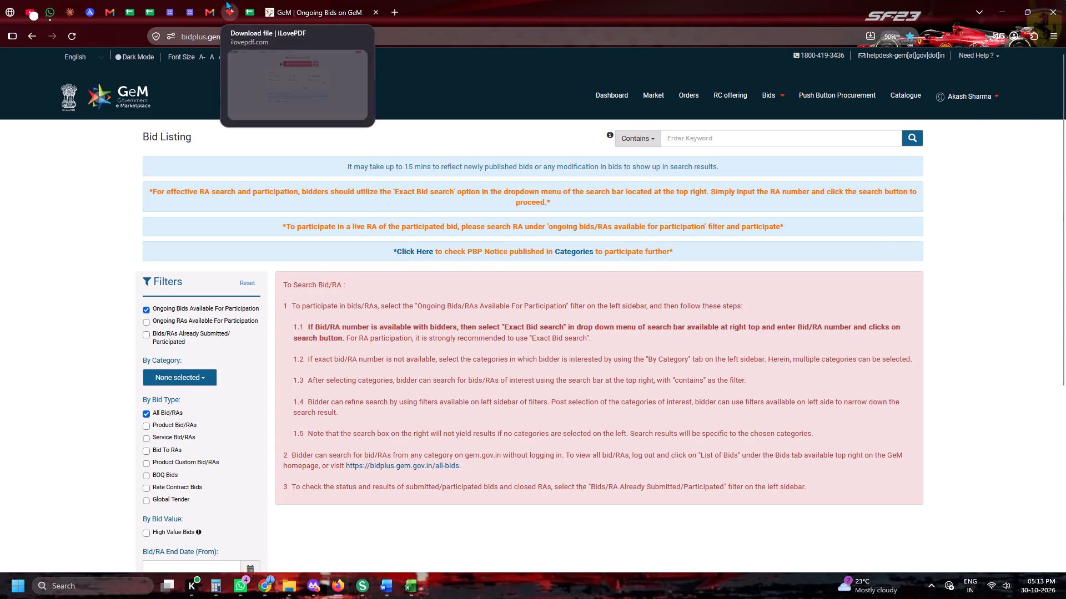
left_click(250, 4)
left_click(215, 347)
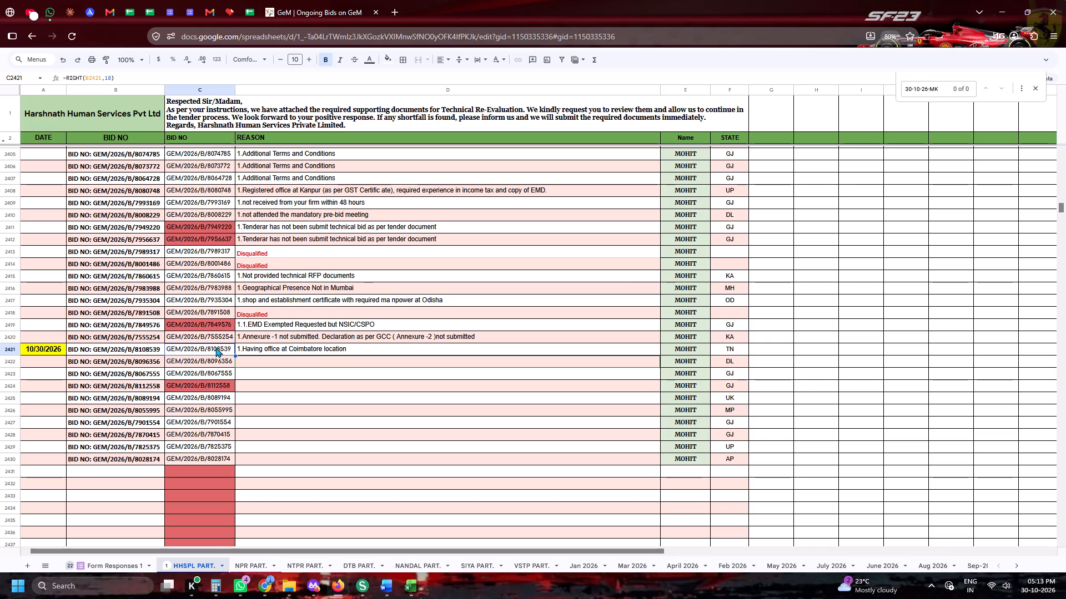
key("ctrl+c")
key("ctrl+c")
key("ctrl+c")
left_click(283, 0)
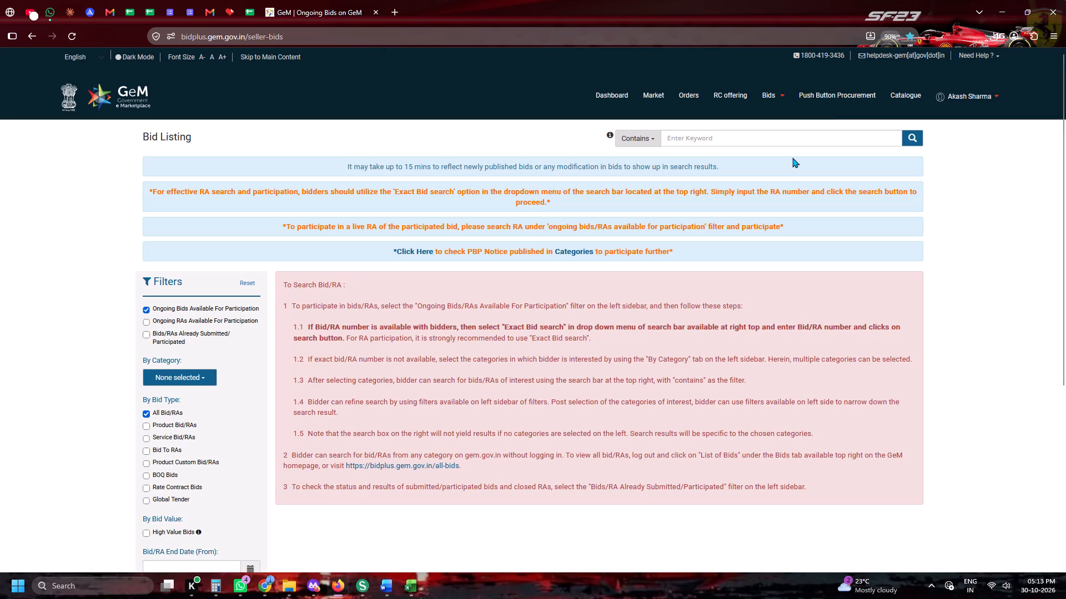
left_click(778, 139)
key("ctrl+v")
left_click(633, 141)
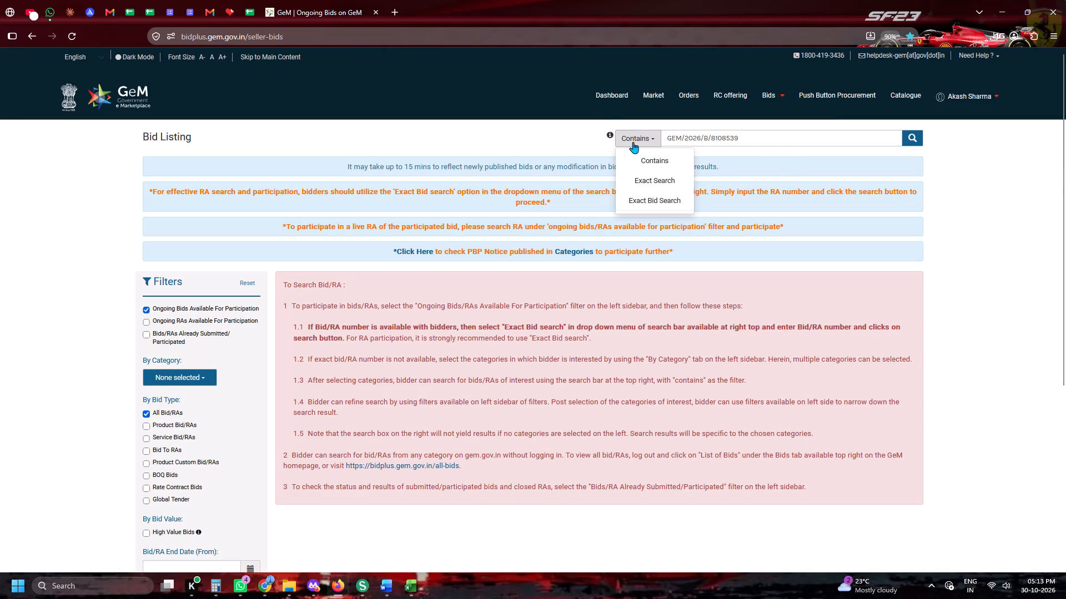
left_click(650, 199)
left_click(915, 141)
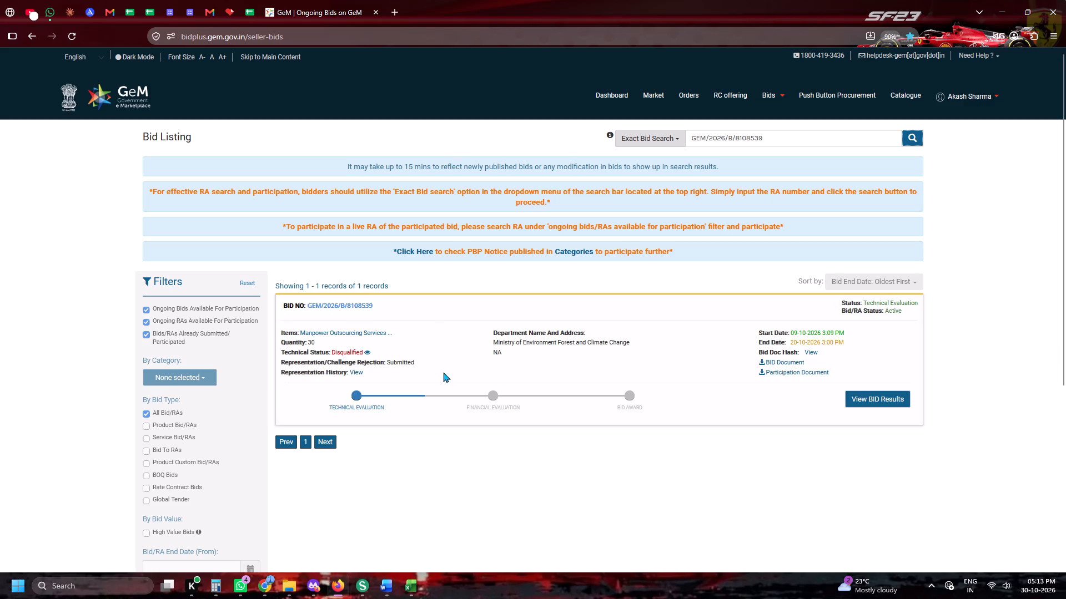
Copy the next bid number, GEM/2026/B/8096356, from the HHSPL PART. sheet and look it up with Exact Bid Search on GeM.
left_click(250, 13)
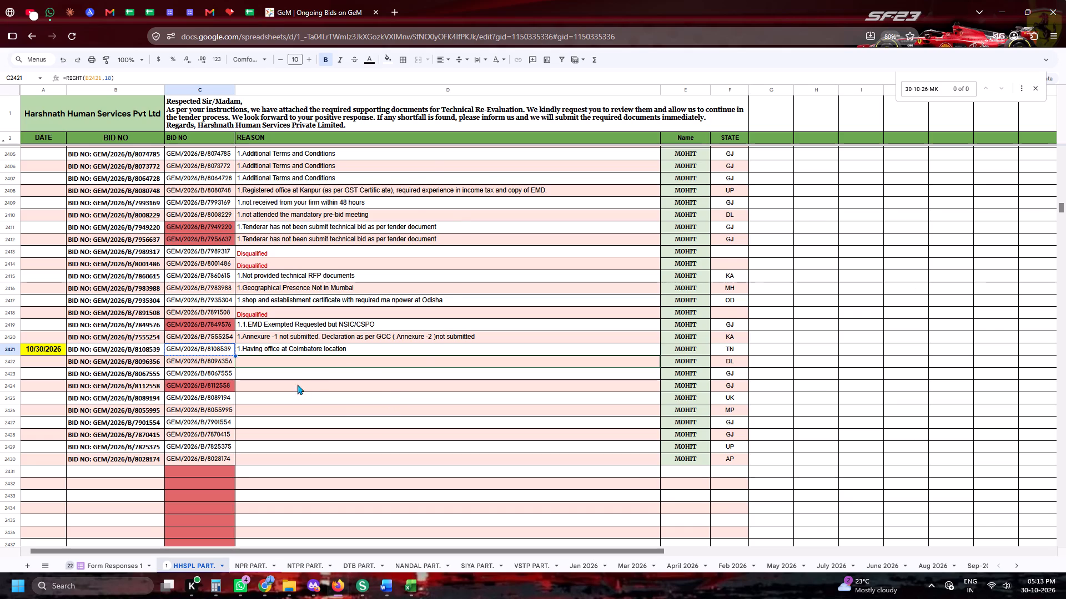
scroll(443, 334, "down", 2)
left_click(226, 252)
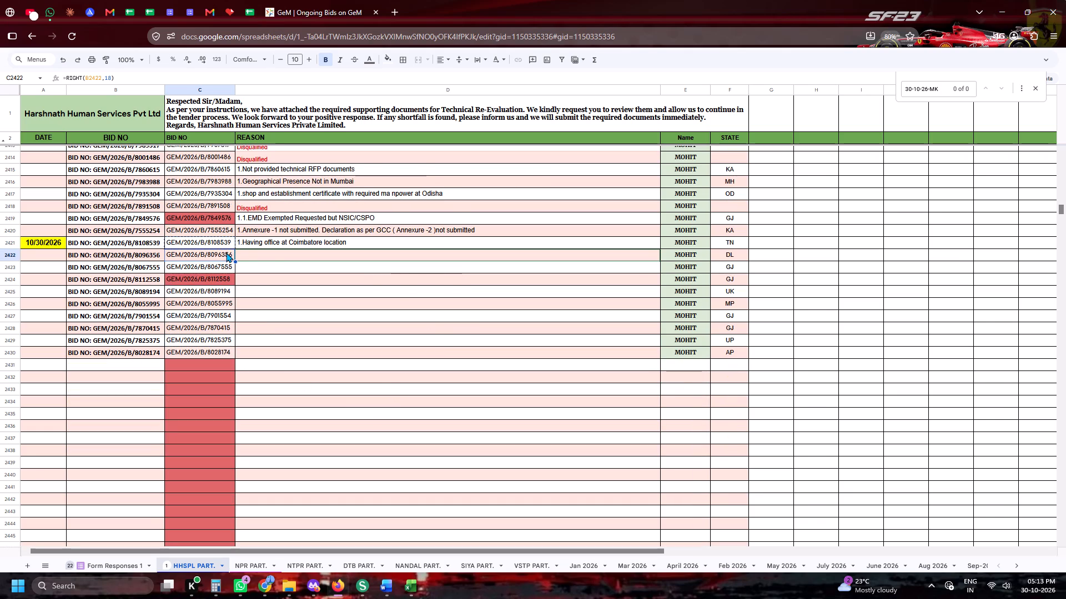
key("ctrl+c")
key("ctrl+c")
key("ctrl+c")
key("ctrl+c")
left_click(311, 0)
left_click(792, 143)
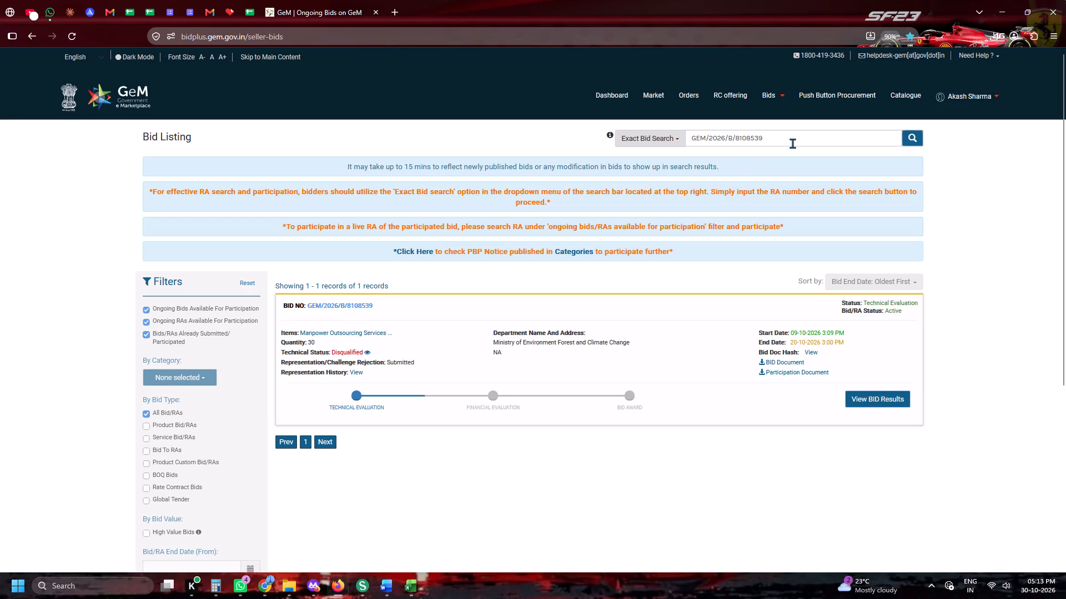
key("ctrl+a")
key("ctrl+v")
left_click(918, 139)
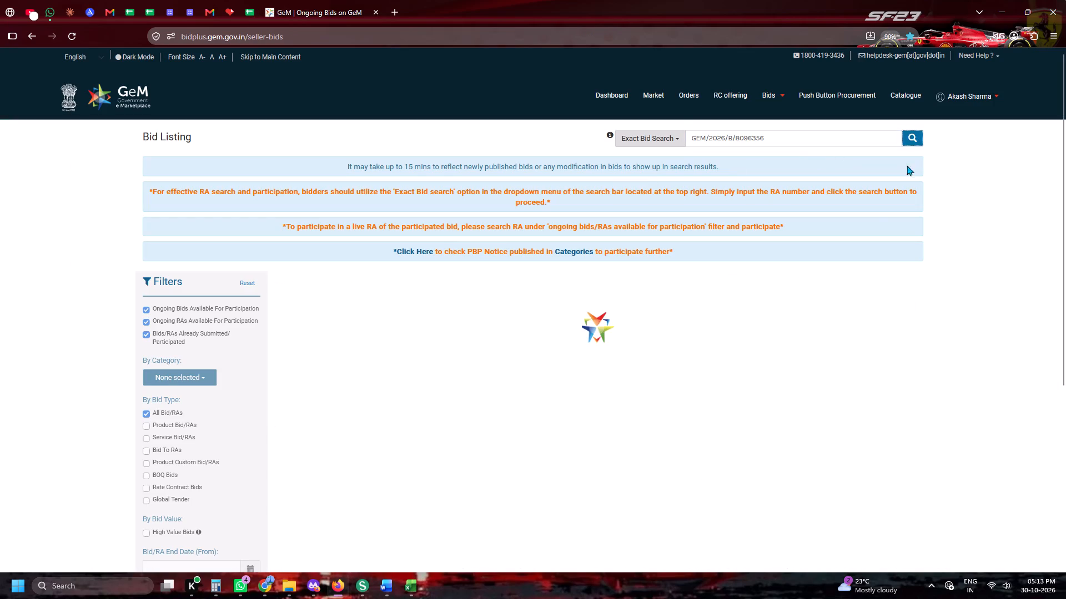
Open the Representation/Challenge Rejection submission for the disqualified bid GEM/2026/B/8096356.
left_click(398, 383)
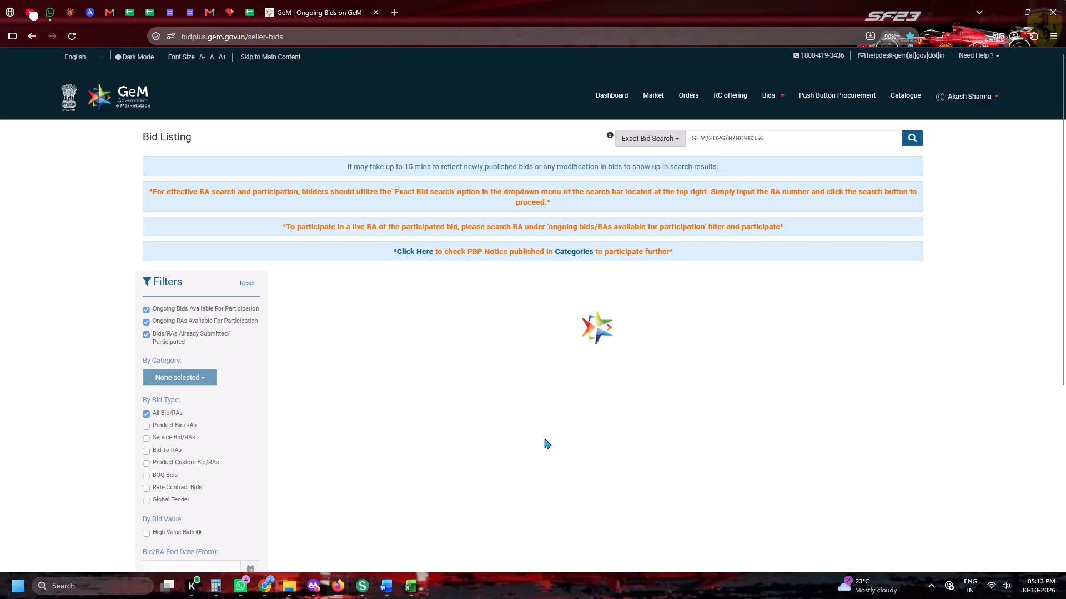
left_click(424, 359)
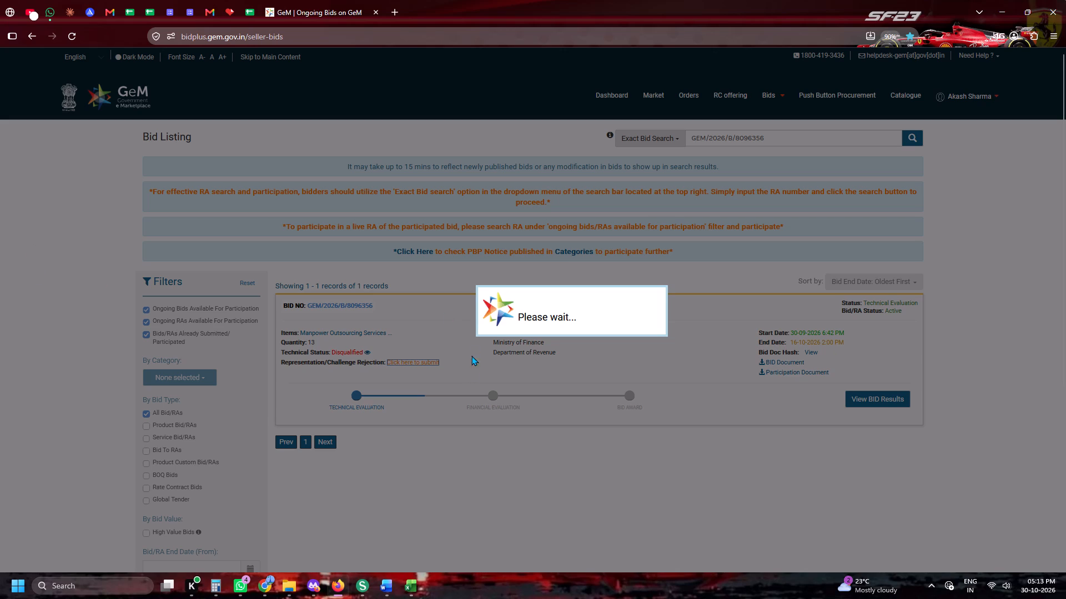
left_click(466, 433)
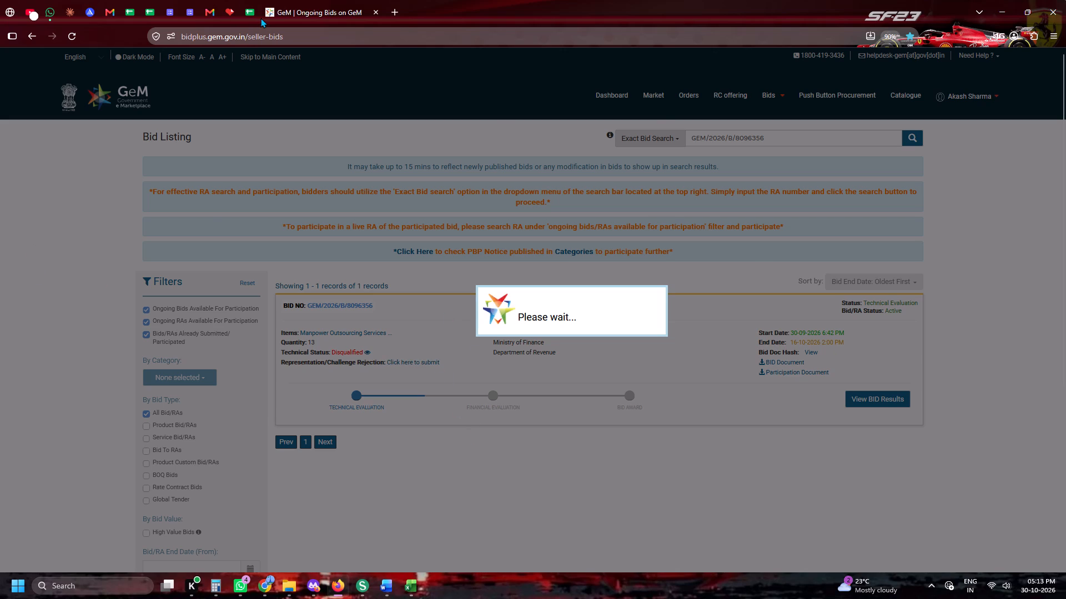
Return to the HHSPL PART. sheet and open the system's network quick settings to check the connection.
left_click(259, 18)
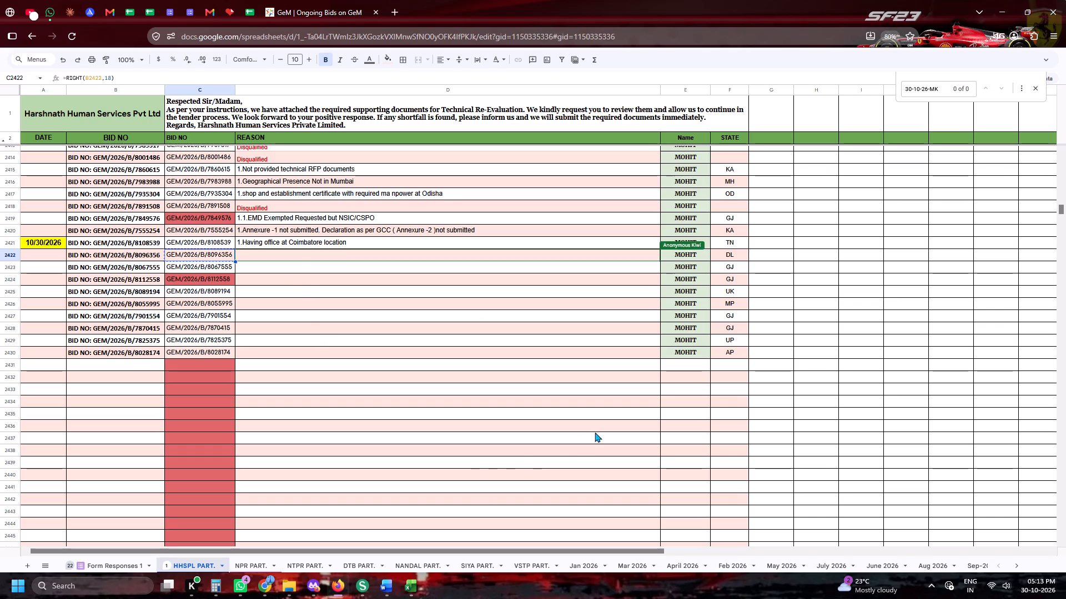
left_click(994, 582)
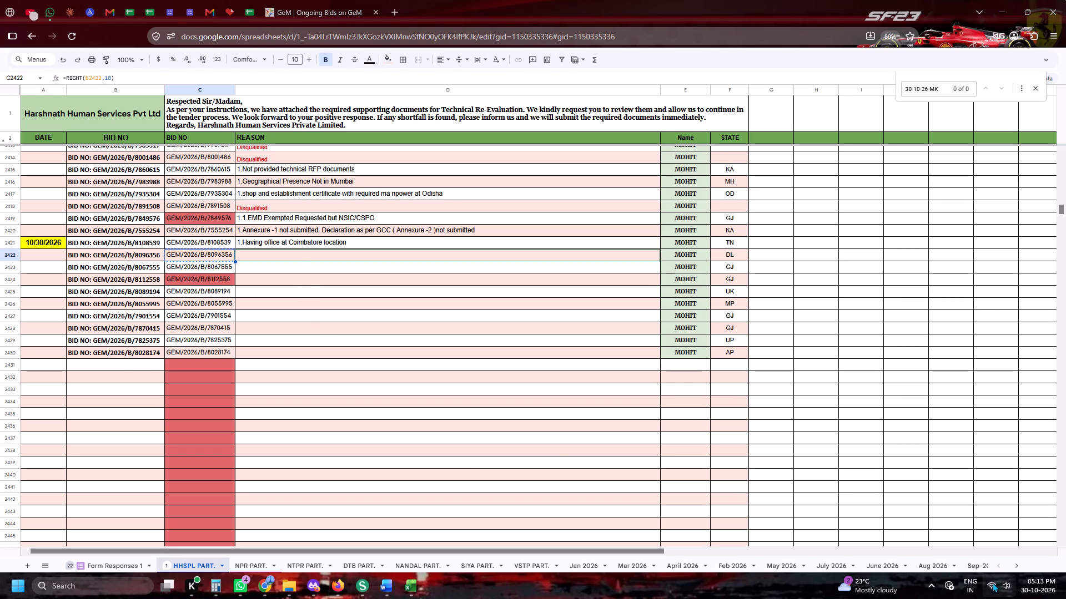
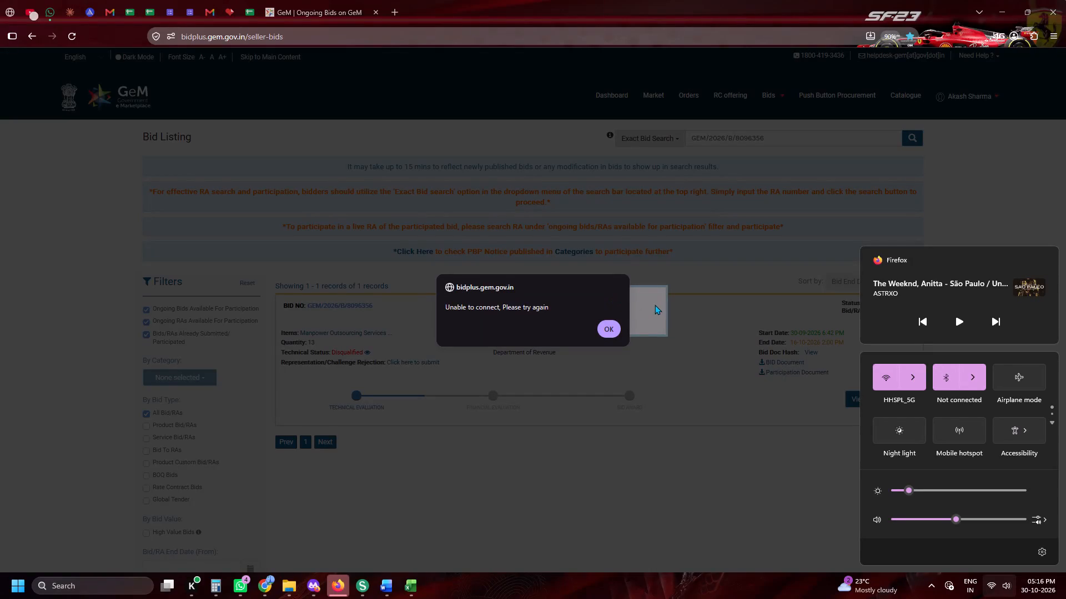
Dismiss the connection alert and reload the GeM seller bids page.
left_click(614, 338)
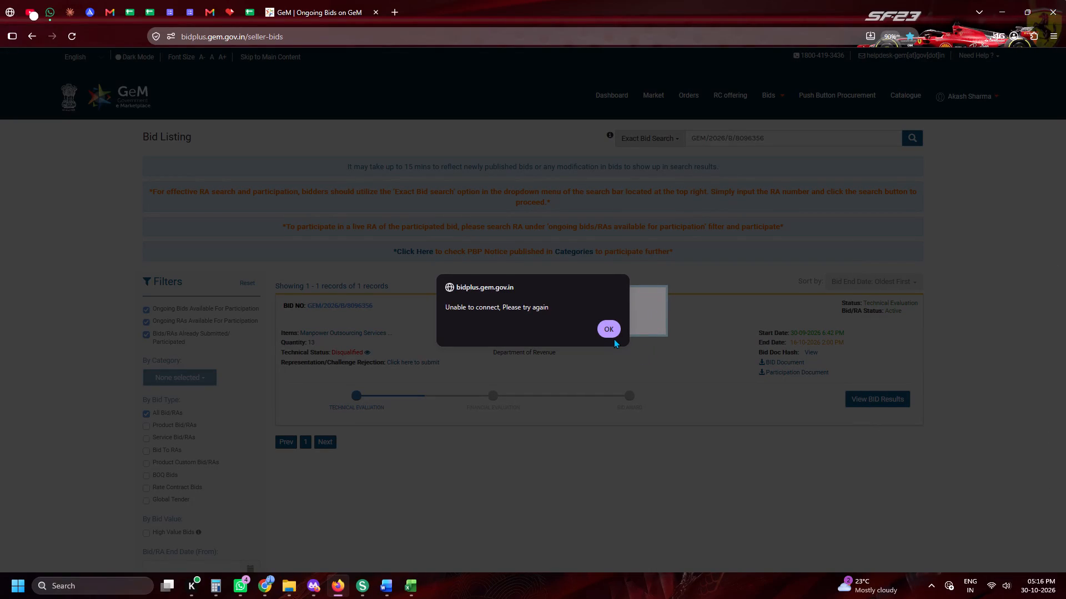
left_click(610, 331)
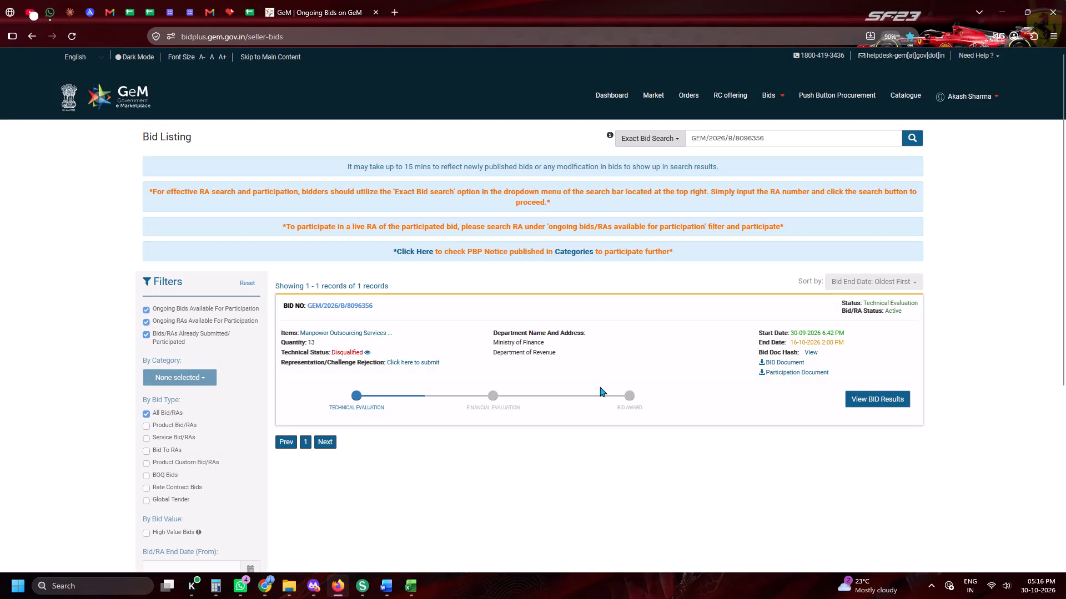
left_click(74, 42)
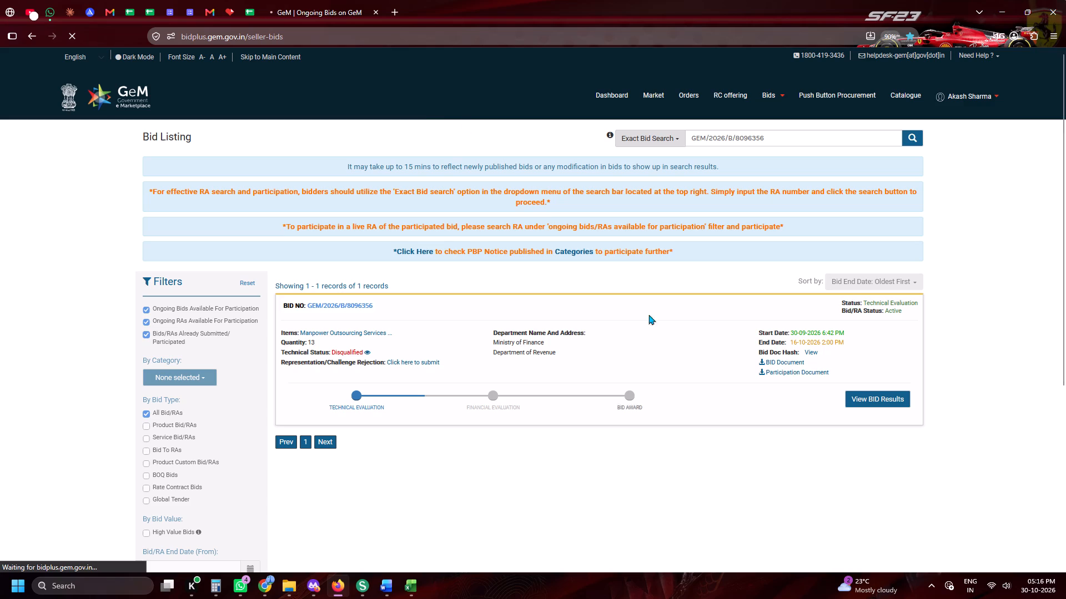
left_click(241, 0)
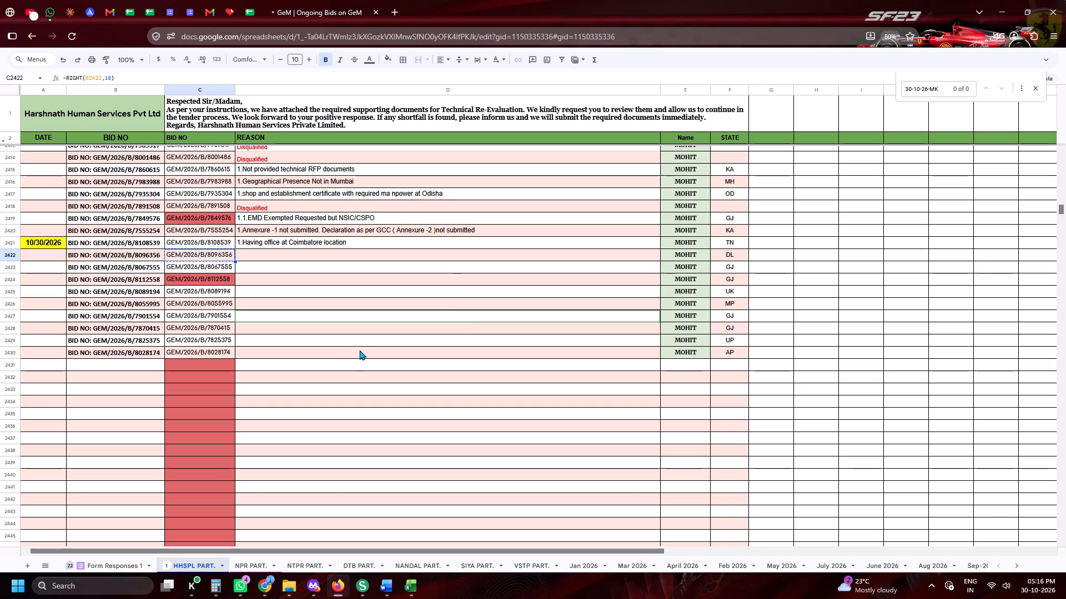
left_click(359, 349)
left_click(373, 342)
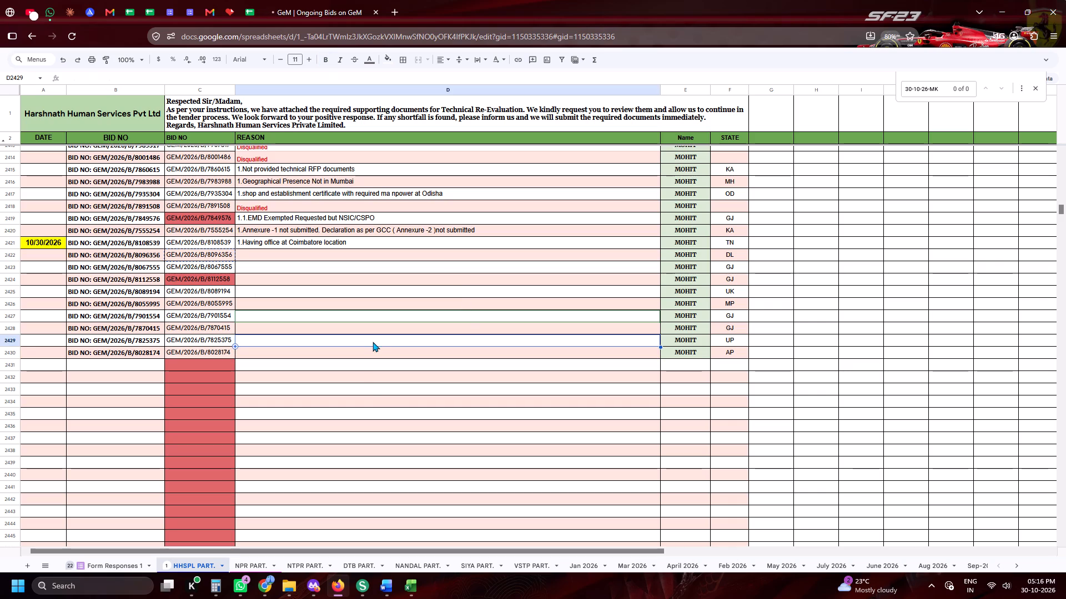
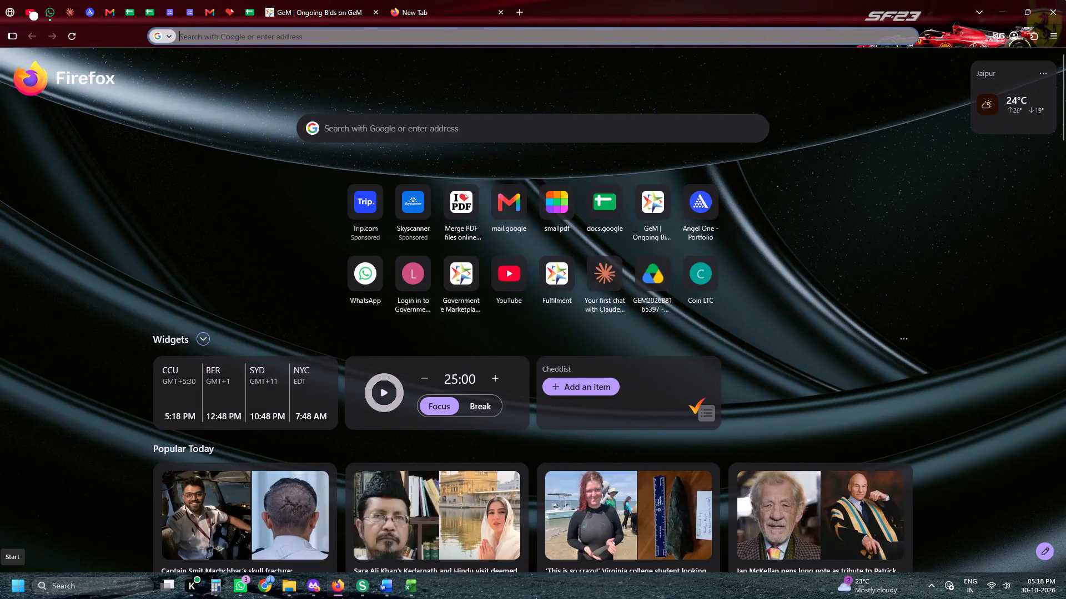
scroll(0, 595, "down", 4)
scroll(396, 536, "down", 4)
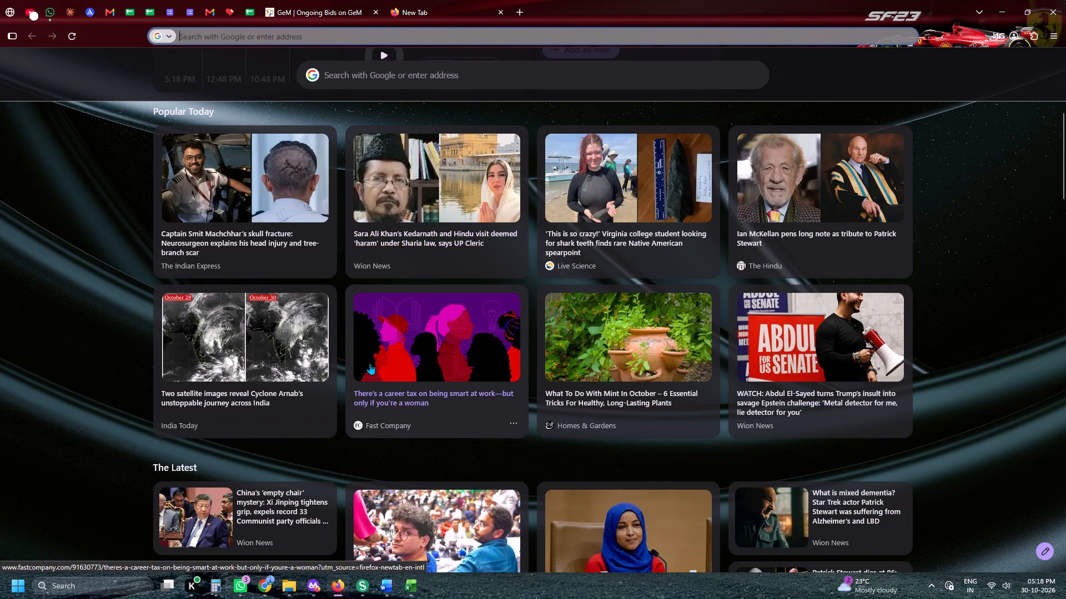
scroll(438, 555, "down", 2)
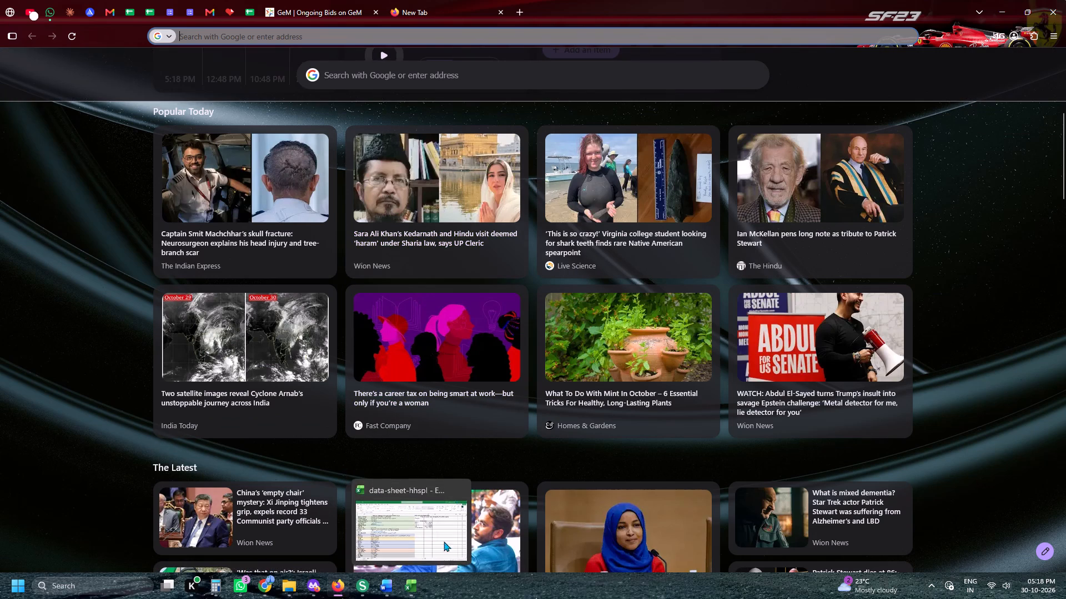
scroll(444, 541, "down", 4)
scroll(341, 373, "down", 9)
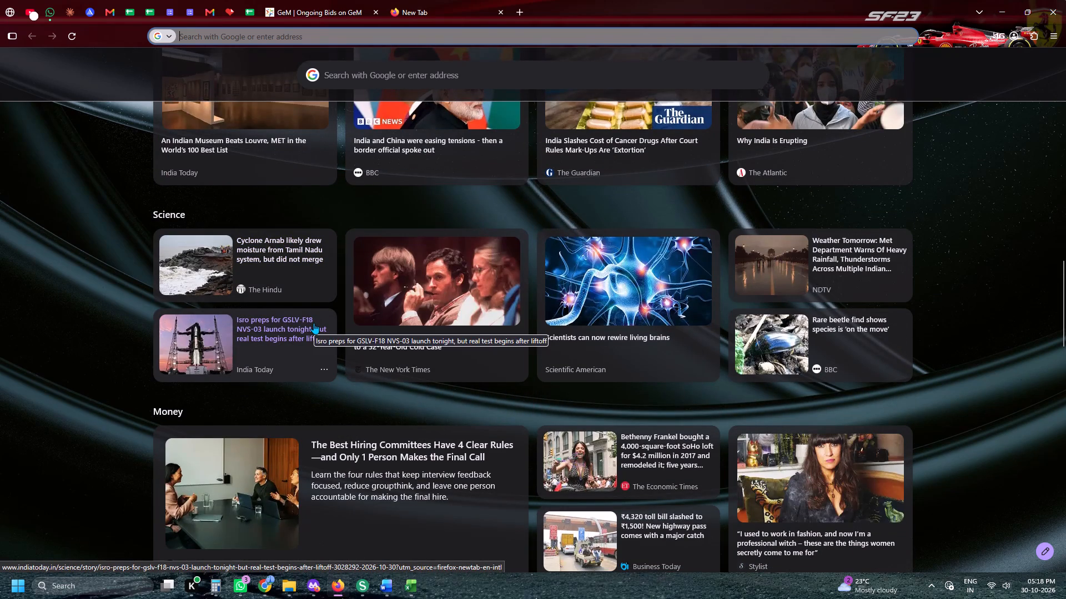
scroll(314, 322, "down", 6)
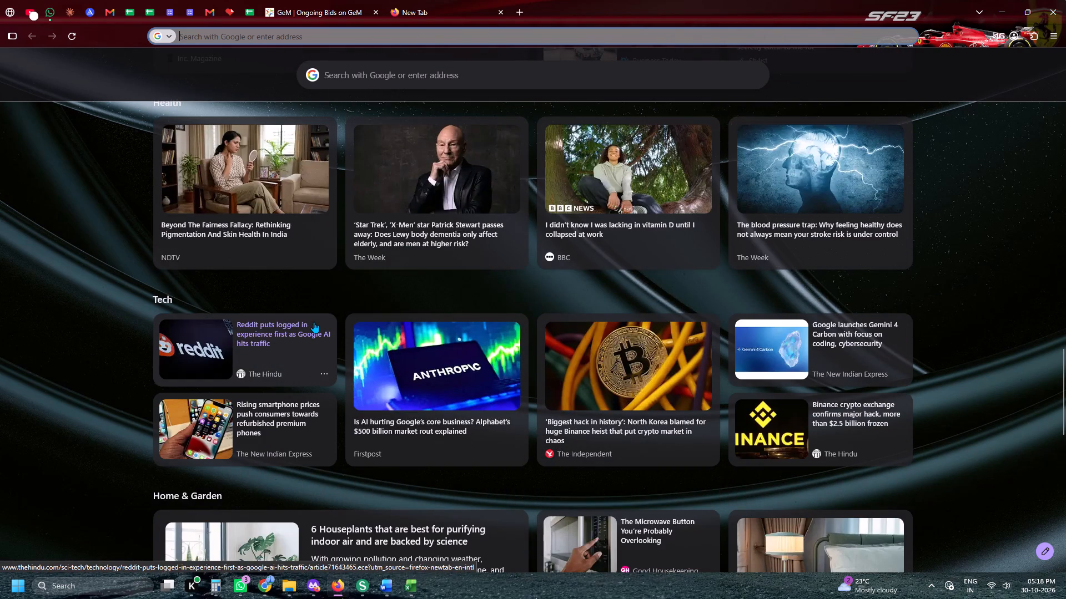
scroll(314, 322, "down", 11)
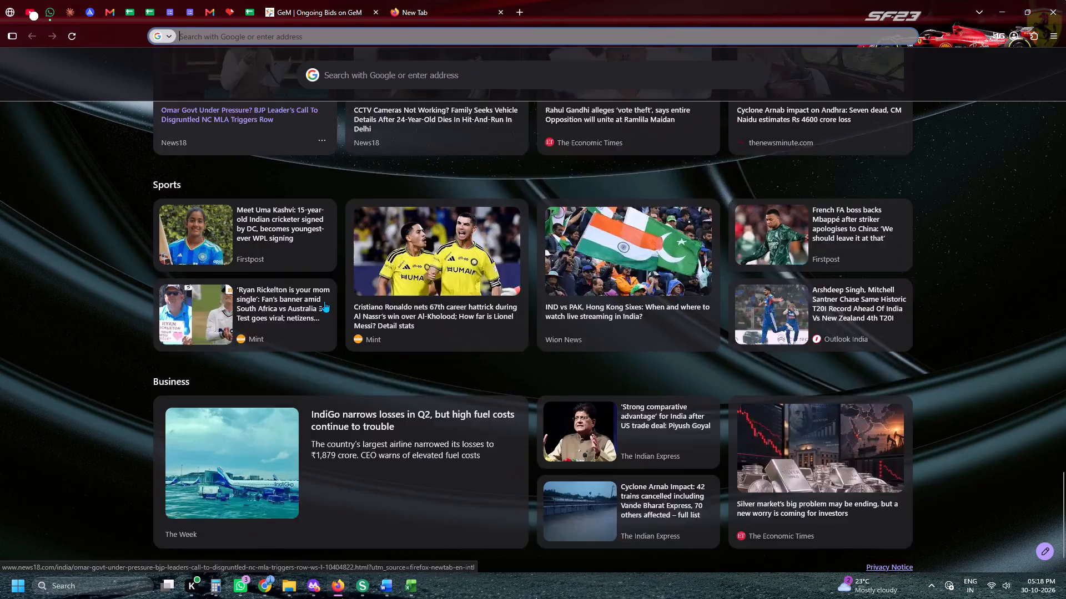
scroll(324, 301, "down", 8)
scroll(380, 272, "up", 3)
Look up GEM/2026/B/8096356 from the HHSPL PART. sheet with Exact Bid Search and open its rejection challenge form.
left_click(333, 0)
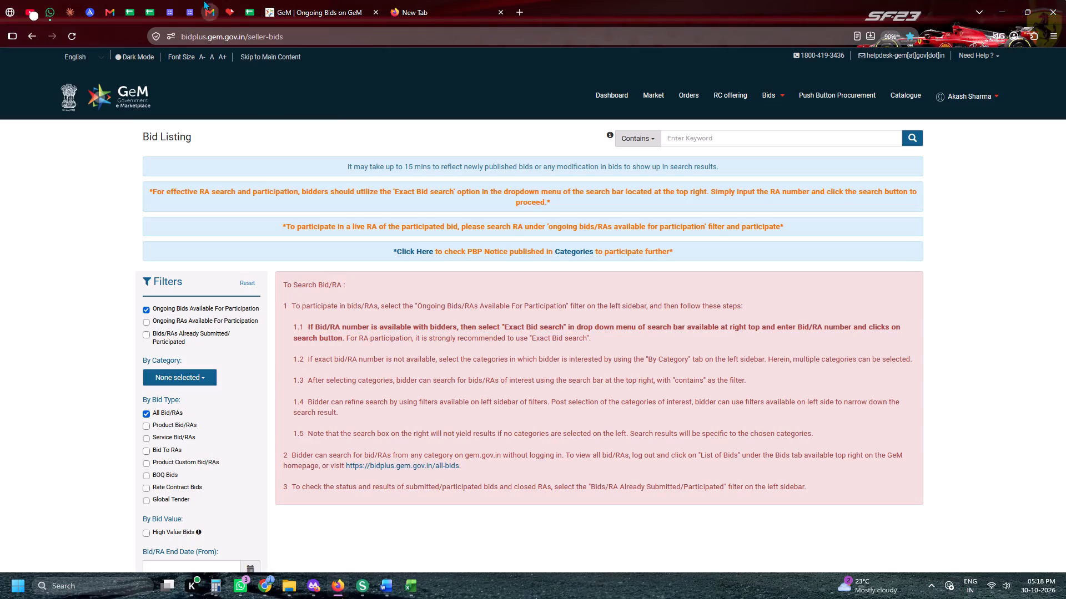
left_click(235, 0)
left_click(247, 8)
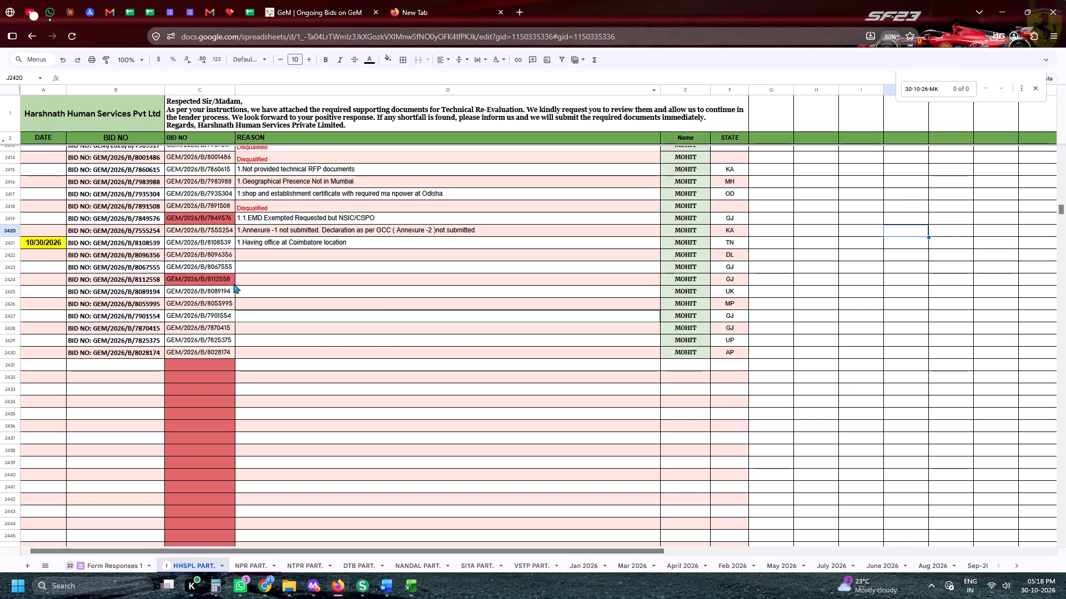
left_click(209, 256)
key("ctrl+c")
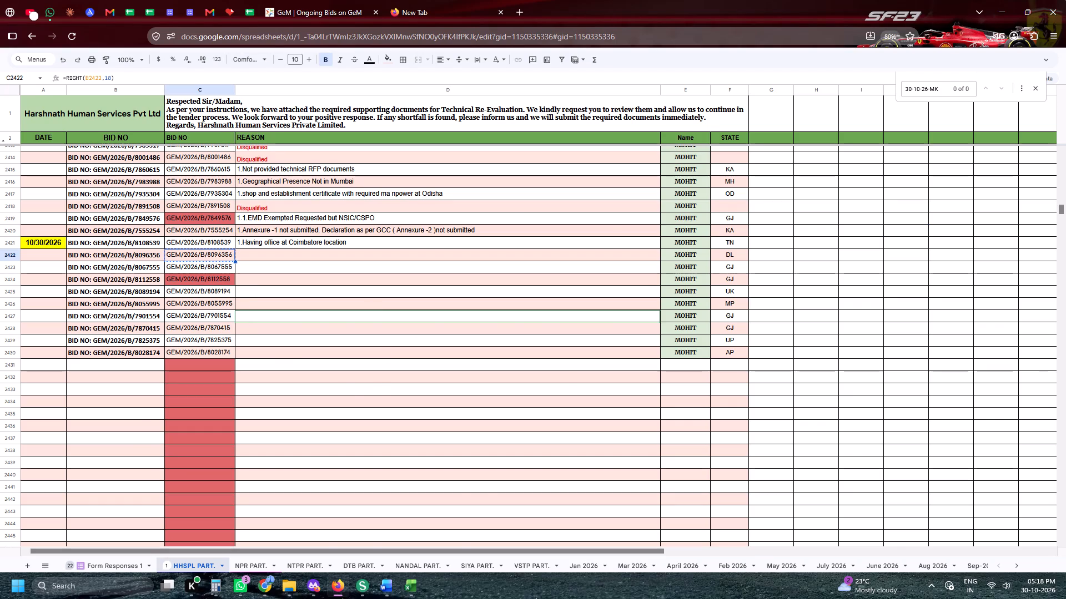
left_click(288, 0)
left_click(700, 140)
key("ctrl+v")
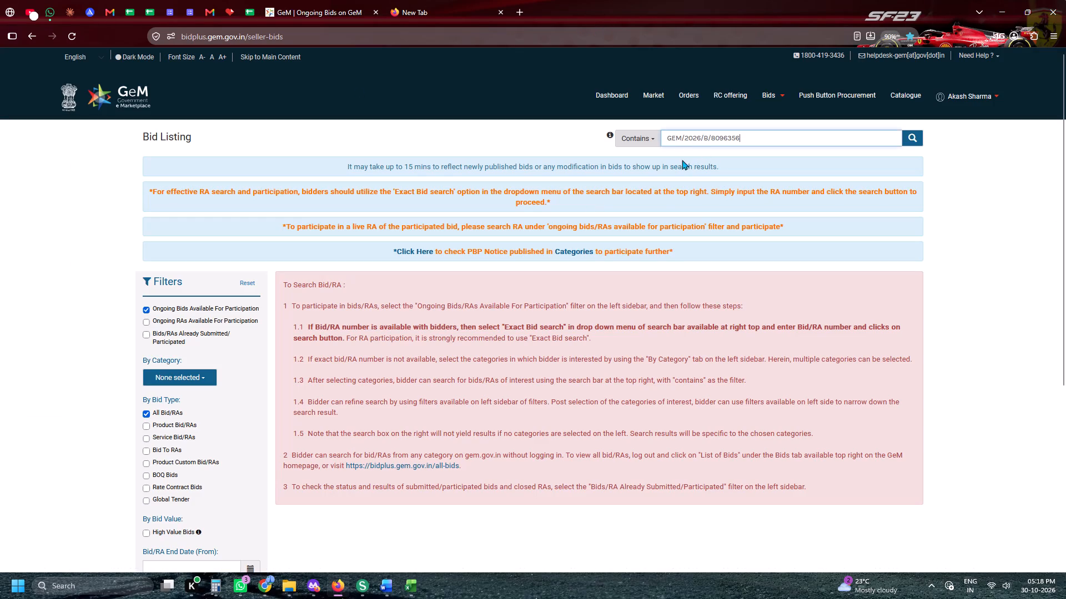
left_click(637, 145)
left_click(666, 204)
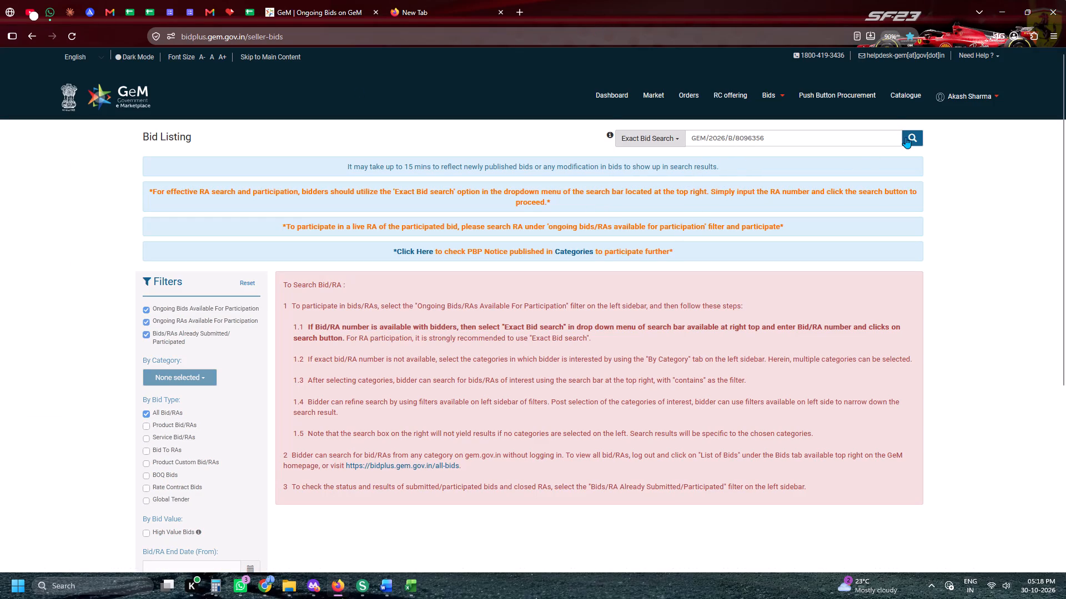
left_click(906, 137)
left_click(409, 360)
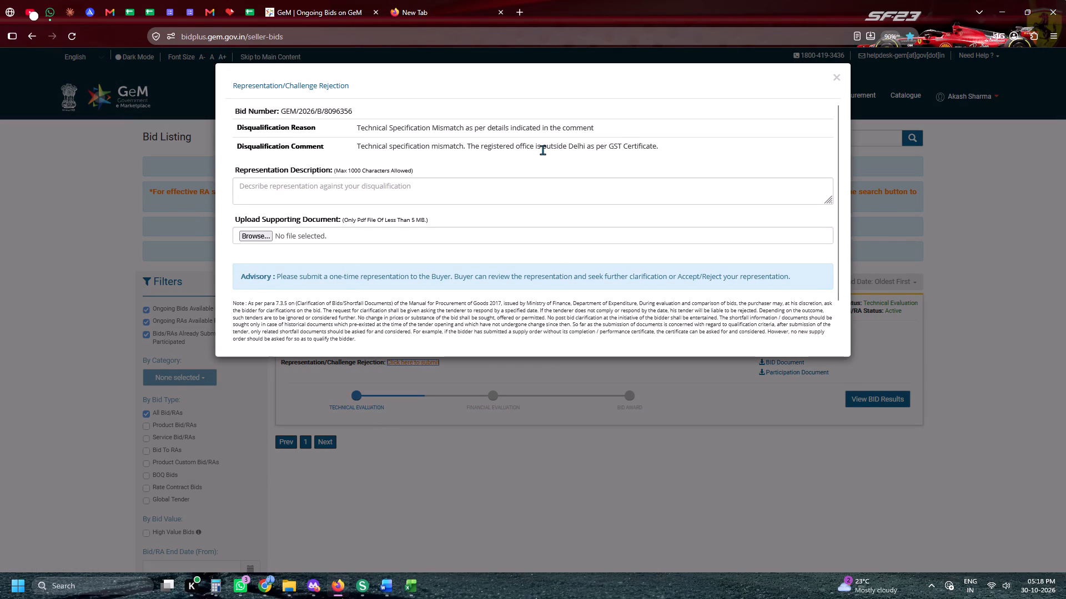
Record "1.outside Delhi as per GST Certificate." from the disqualification comment as the REASON for GEM/2026/B/8096356 in the HHSPL PART. sheet.
left_click_drag(542, 150, 668, 160)
key("ctrl+c")
key("ctrl+c")
key("ctrl+c")
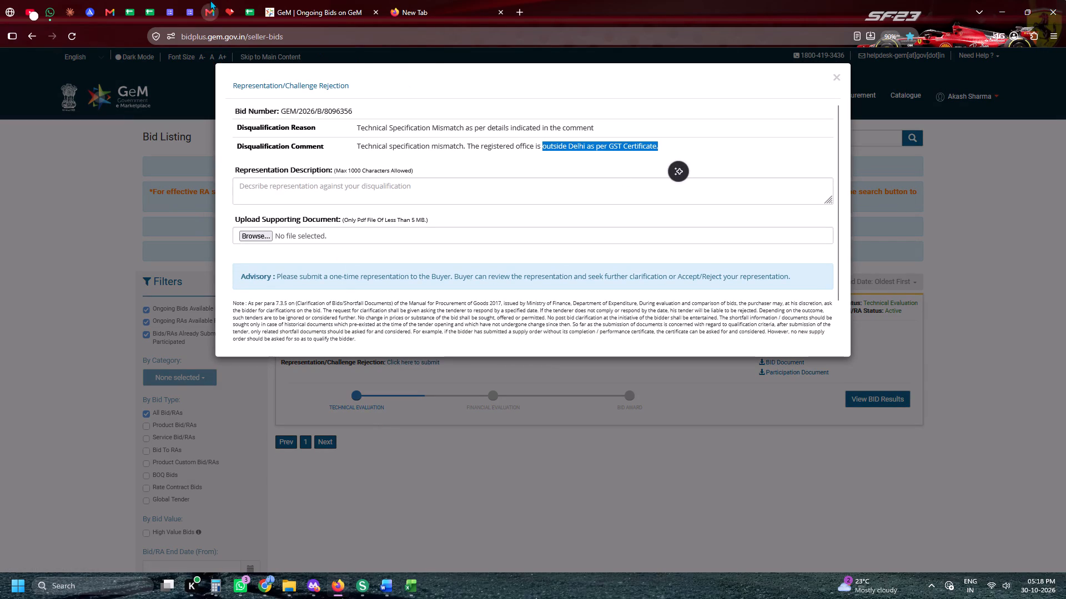
left_click(257, 0)
left_click(279, 257)
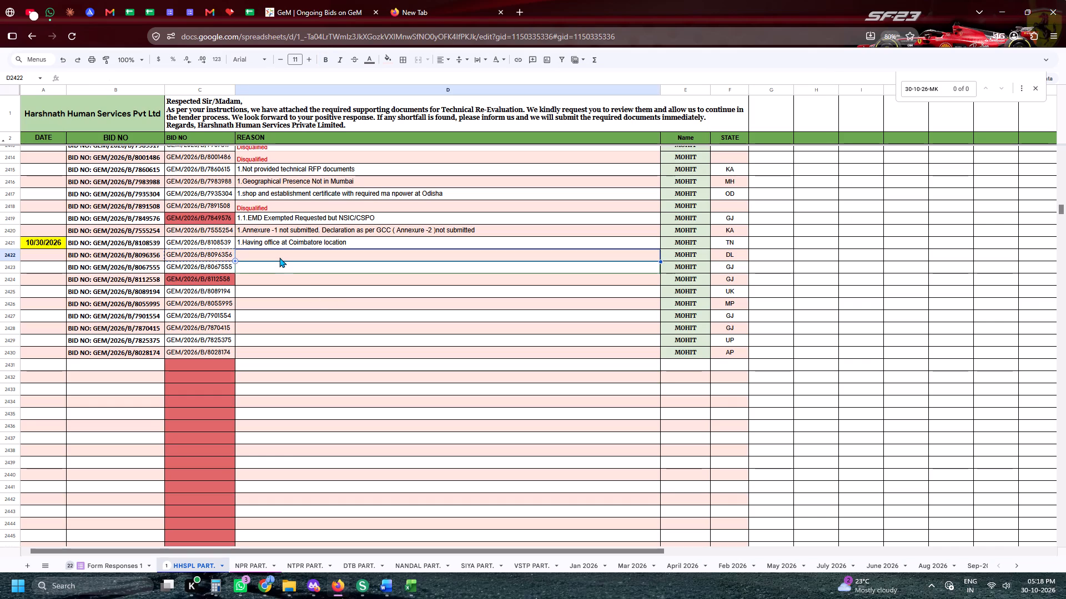
type("1.")
key("ctrl+v")
key("Tab")
key("Tab")
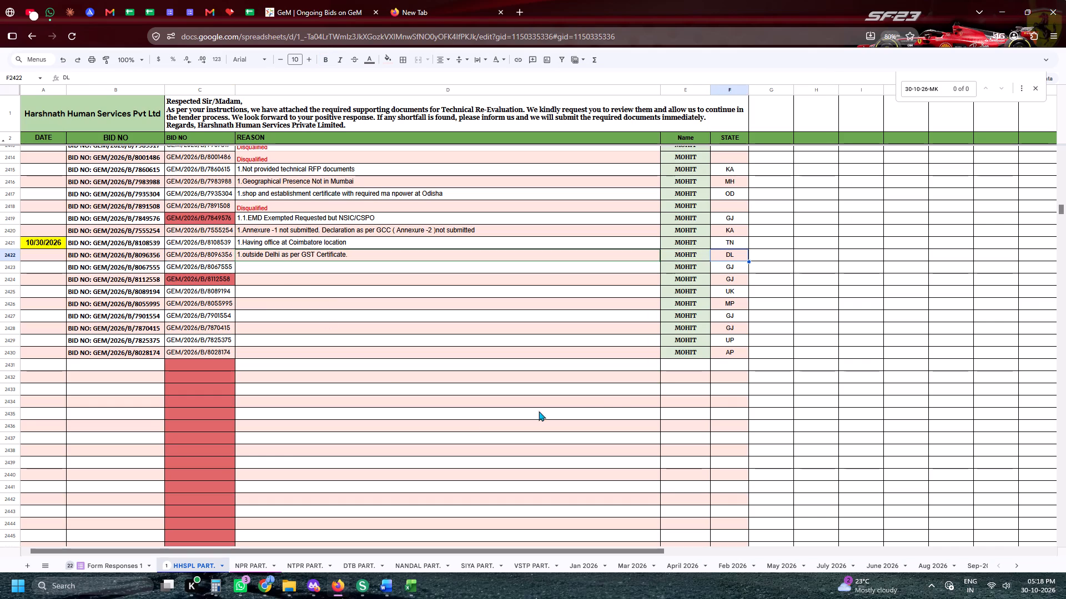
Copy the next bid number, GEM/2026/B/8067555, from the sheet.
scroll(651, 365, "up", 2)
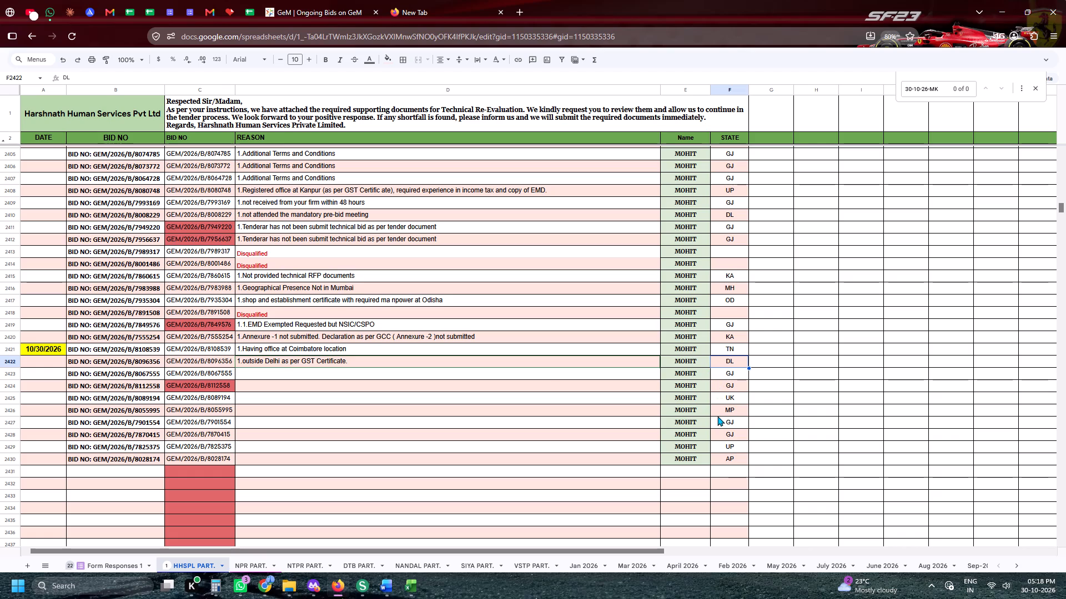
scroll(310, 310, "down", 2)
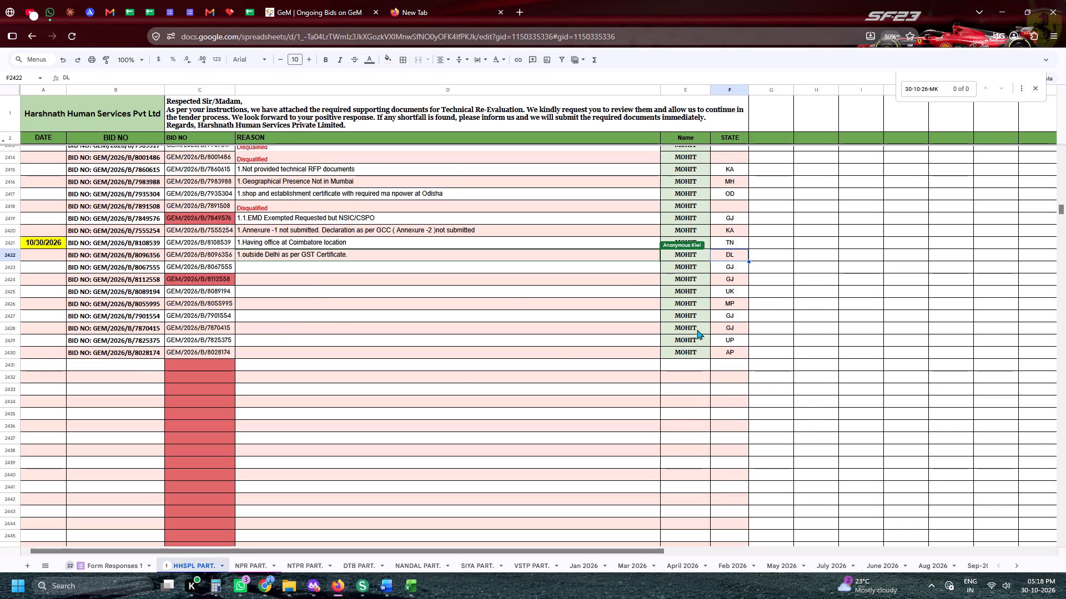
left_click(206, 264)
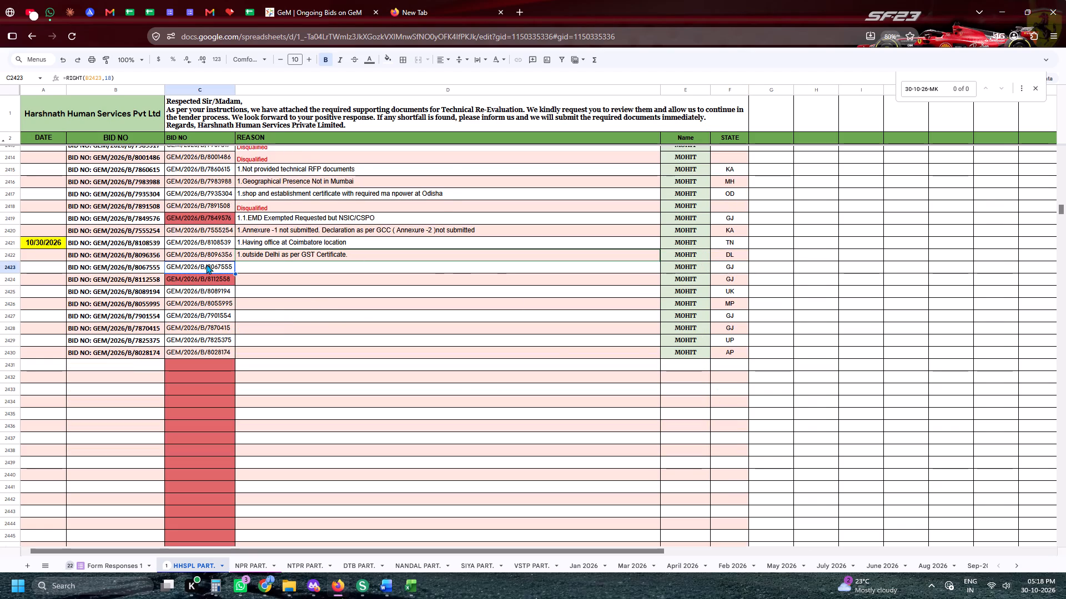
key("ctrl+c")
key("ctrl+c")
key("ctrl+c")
left_click(311, 0)
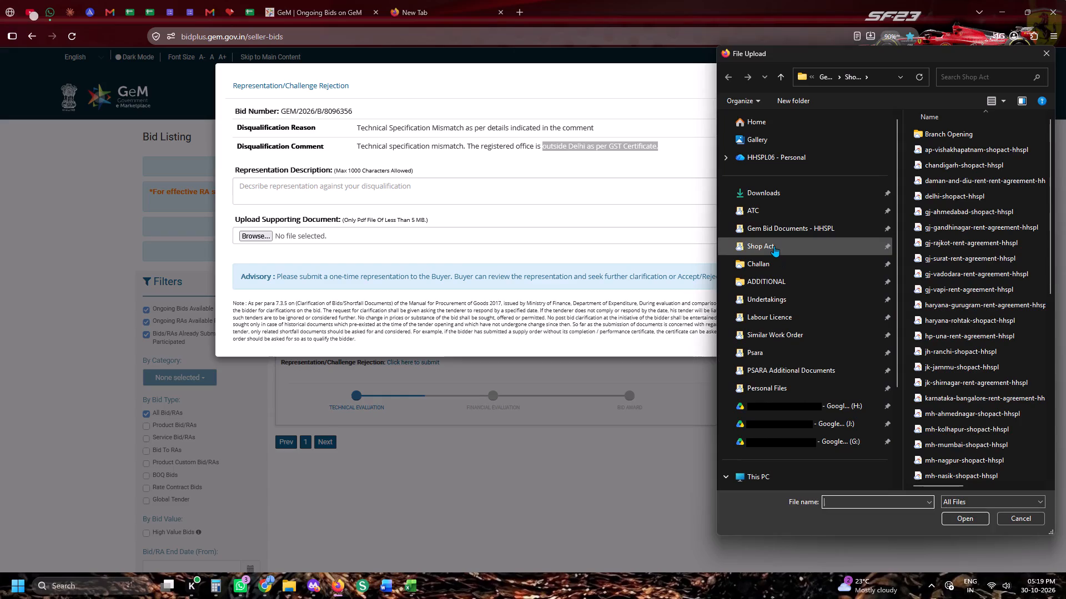
double_click(933, 195)
Clear the clipboard history and paste the pinned "Respected Sir/Madam" re-evaluation text into the Representation Description.
left_click(395, 200)
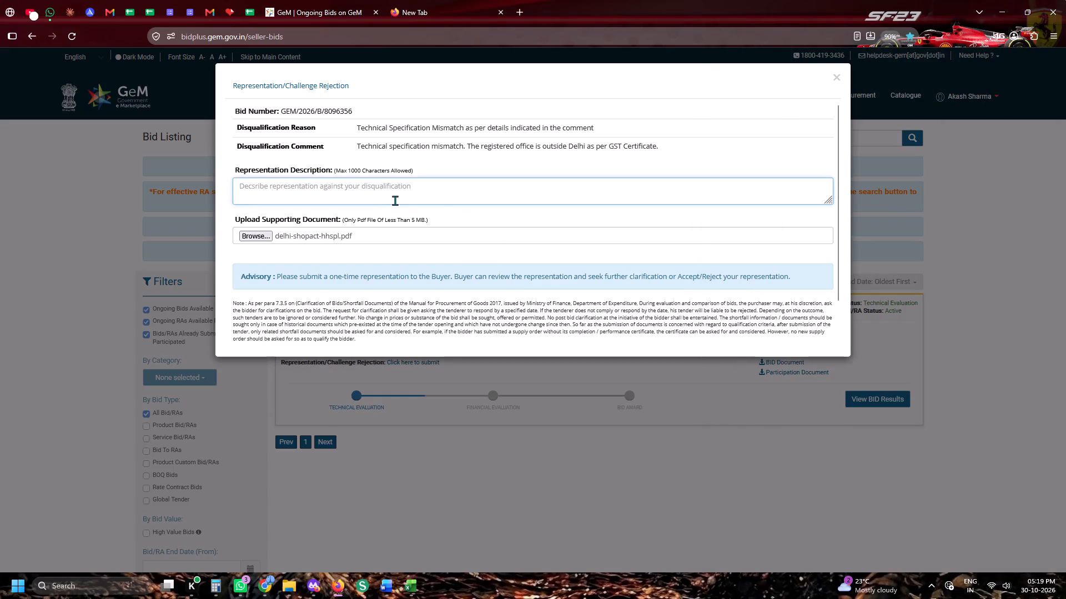
key("super+v")
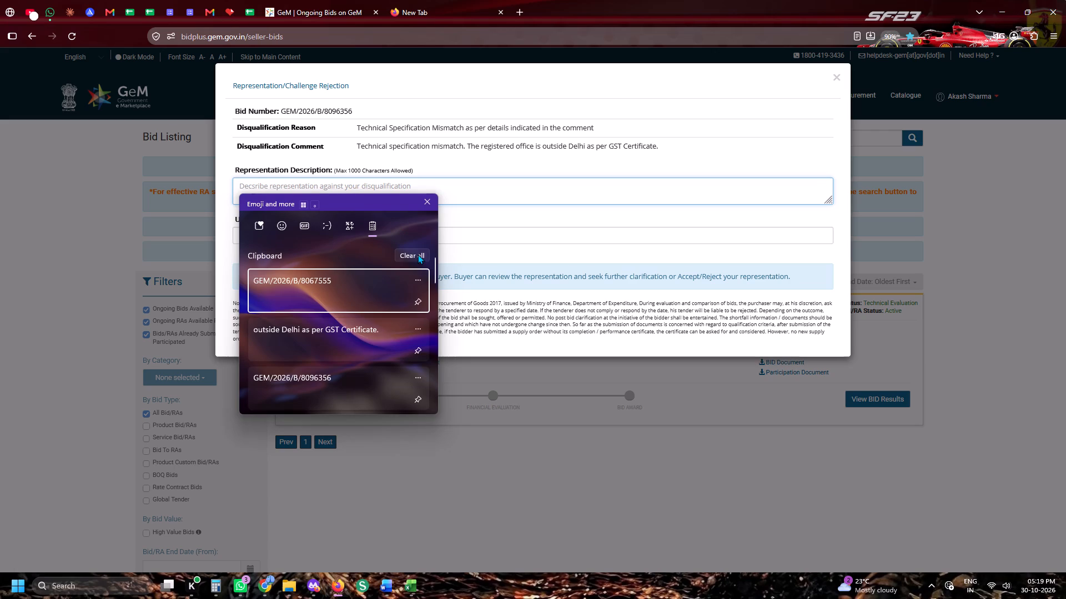
left_click(418, 254)
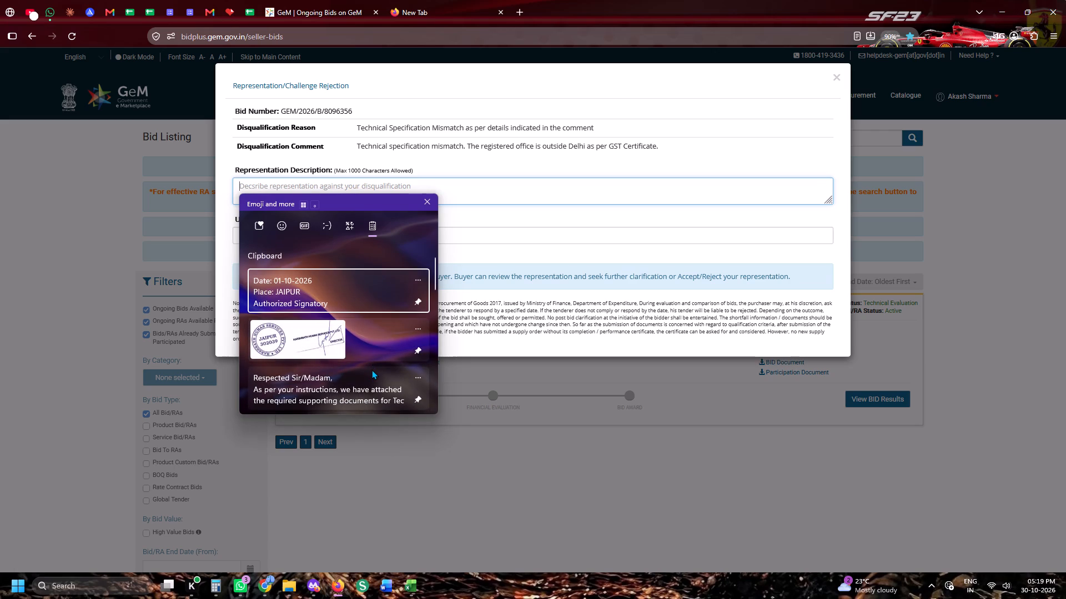
left_click(375, 376)
key("ctrl+v")
Submit the representation for GEM/2026/B/8096356 and dismiss the site's message.
scroll(370, 367, "down", 6)
scroll(340, 299, "down", 5)
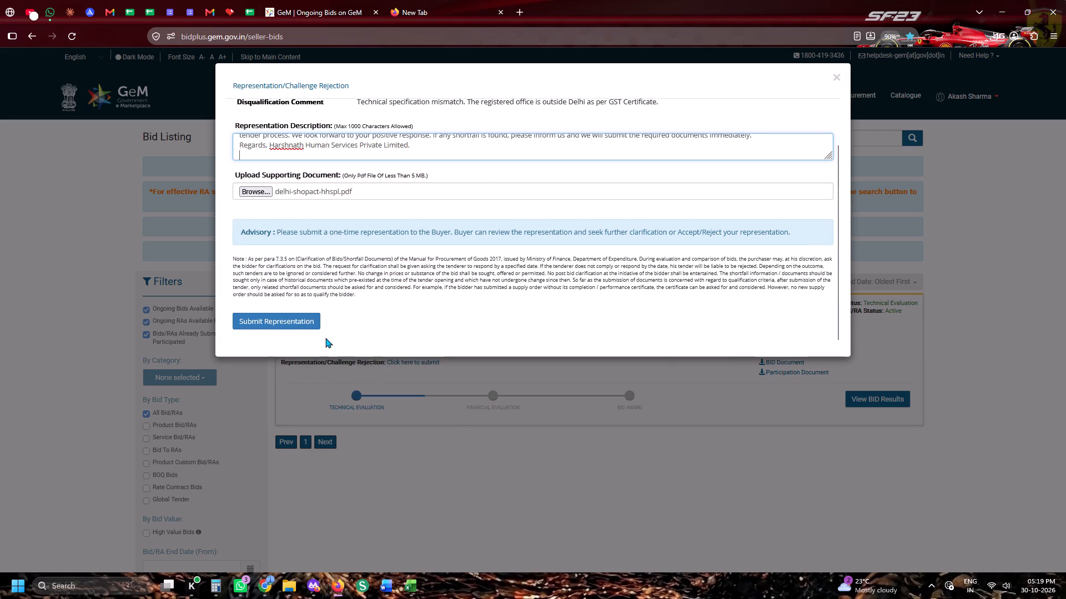
left_click(310, 331)
left_click(309, 327)
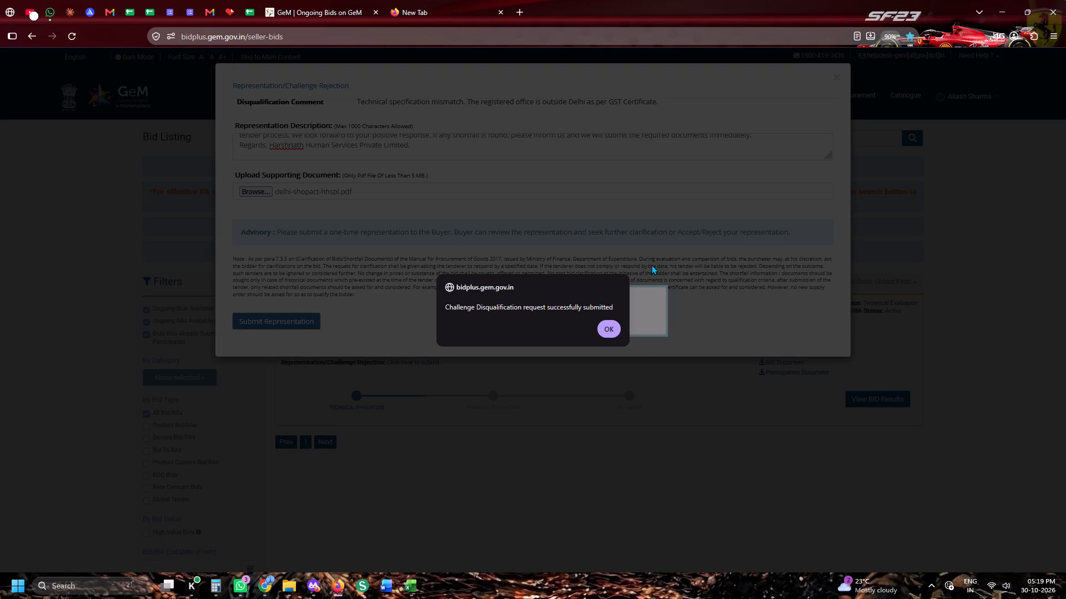
left_click(604, 335)
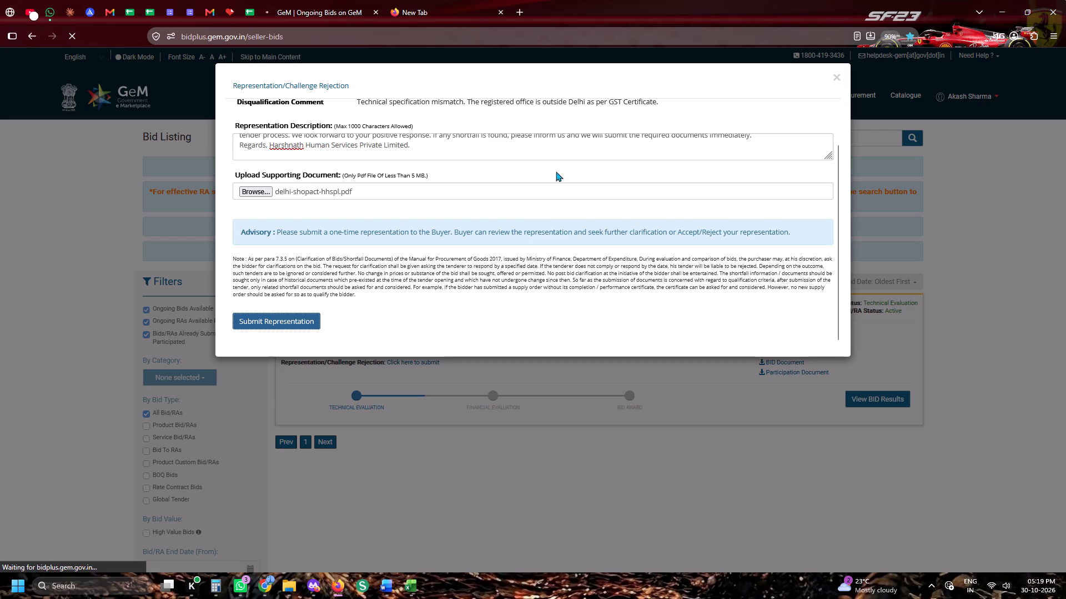
Return to the HHSPL PART. sheet for the next bid, GEM/2026/B/8067555.
left_click(258, 5)
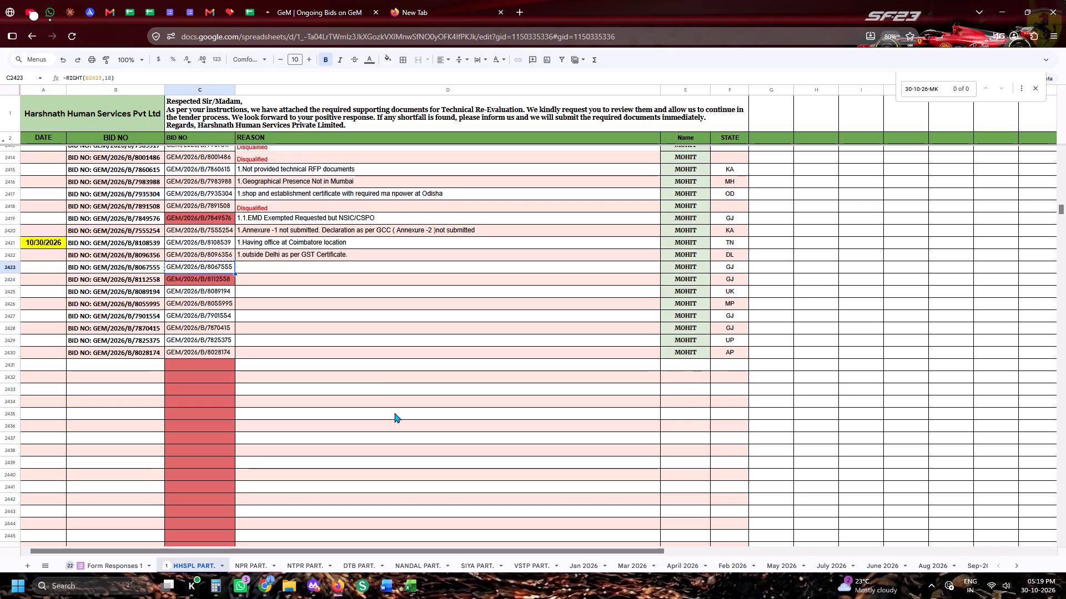
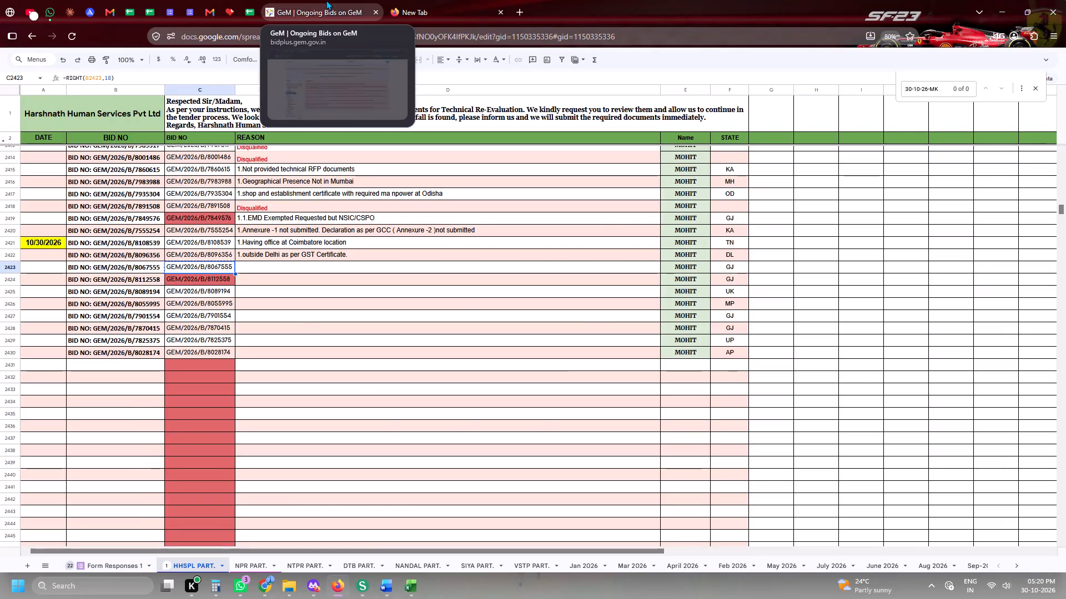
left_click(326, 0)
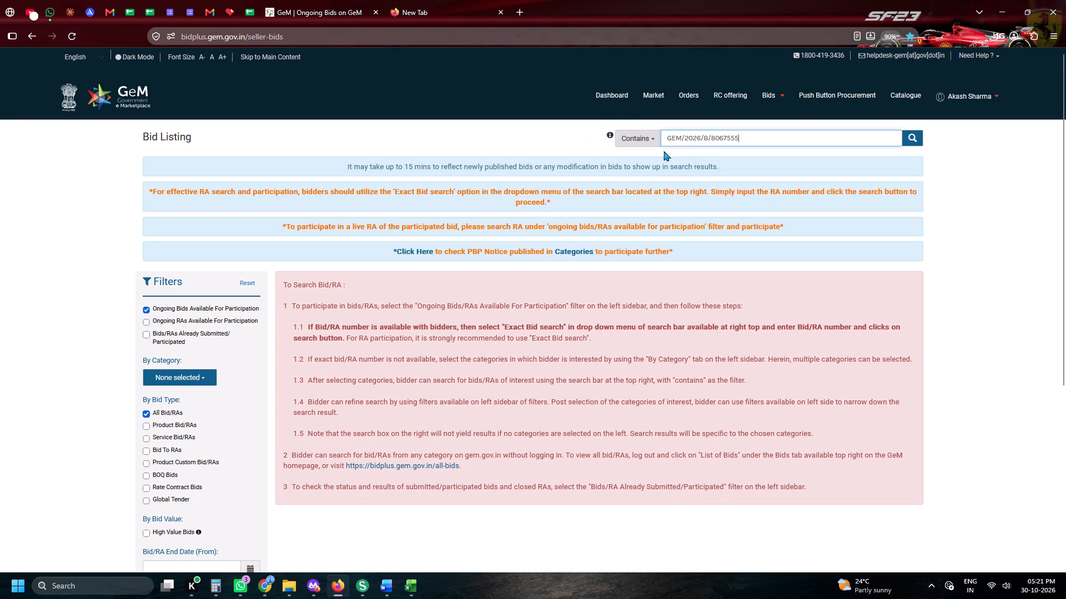
left_click(616, 128)
left_click(626, 136)
left_click(642, 200)
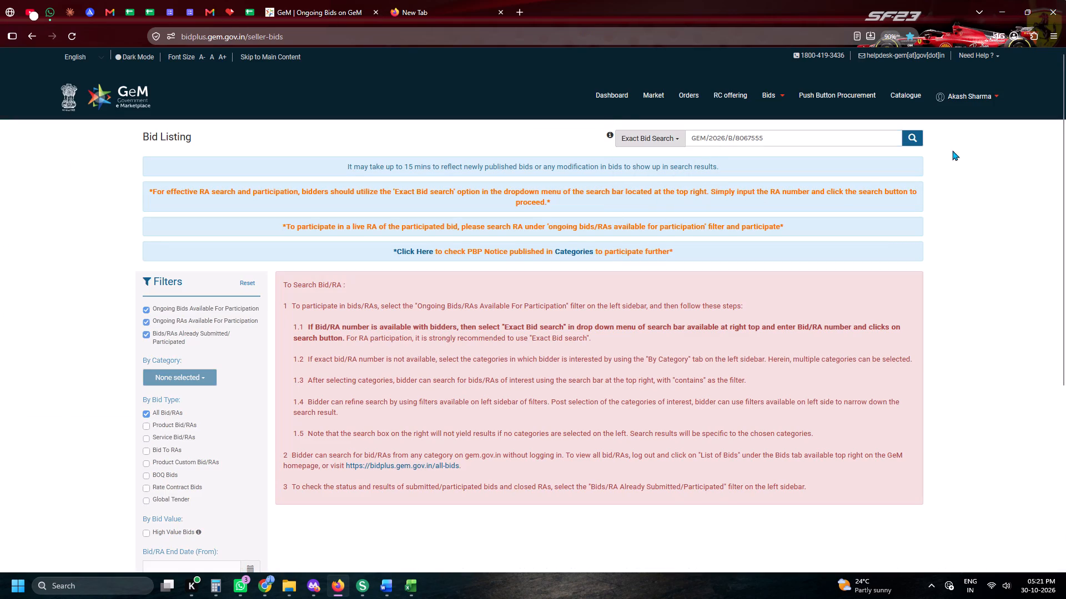
left_click(901, 144)
left_click(914, 139)
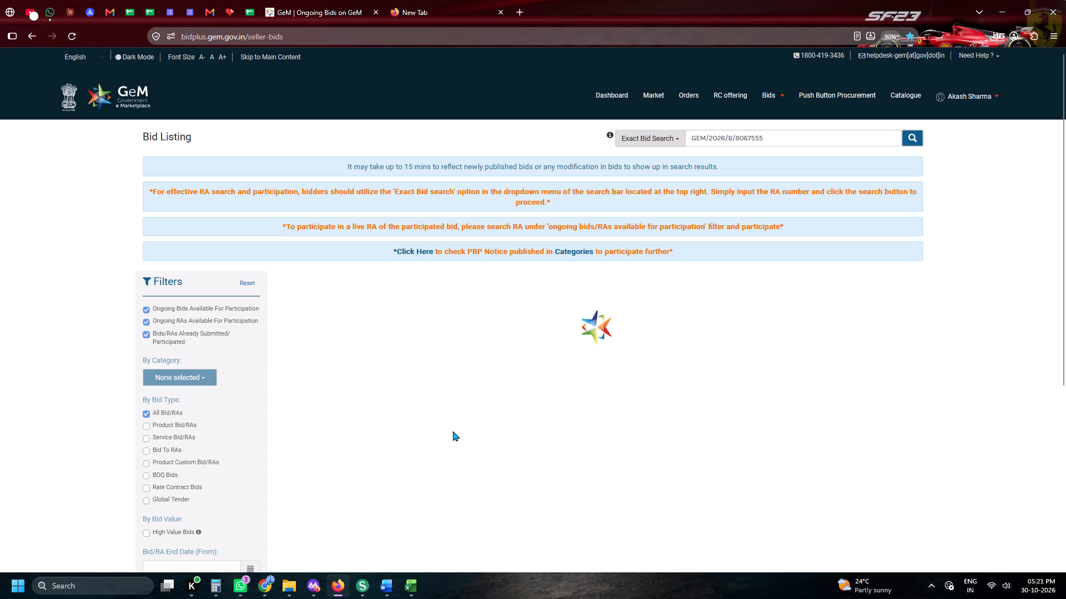
left_click(310, 0)
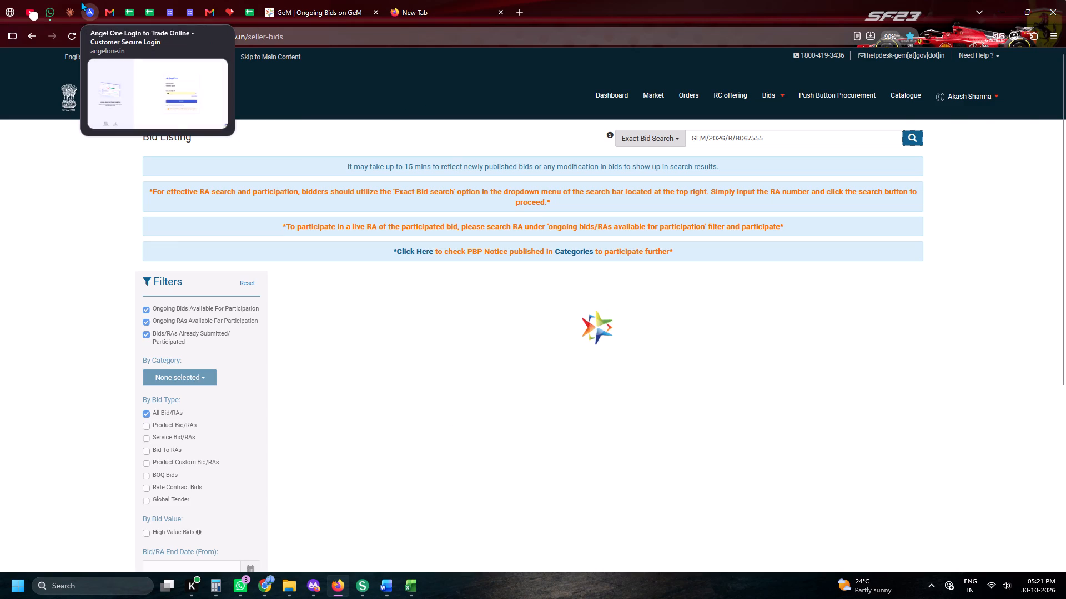